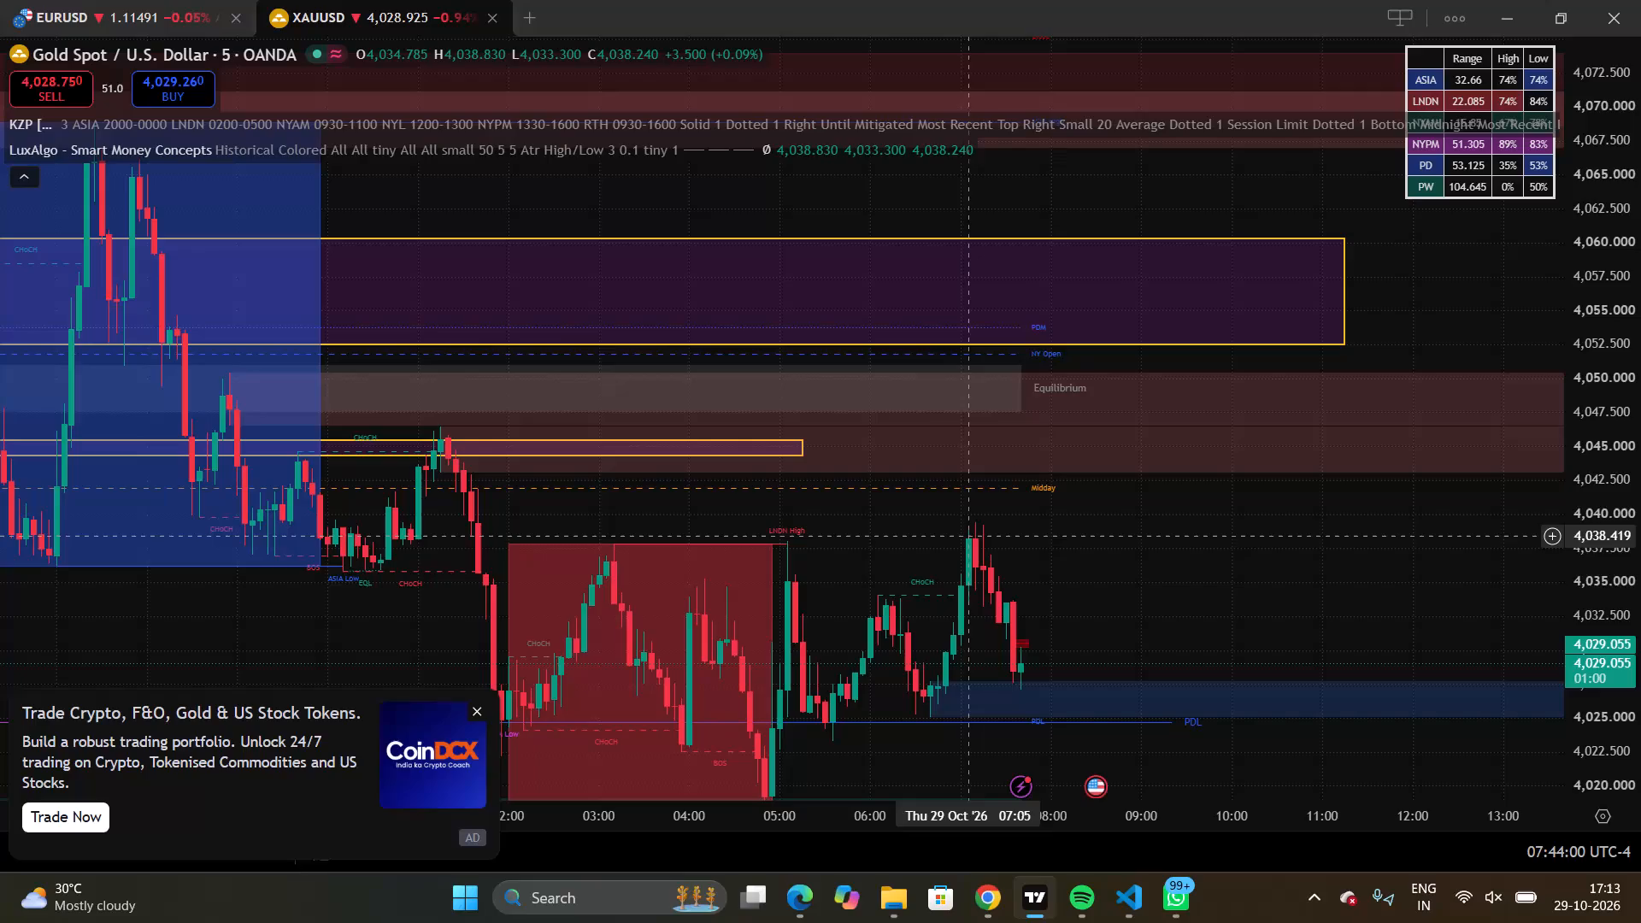
Examine the XAUUSD 5-minute price action from the current 29 October candles back through the 28 October Asia and New York sessions.
left_click_drag(867, 517, 1226, 436)
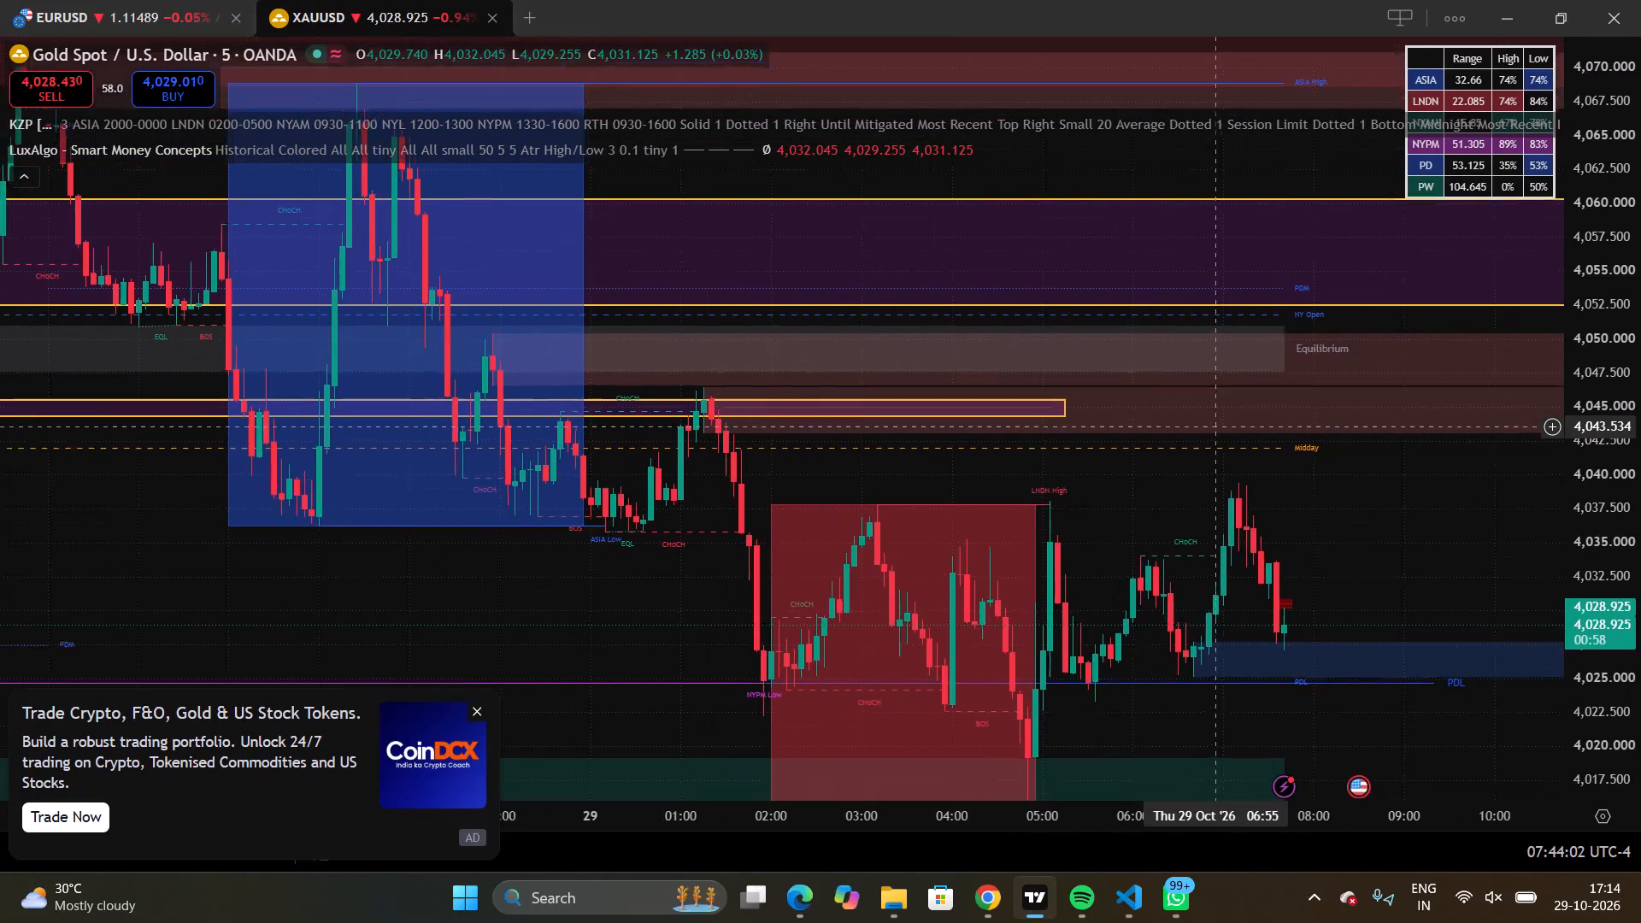
left_click_drag(1226, 436, 1472, 467)
left_click_drag(864, 639, 1241, 561)
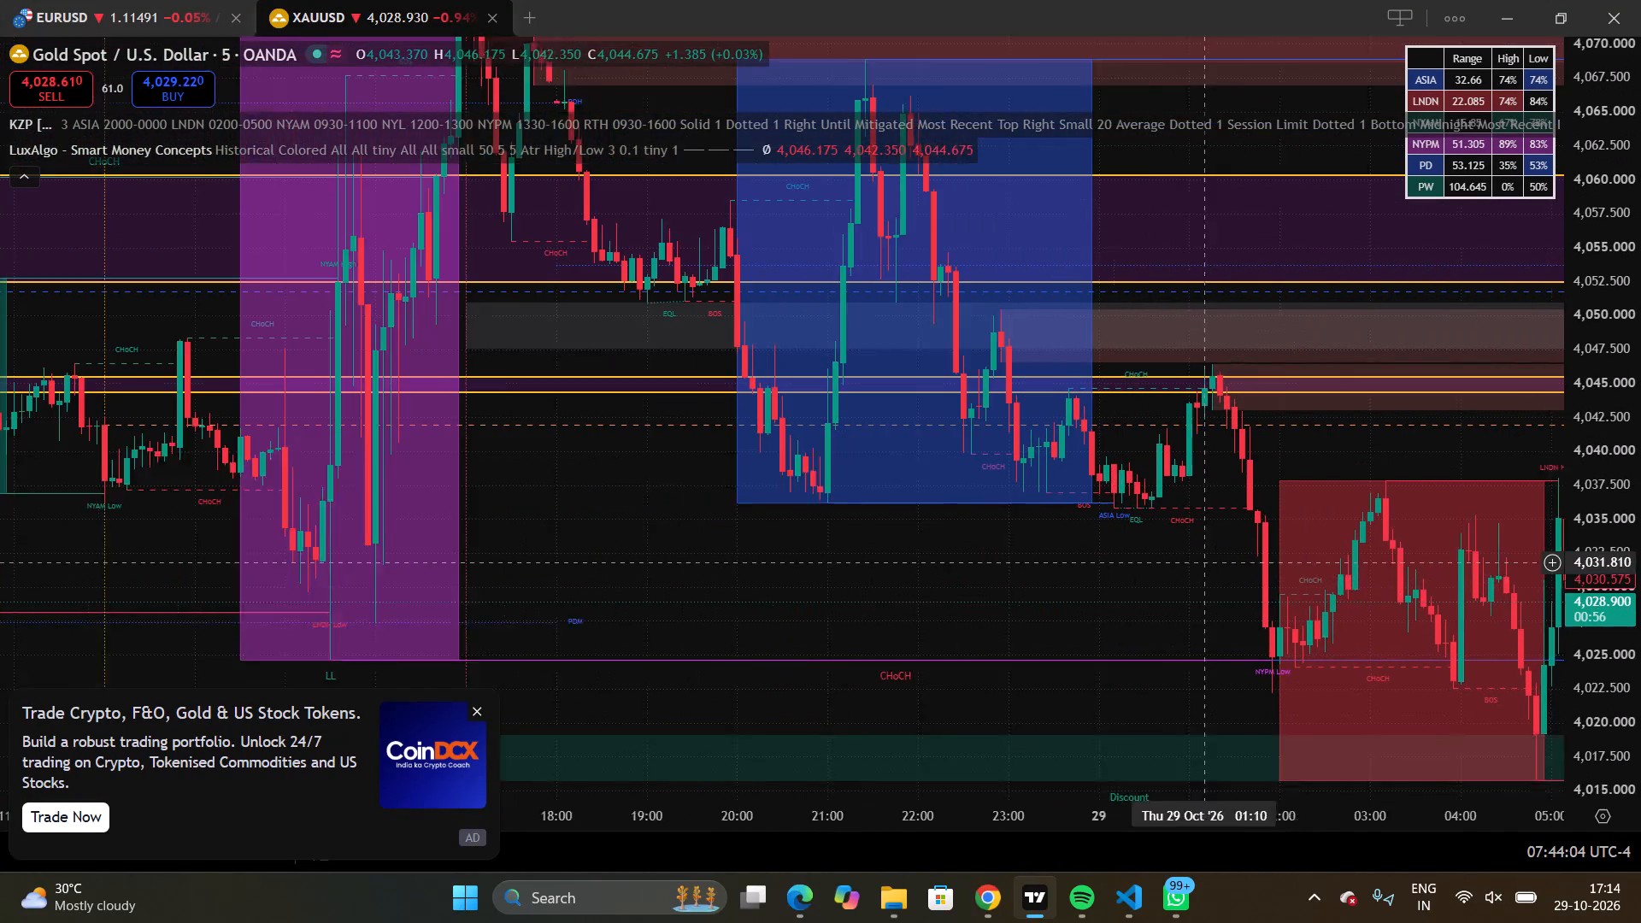
left_click_drag(1241, 561, 1469, 591)
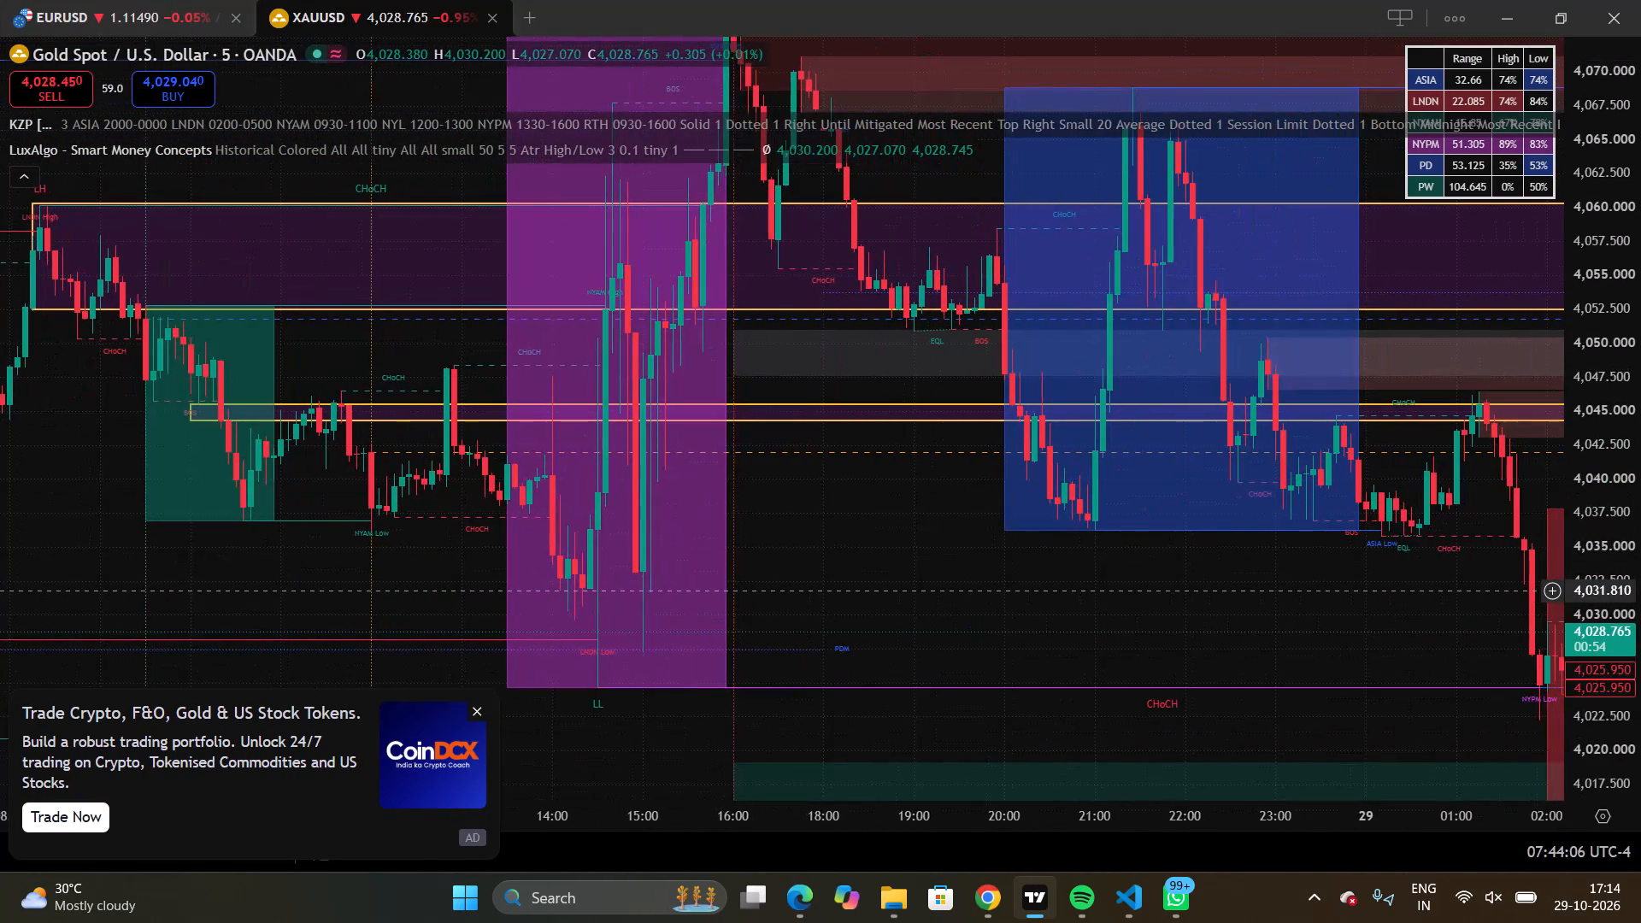
left_click_drag(1469, 591, 1542, 570)
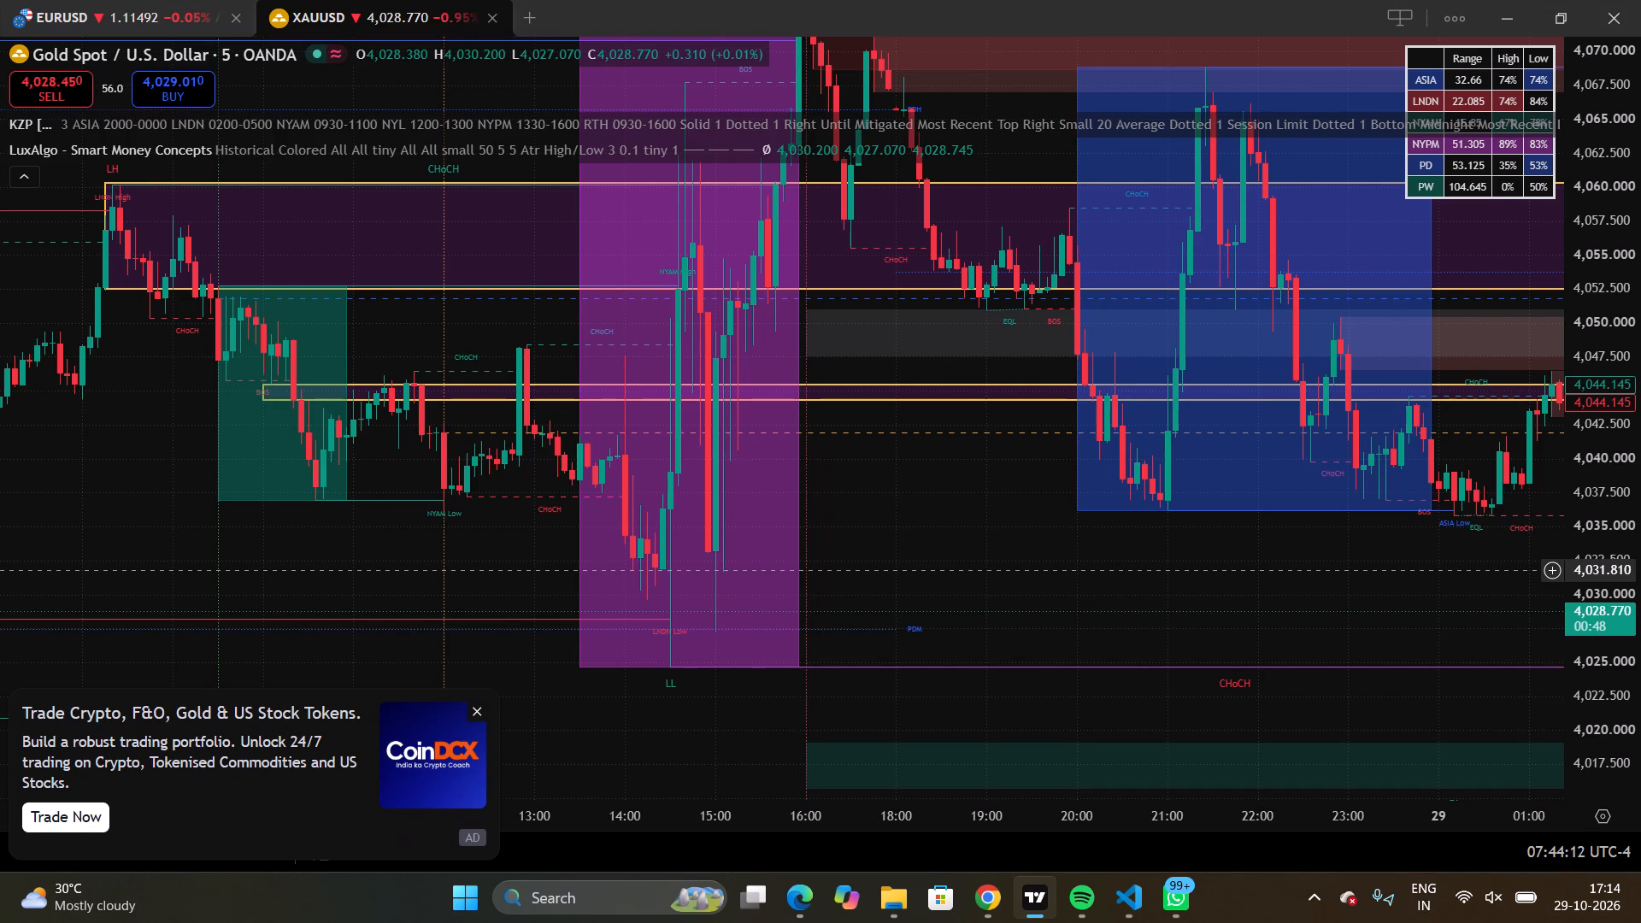
left_click_drag(1542, 570, 1640, 620)
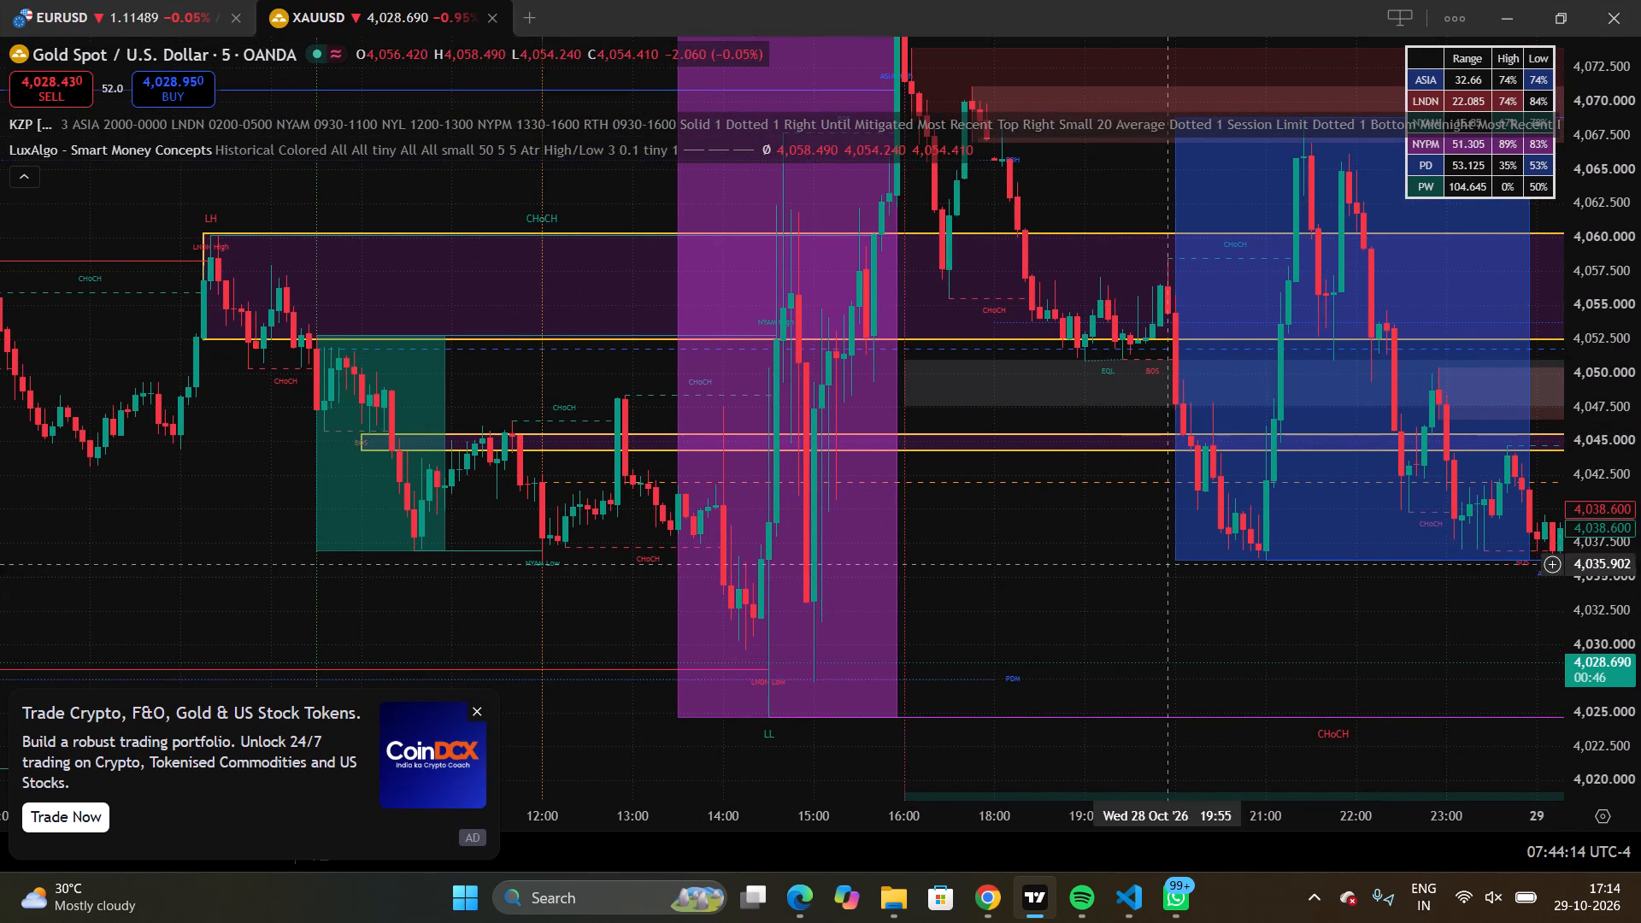
left_click_drag(1066, 524, 1127, 566)
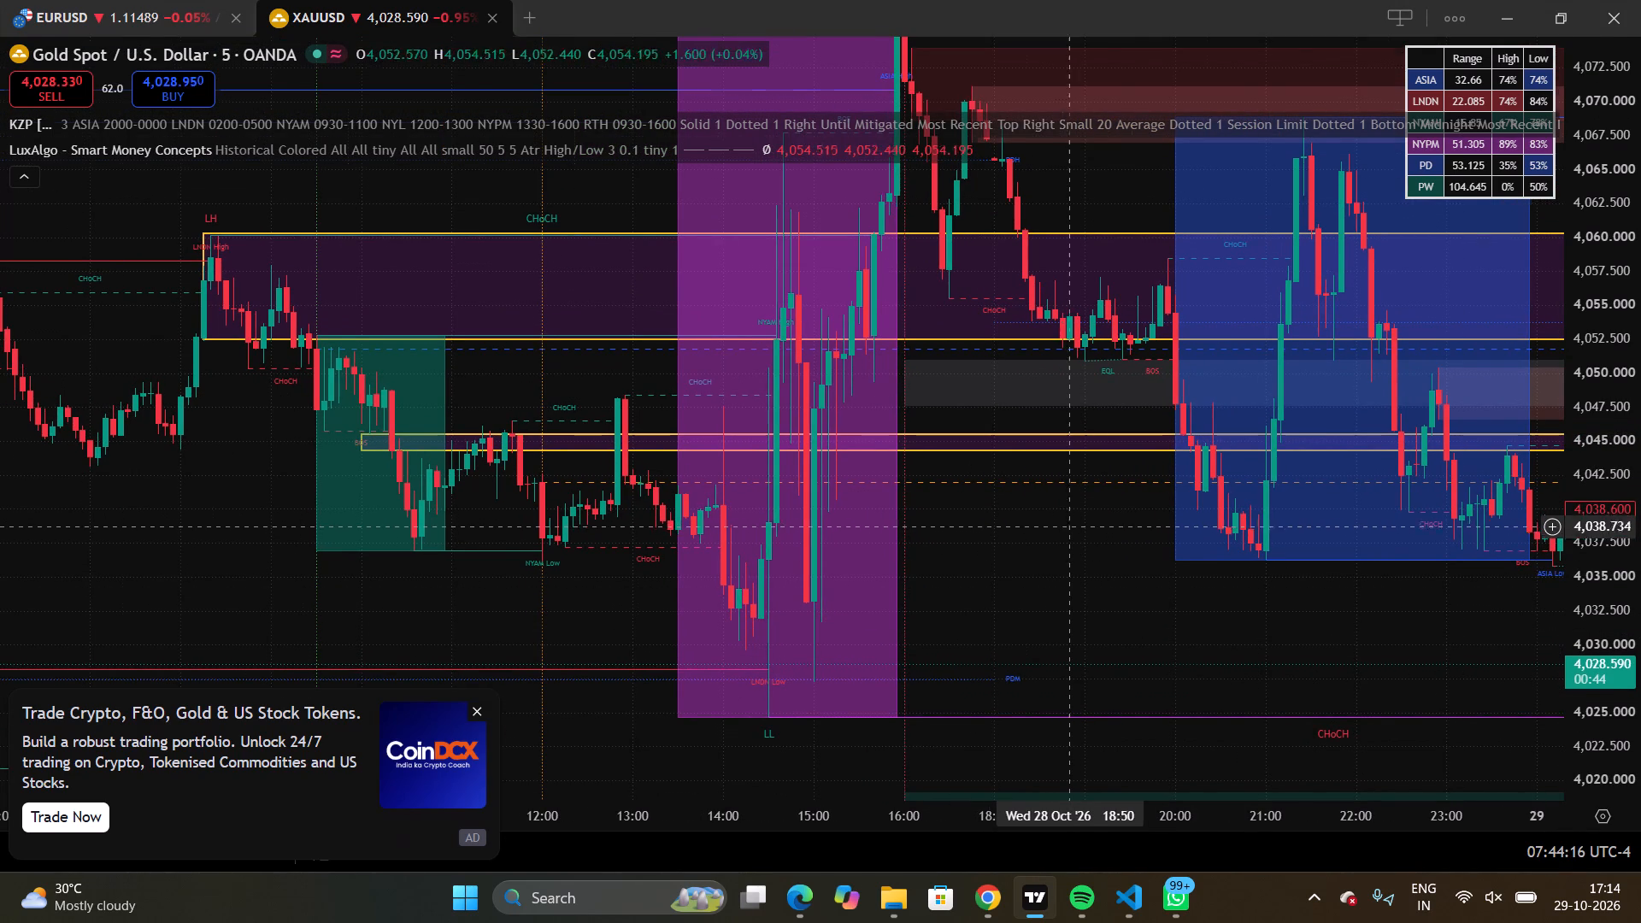
left_click_drag(1127, 566, 1140, 585)
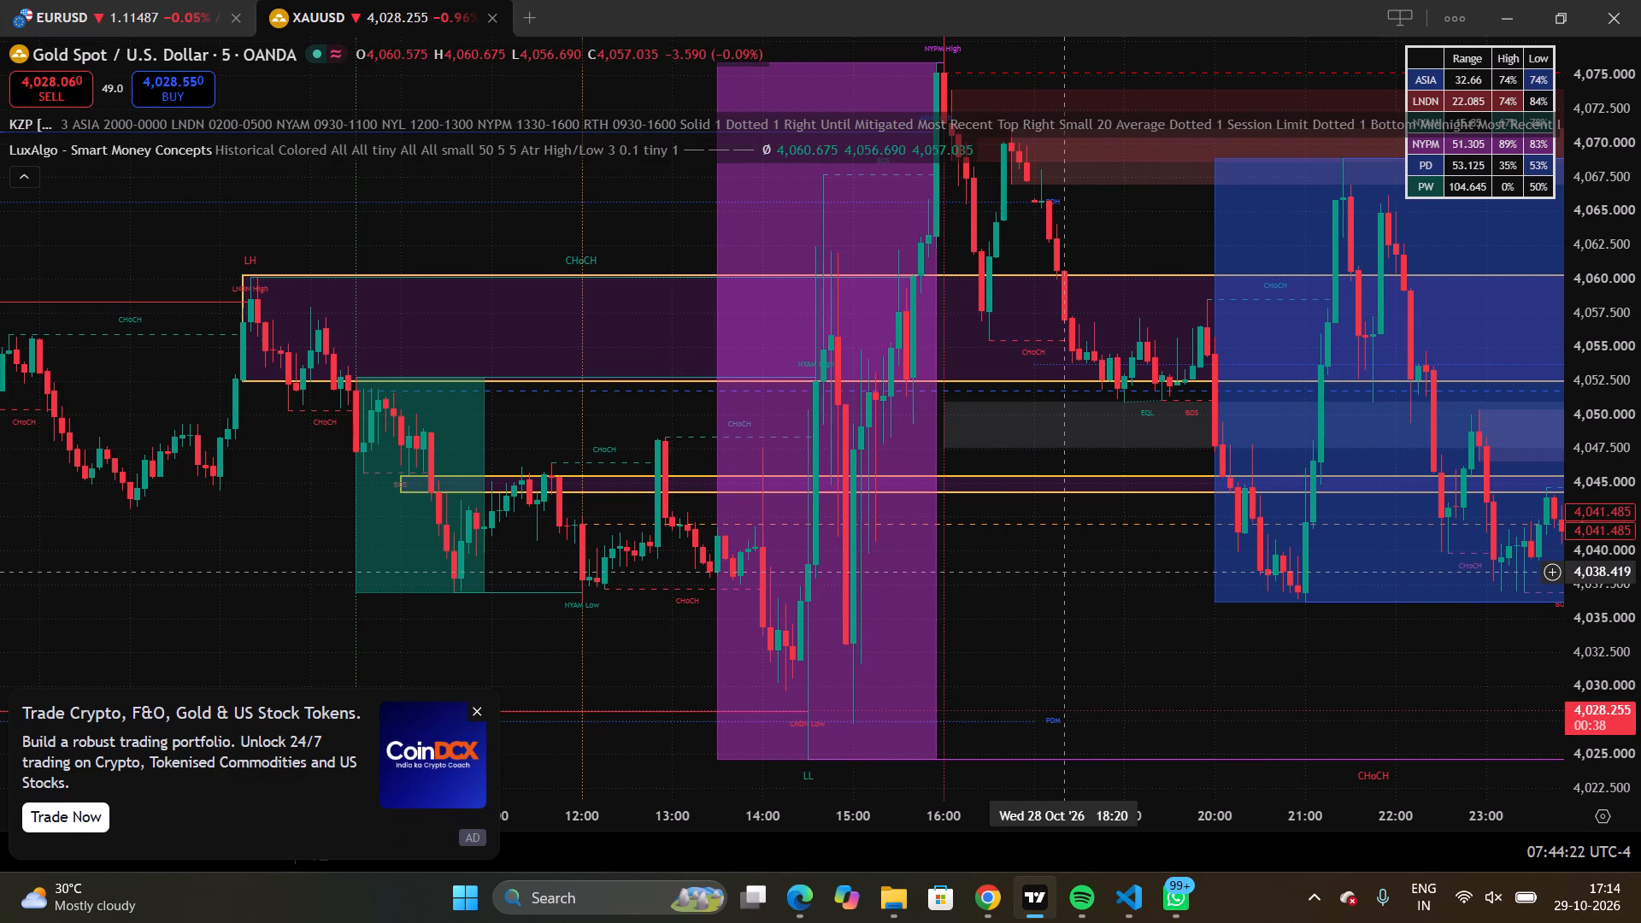
left_click_drag(1063, 572, 973, 567)
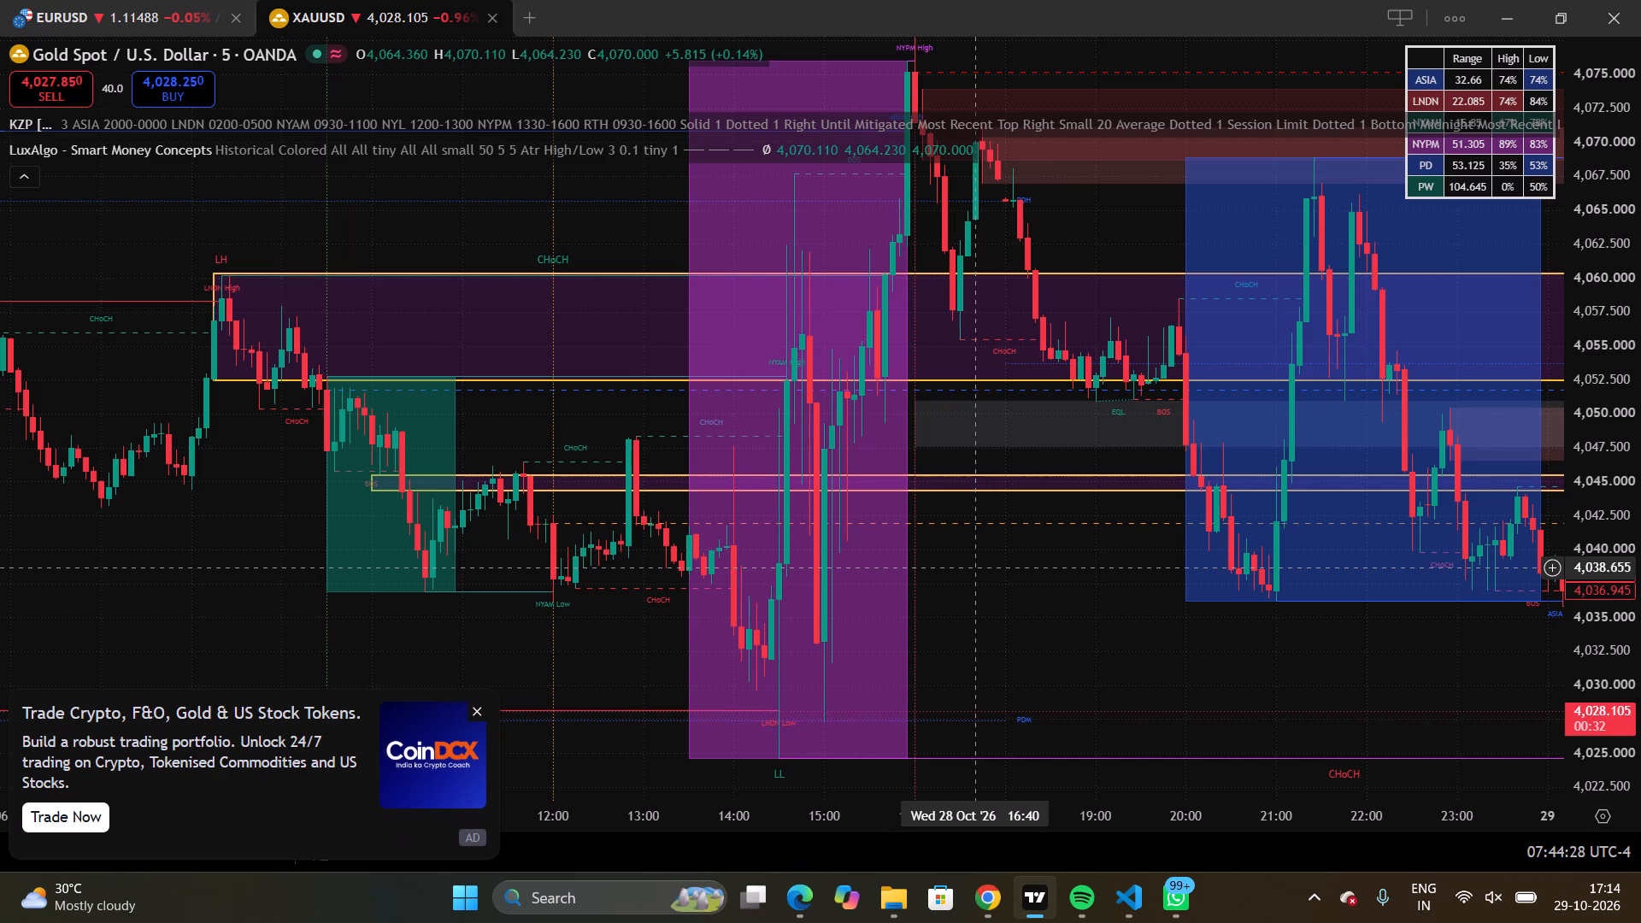
left_click_drag(1075, 603, 1070, 603)
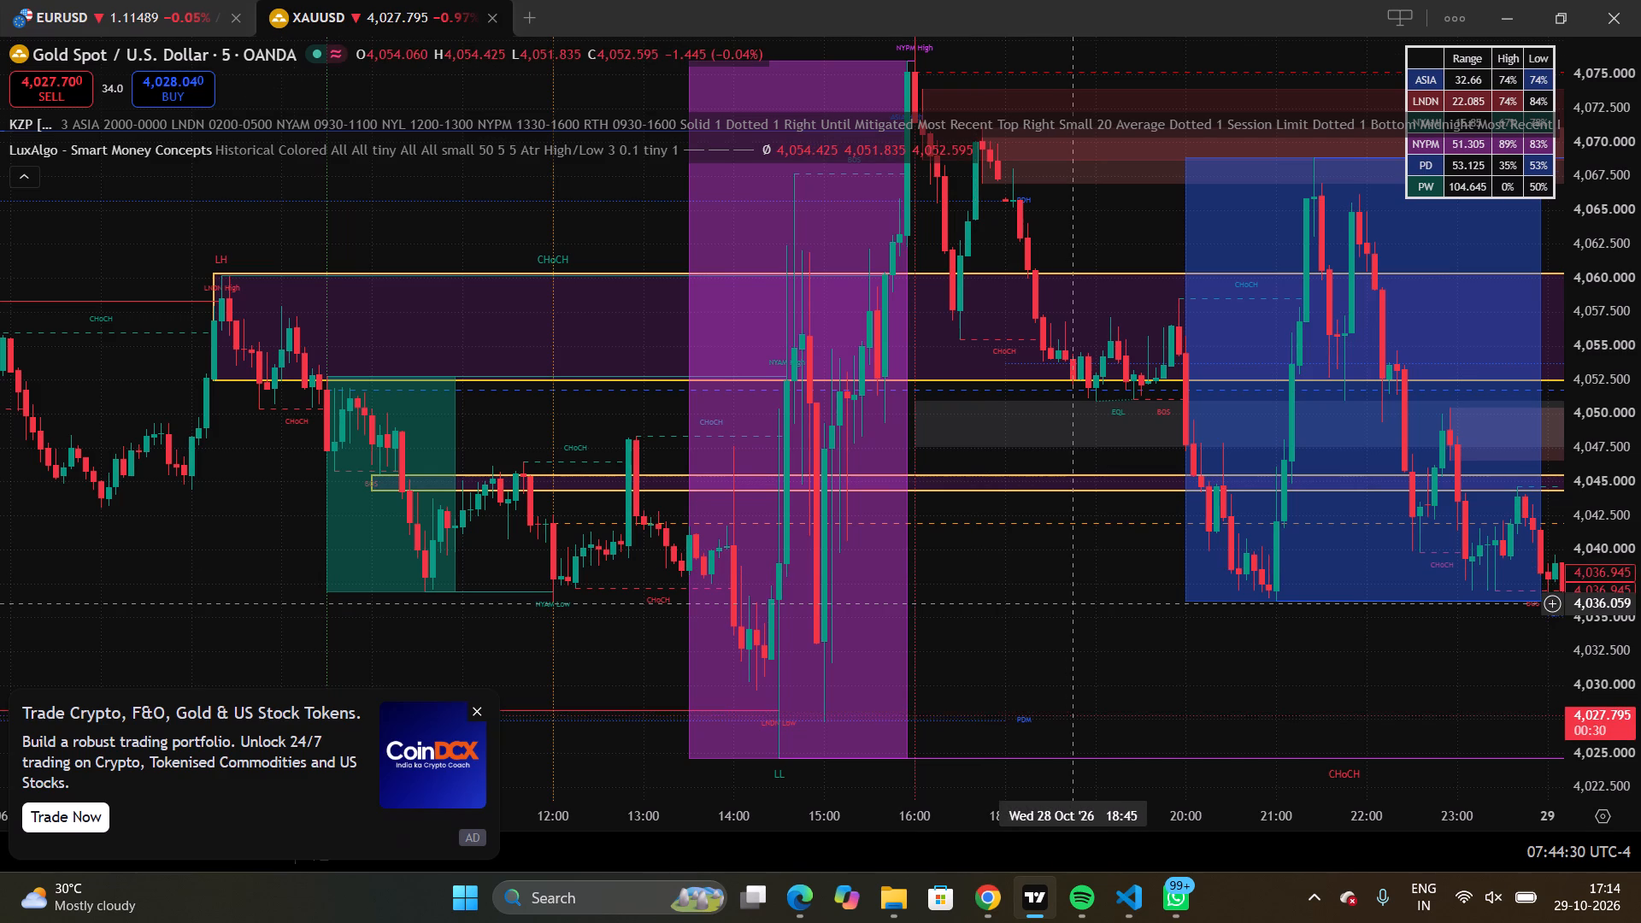
left_click_drag(1070, 603, 896, 657)
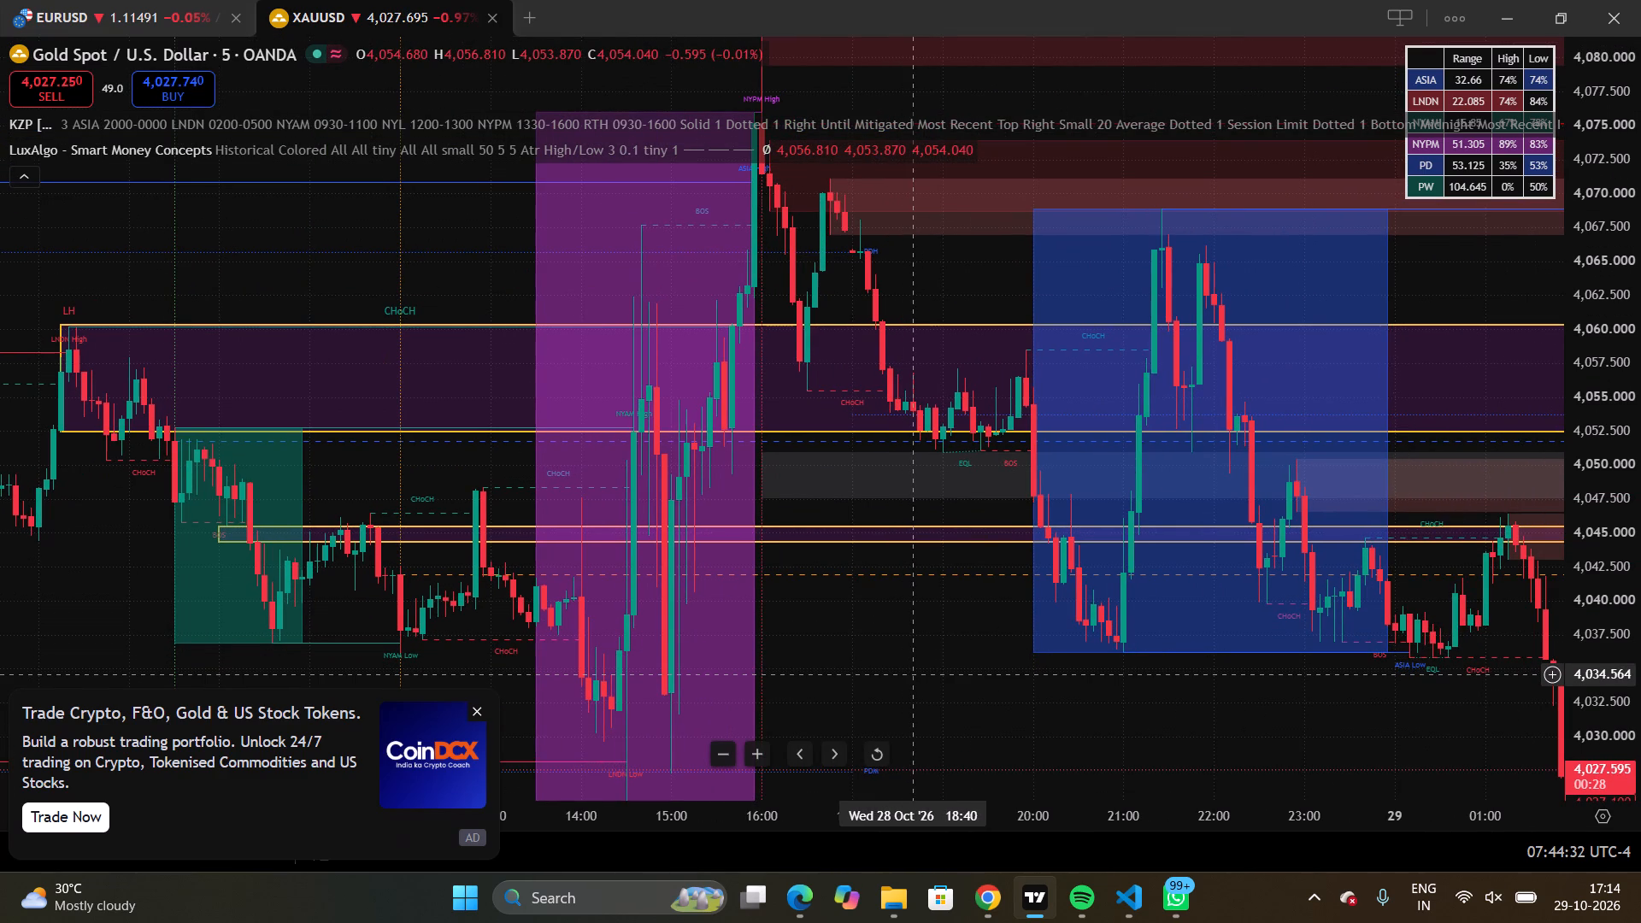
left_click_drag(916, 674, 710, 651)
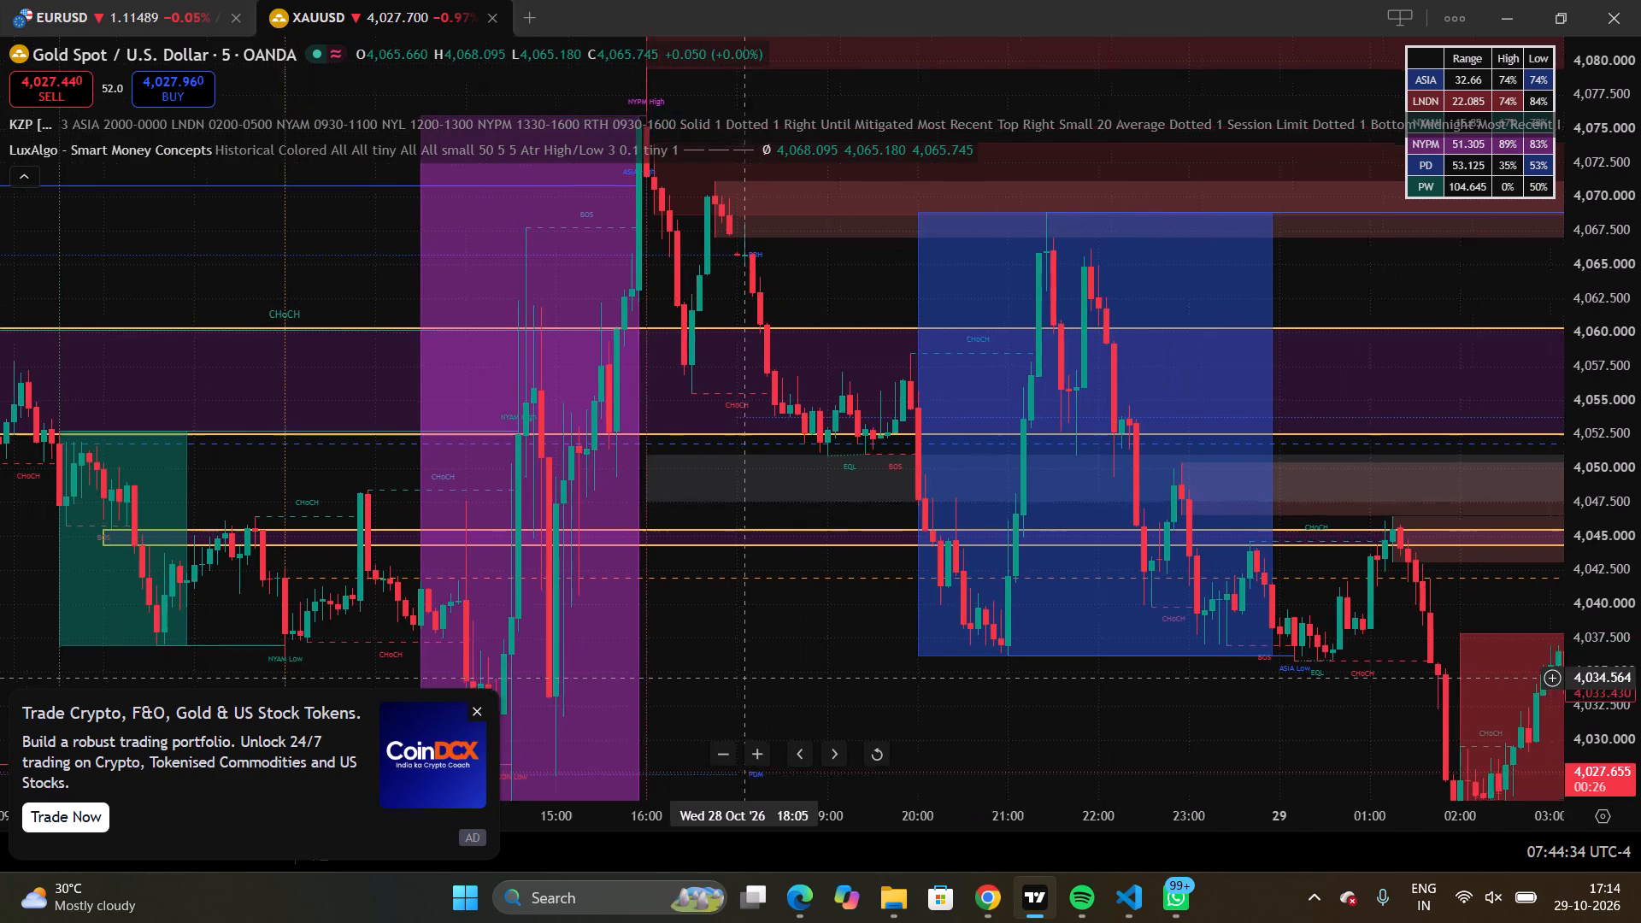
left_click_drag(710, 651, 855, 706)
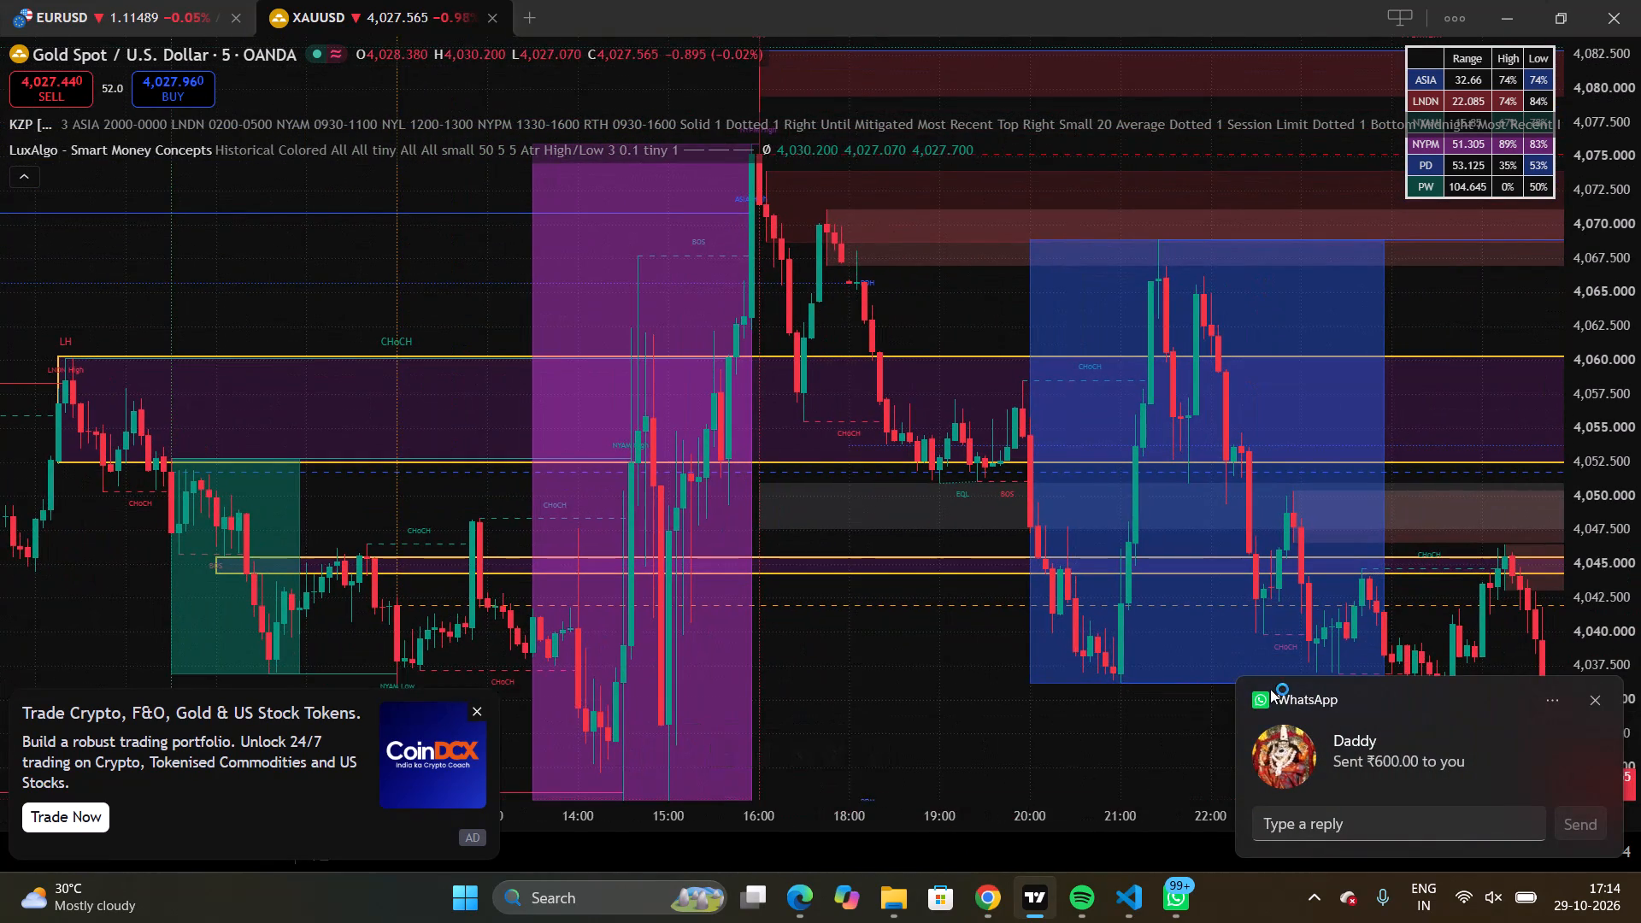
Dismiss the incoming WhatsApp message notification.
left_click(1591, 692)
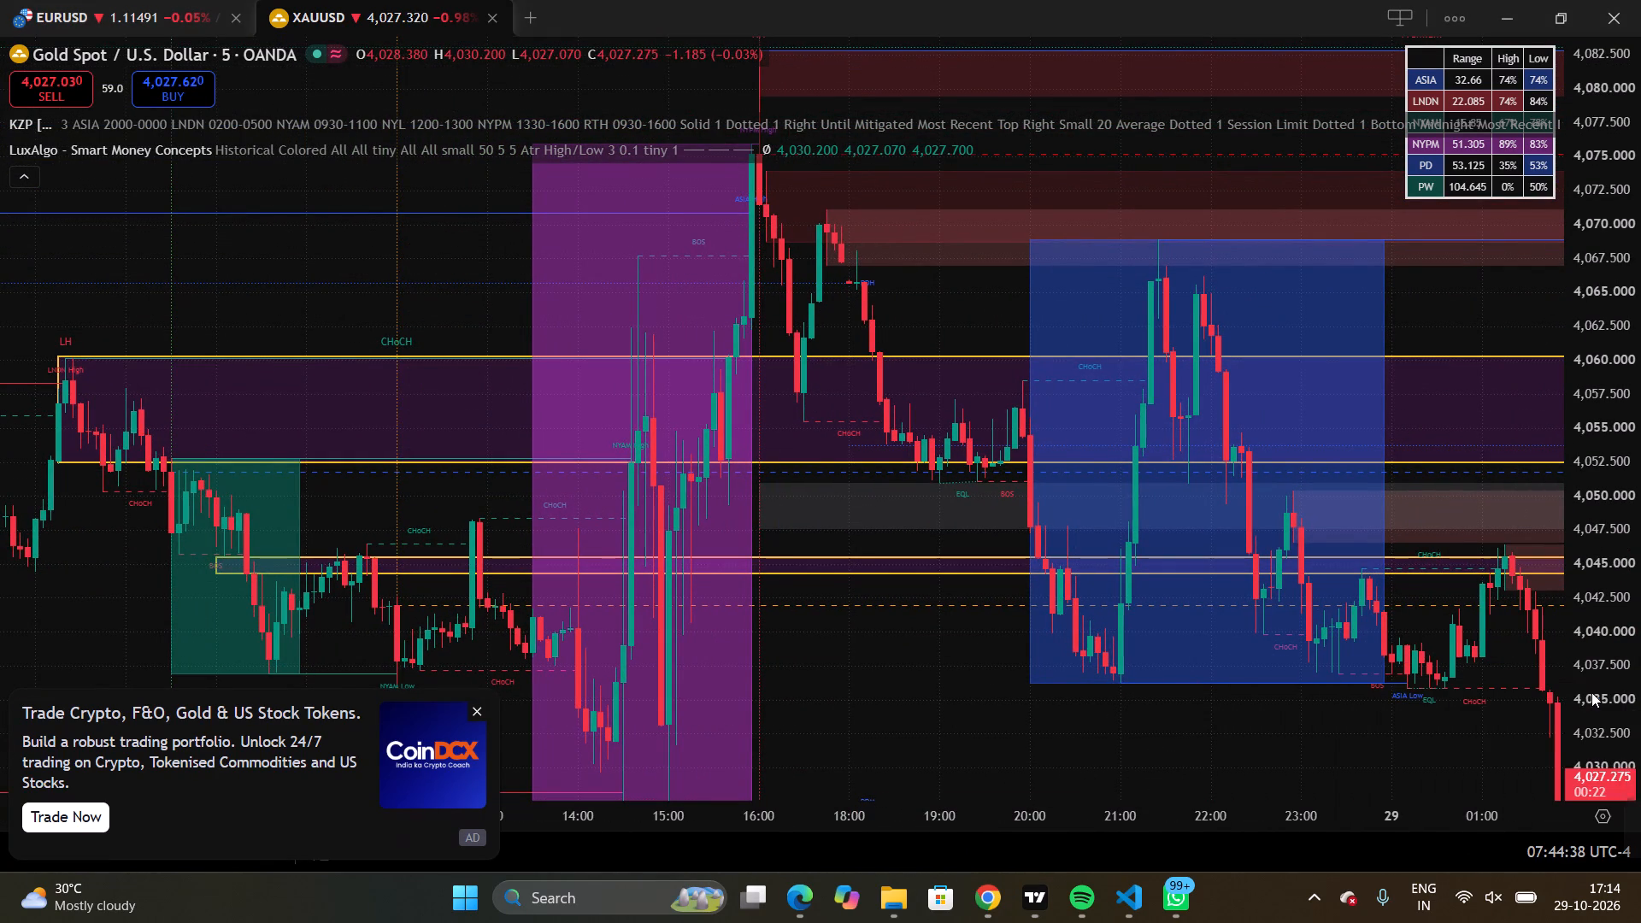
Compare the 28 October New York and Asia session moves with the 29 October London session and current gold price.
left_click_drag(979, 687, 1058, 767)
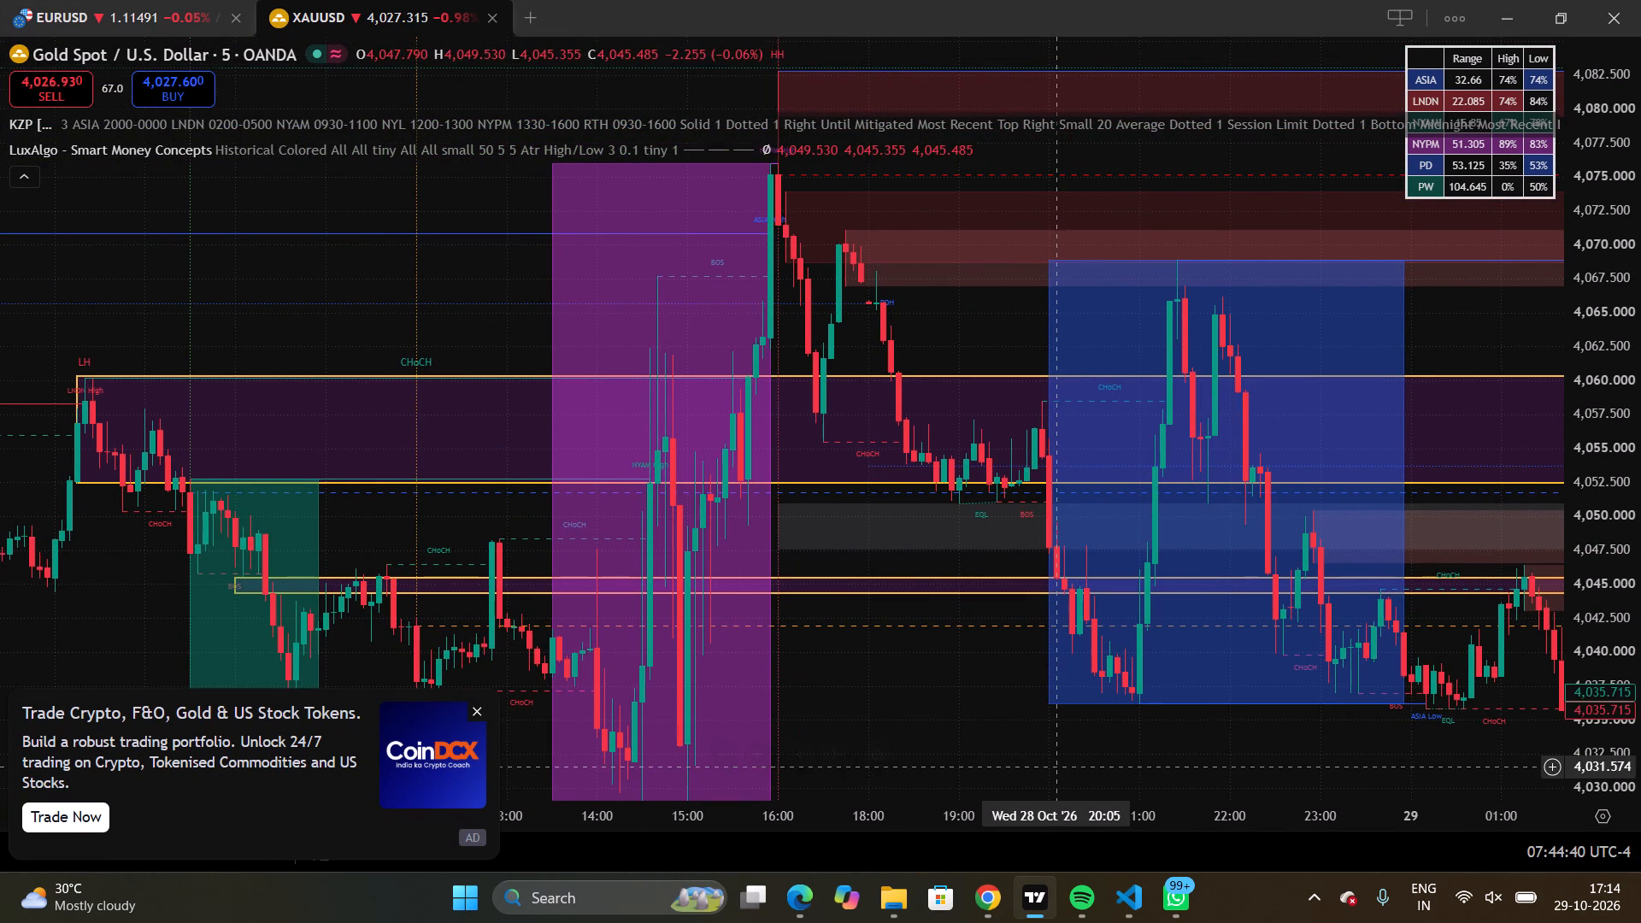
left_click_drag(936, 697, 834, 643)
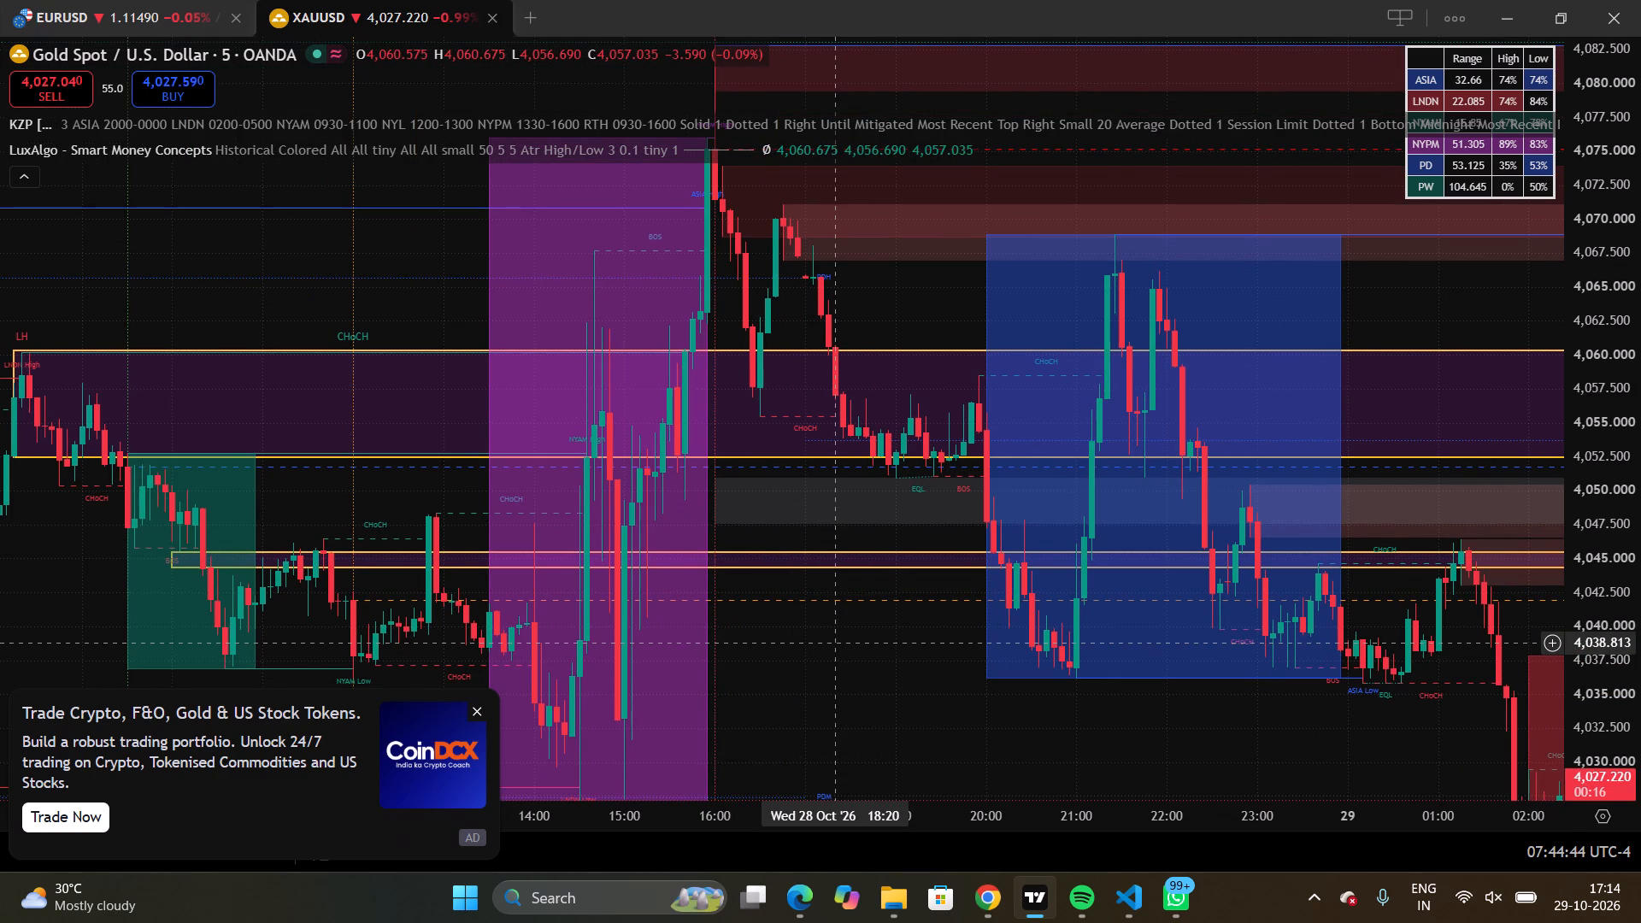
left_click_drag(834, 643, 627, 601)
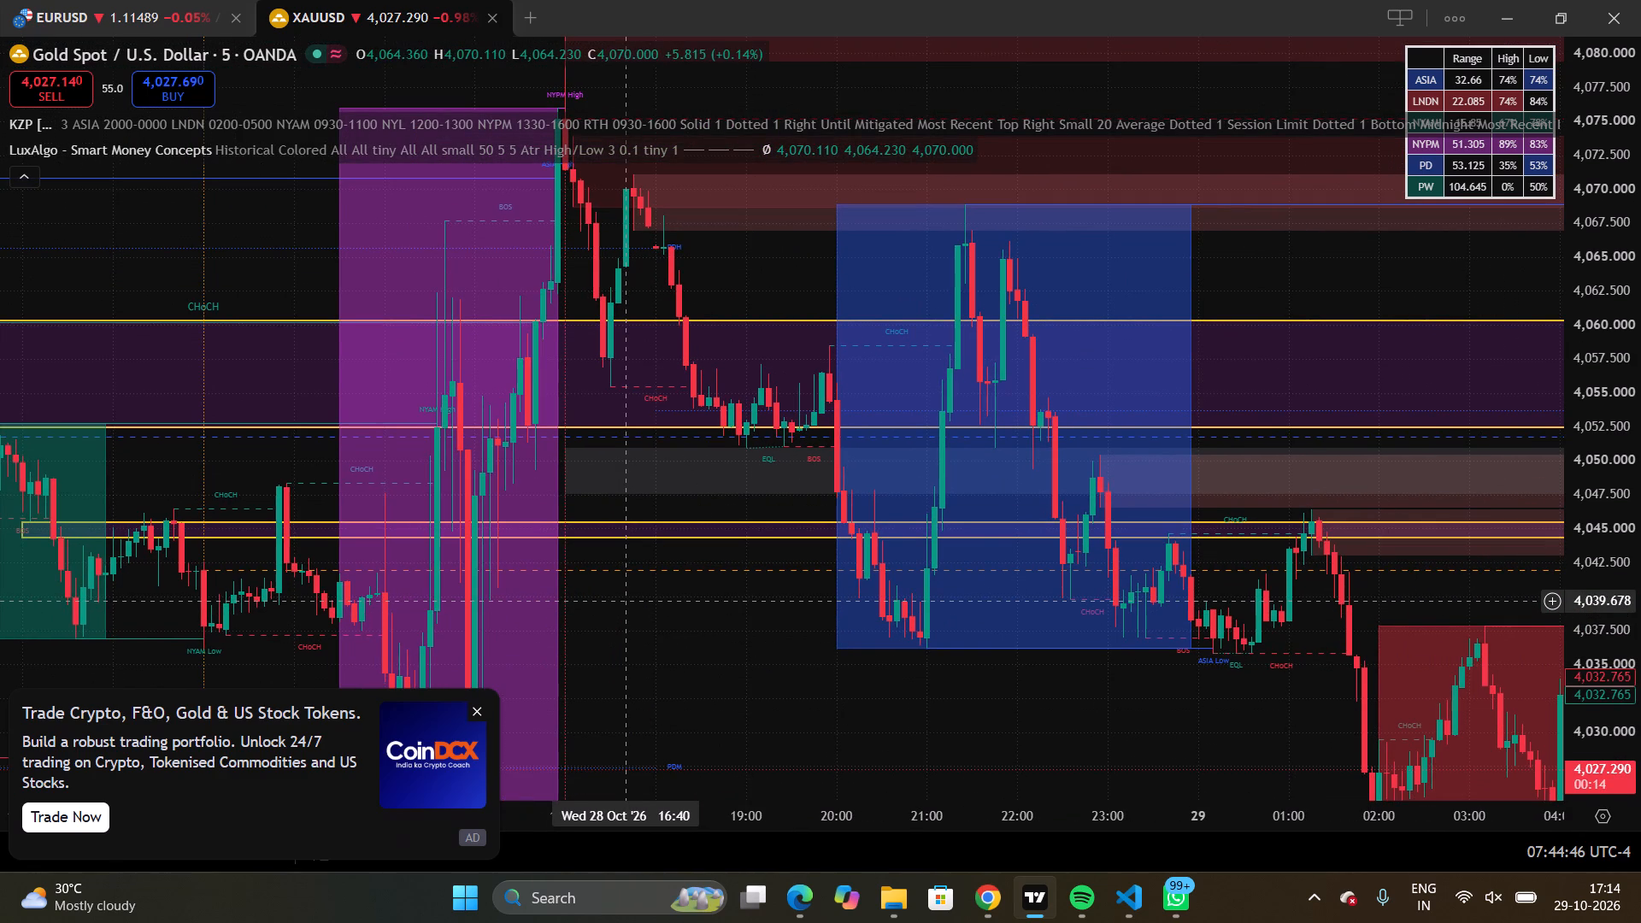
left_click_drag(1135, 647, 779, 550)
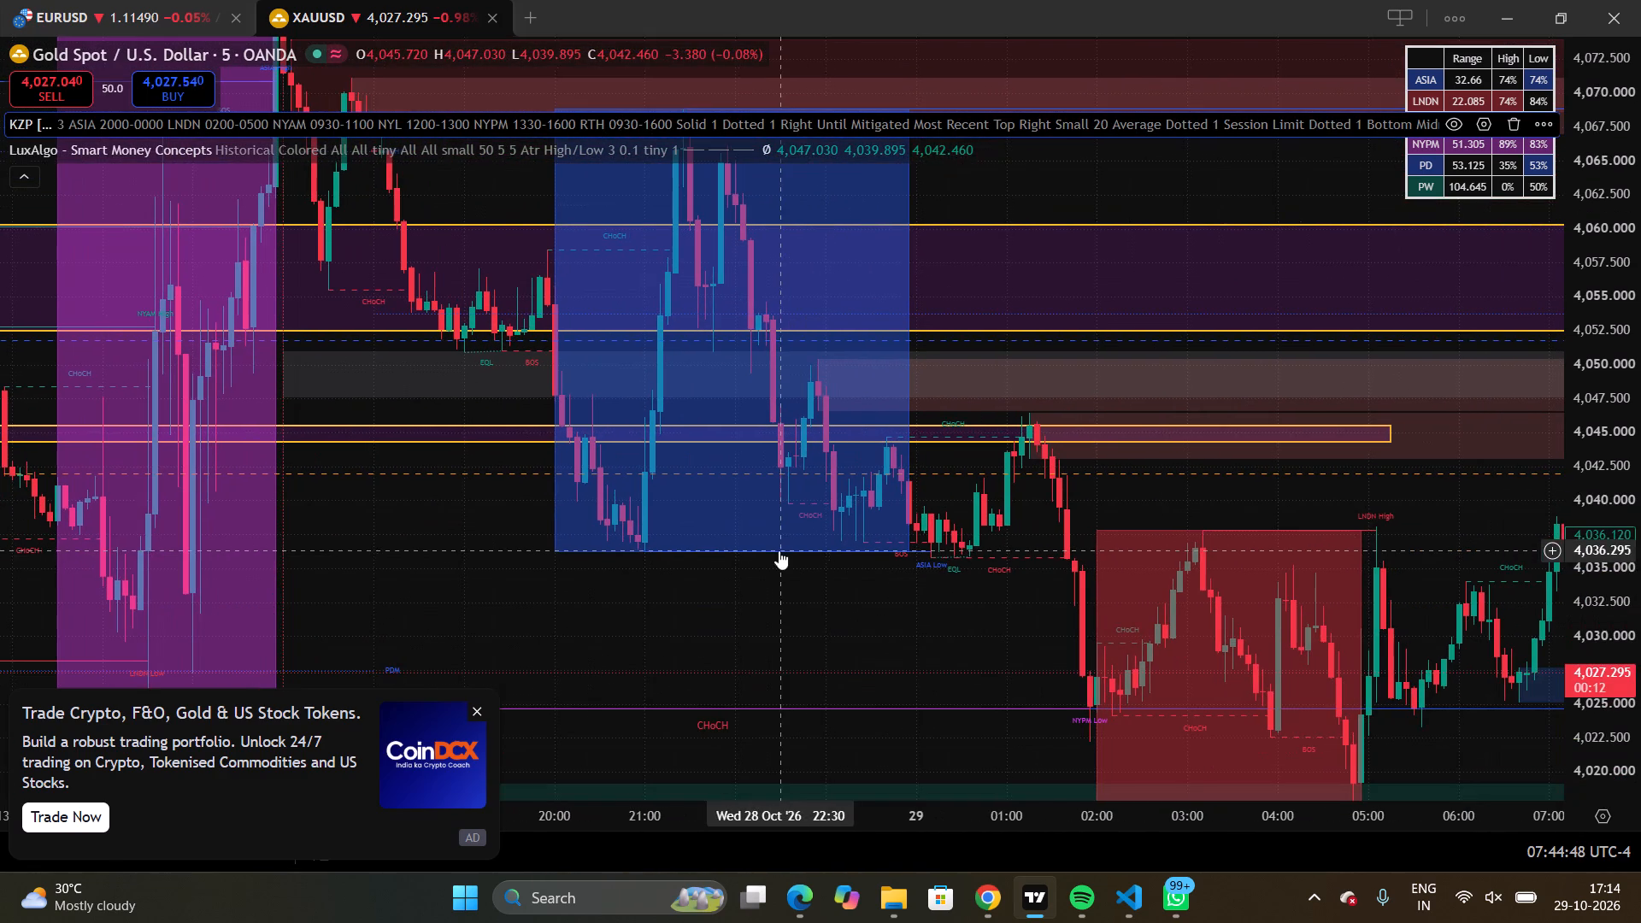
left_click_drag(1056, 622, 784, 620)
left_click_drag(1134, 705, 788, 648)
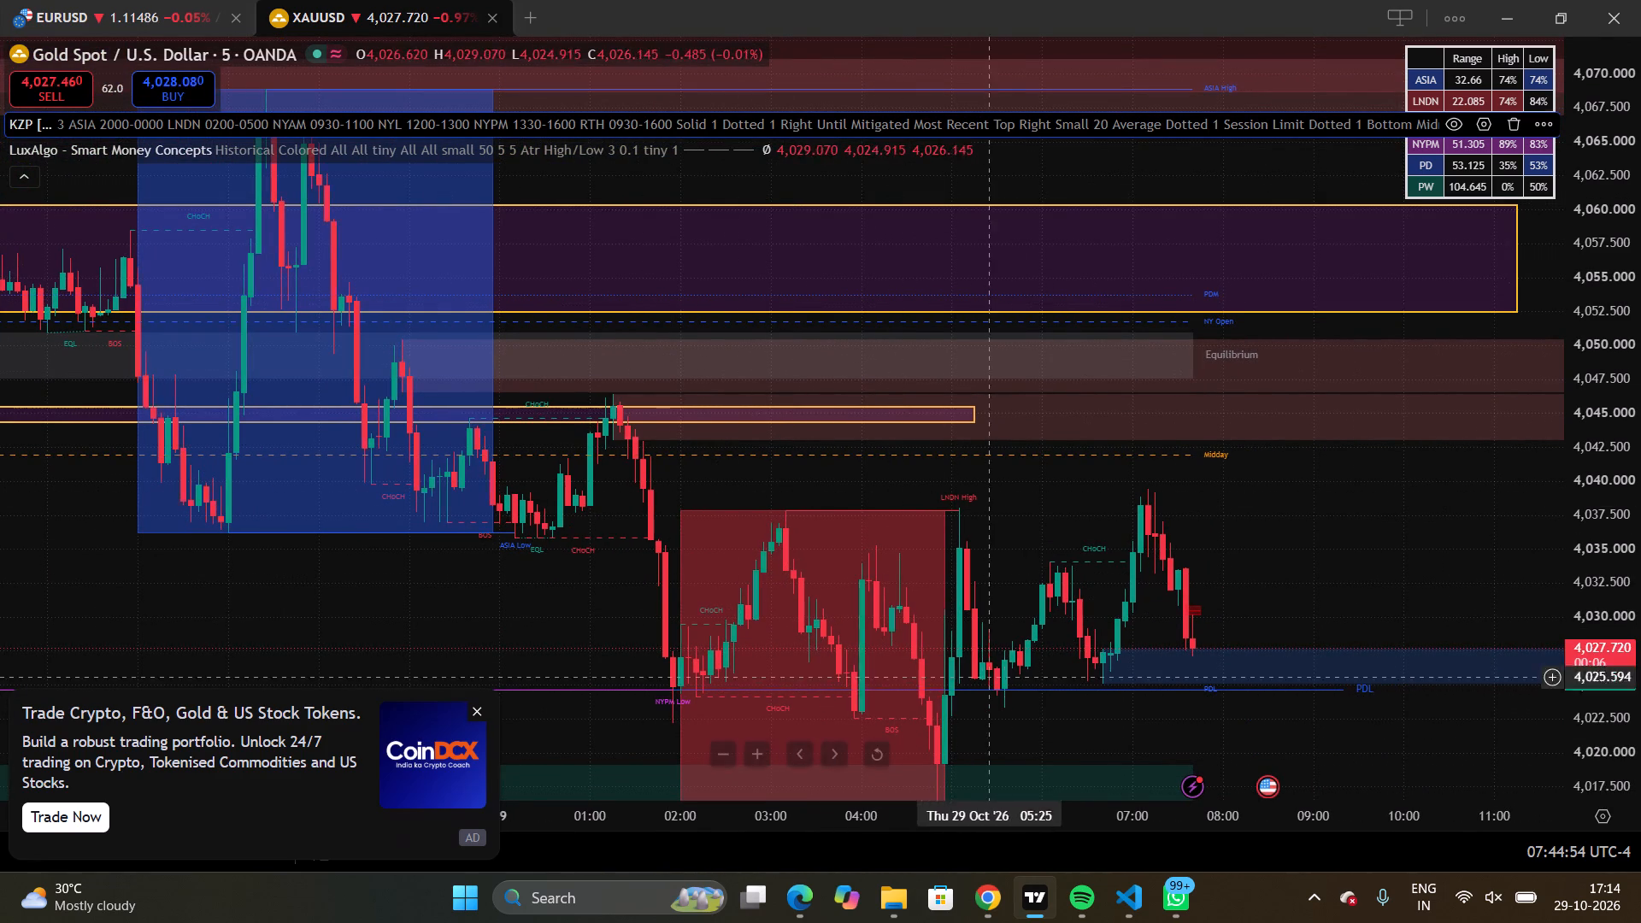
left_click_drag(562, 556, 1070, 652)
left_click_drag(454, 523, 1238, 808)
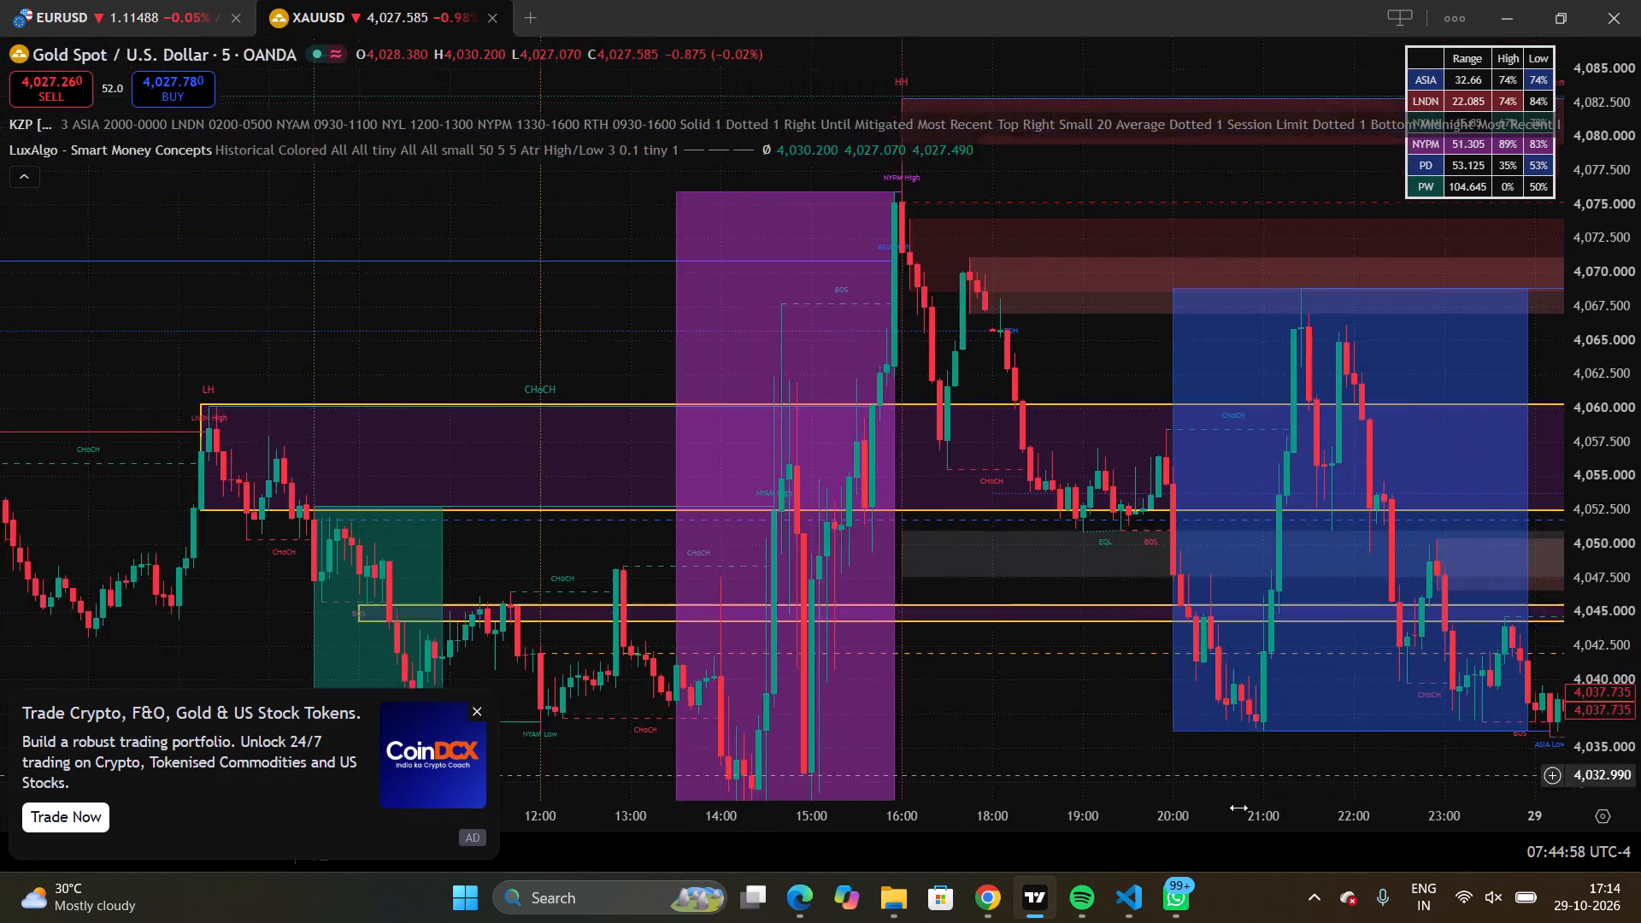
left_click_drag(1238, 808, 1399, 647)
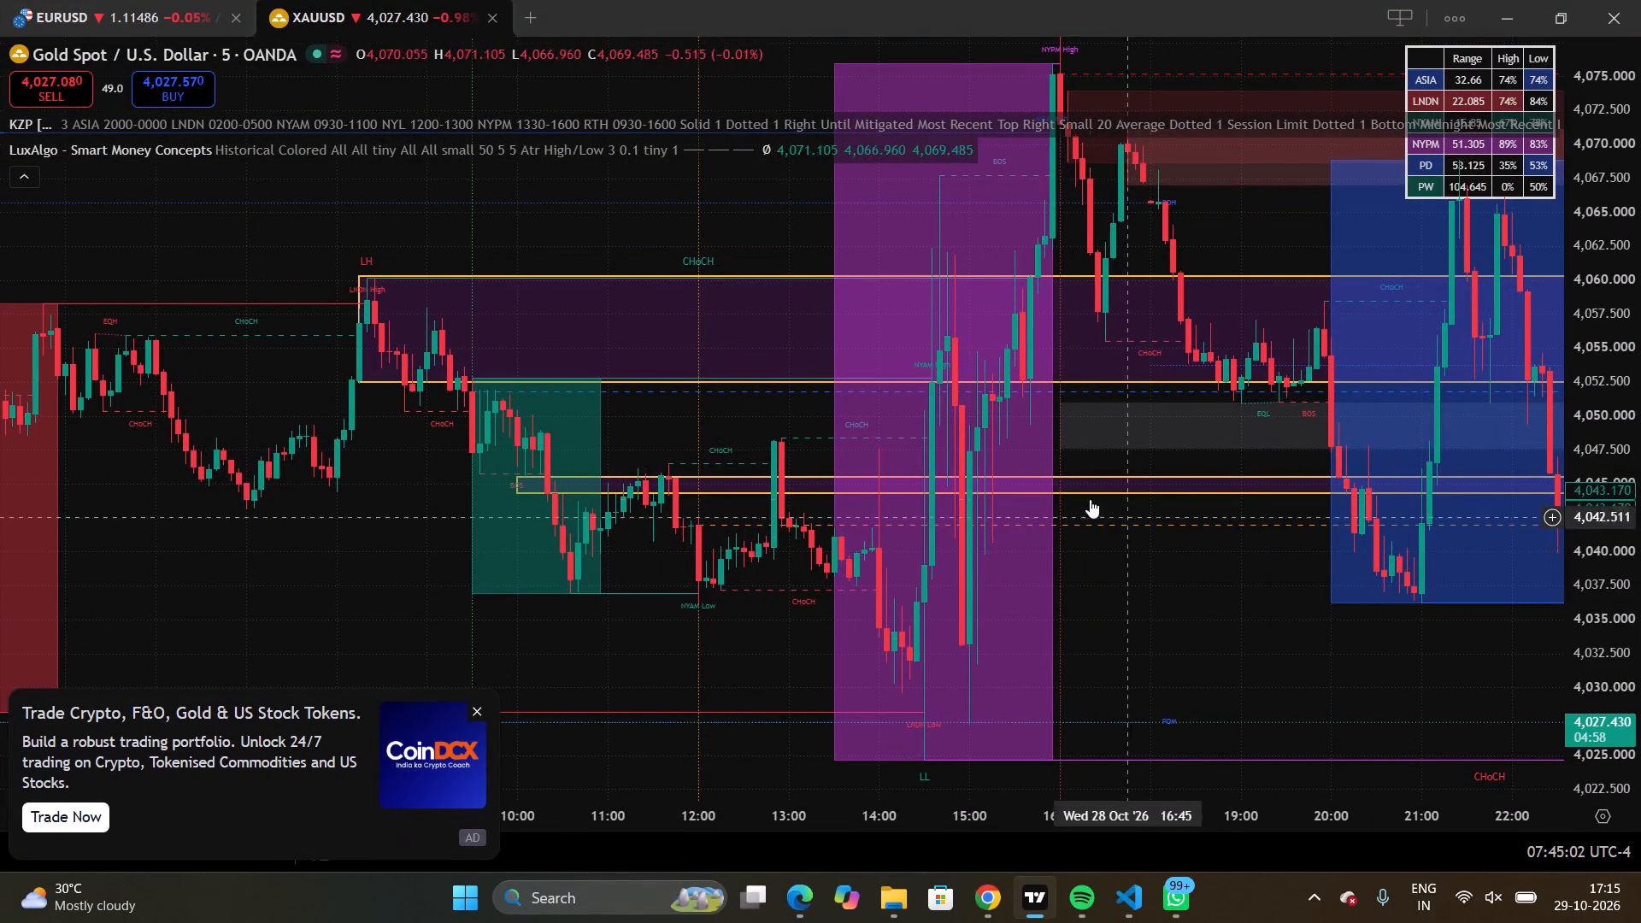
Inspect the two yellow-outlined rectangle zones that start on 28 October, leaving neither selected.
right_click(994, 474)
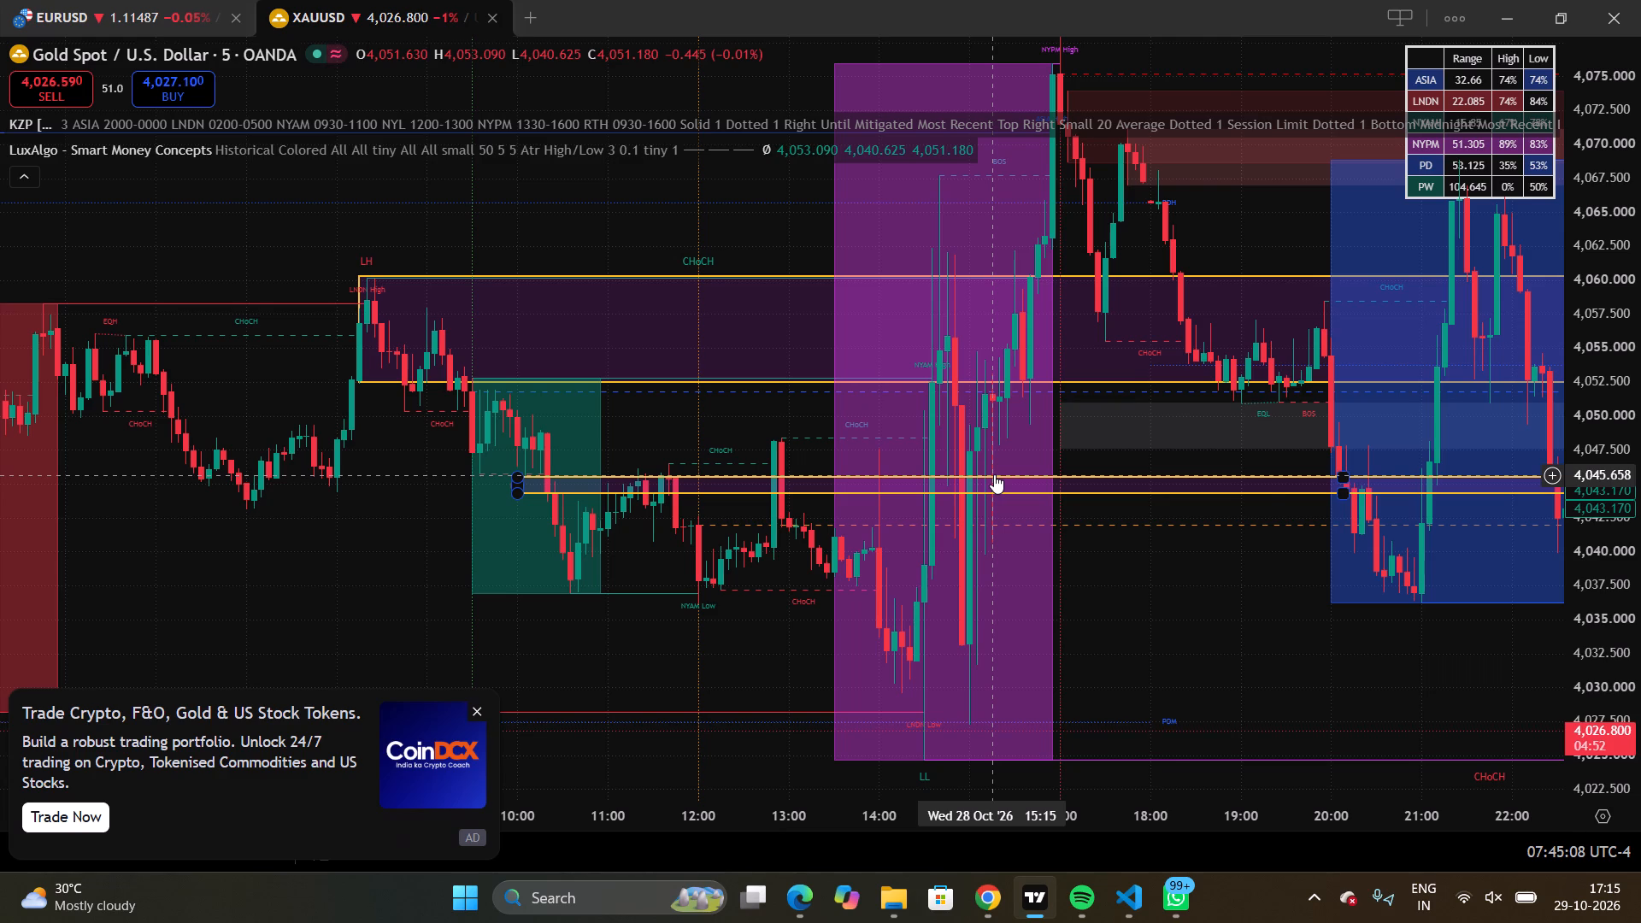
left_click(783, 394)
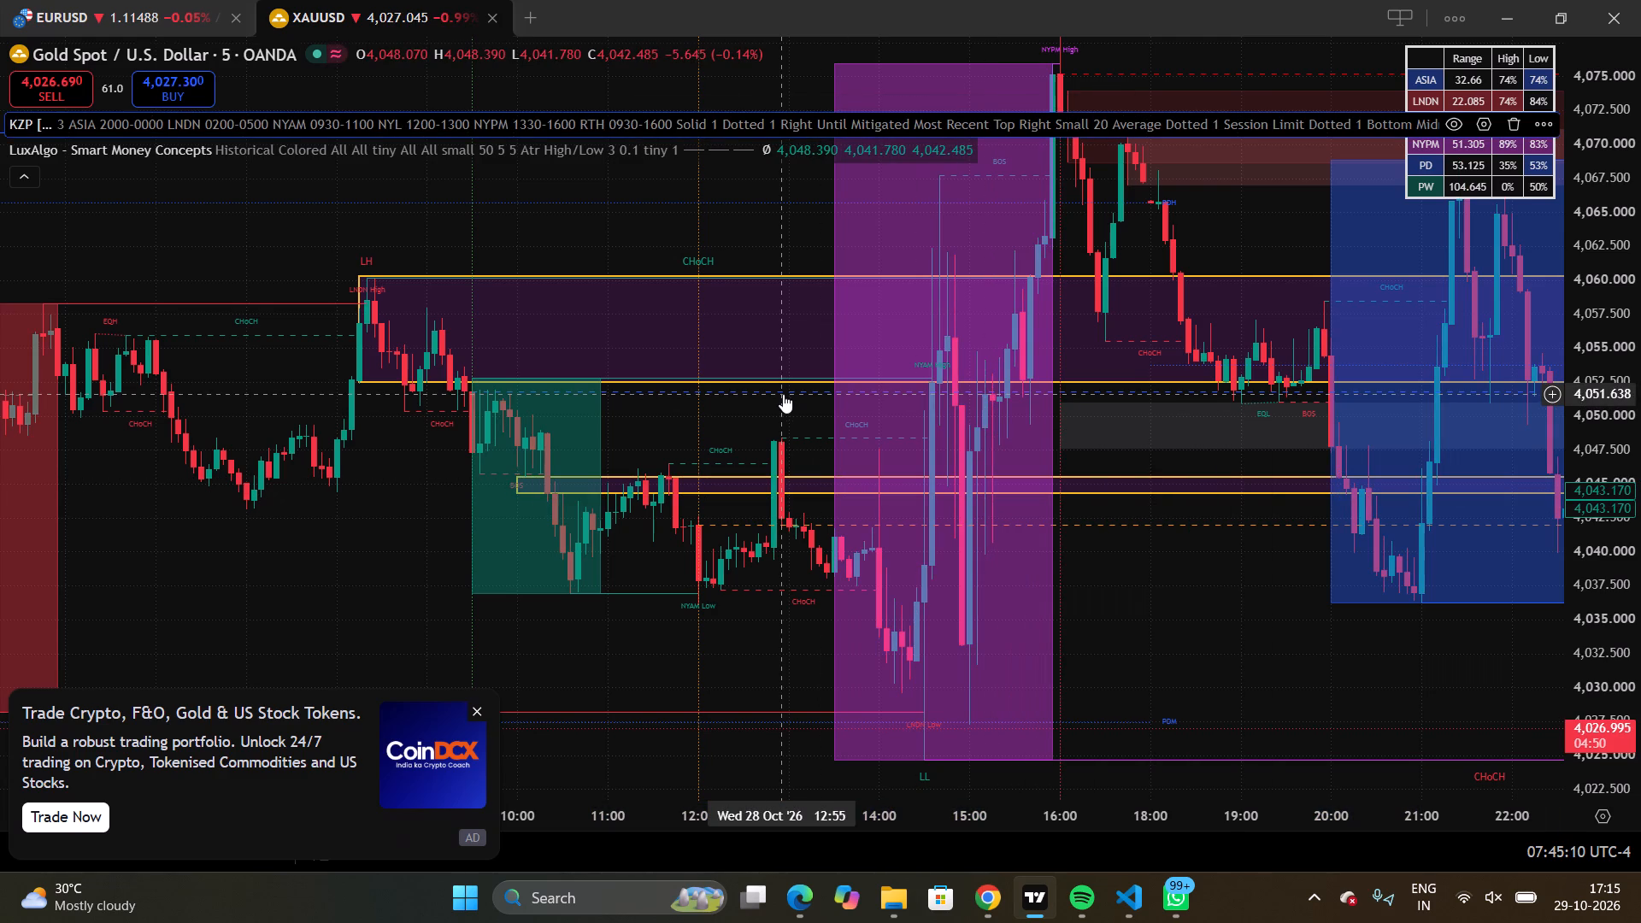
left_click(738, 381)
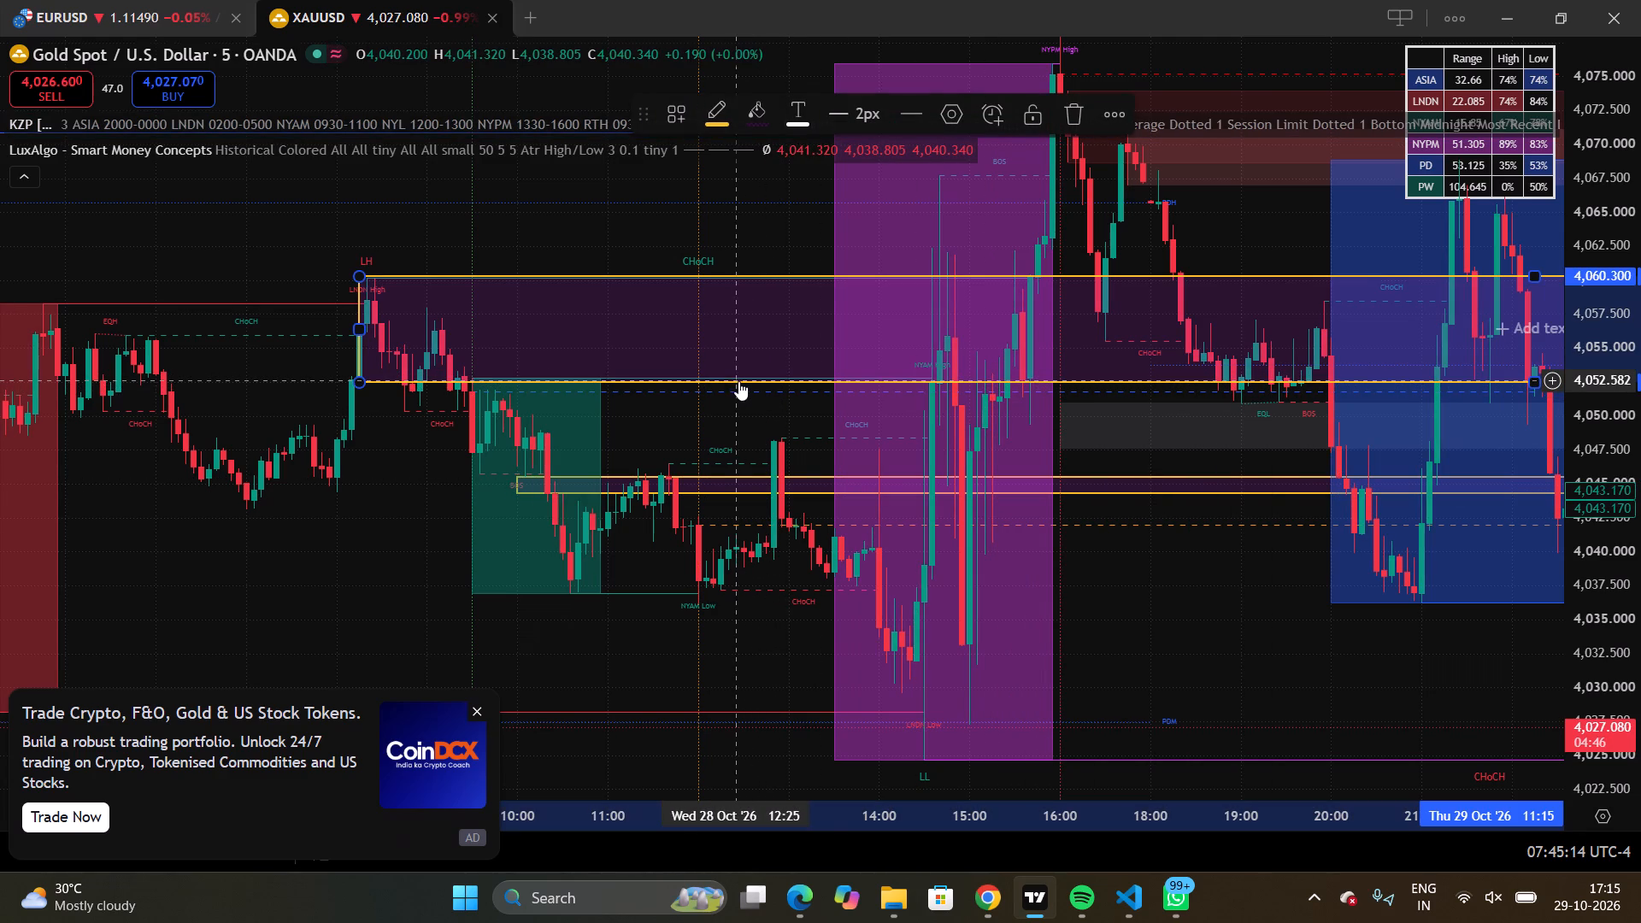
left_click(773, 478)
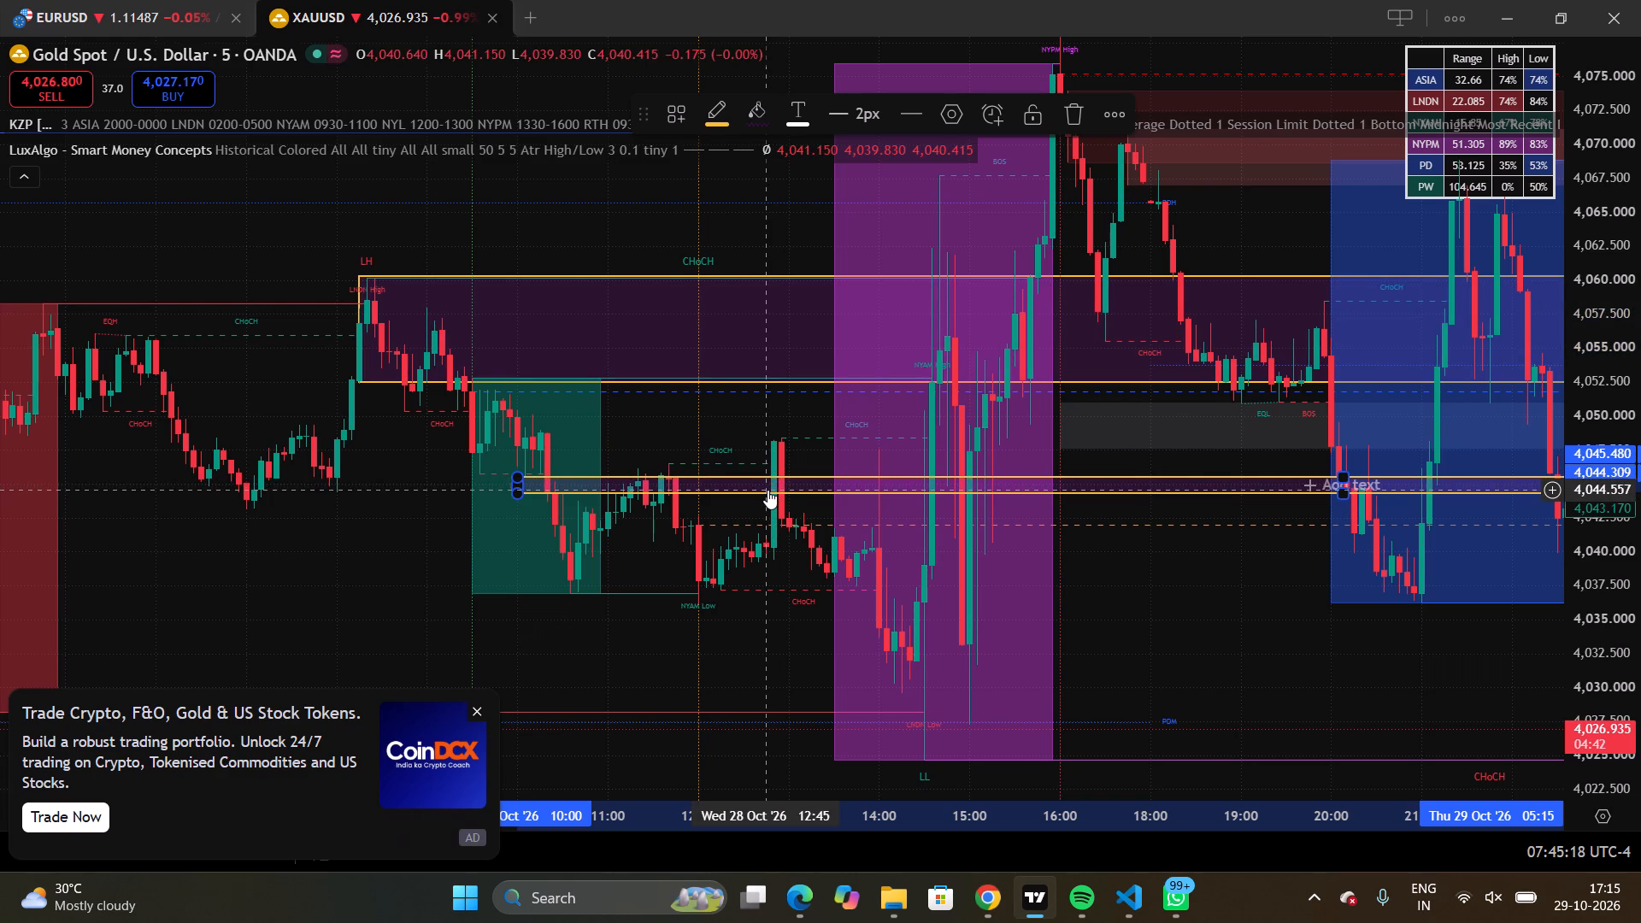
left_click(767, 491)
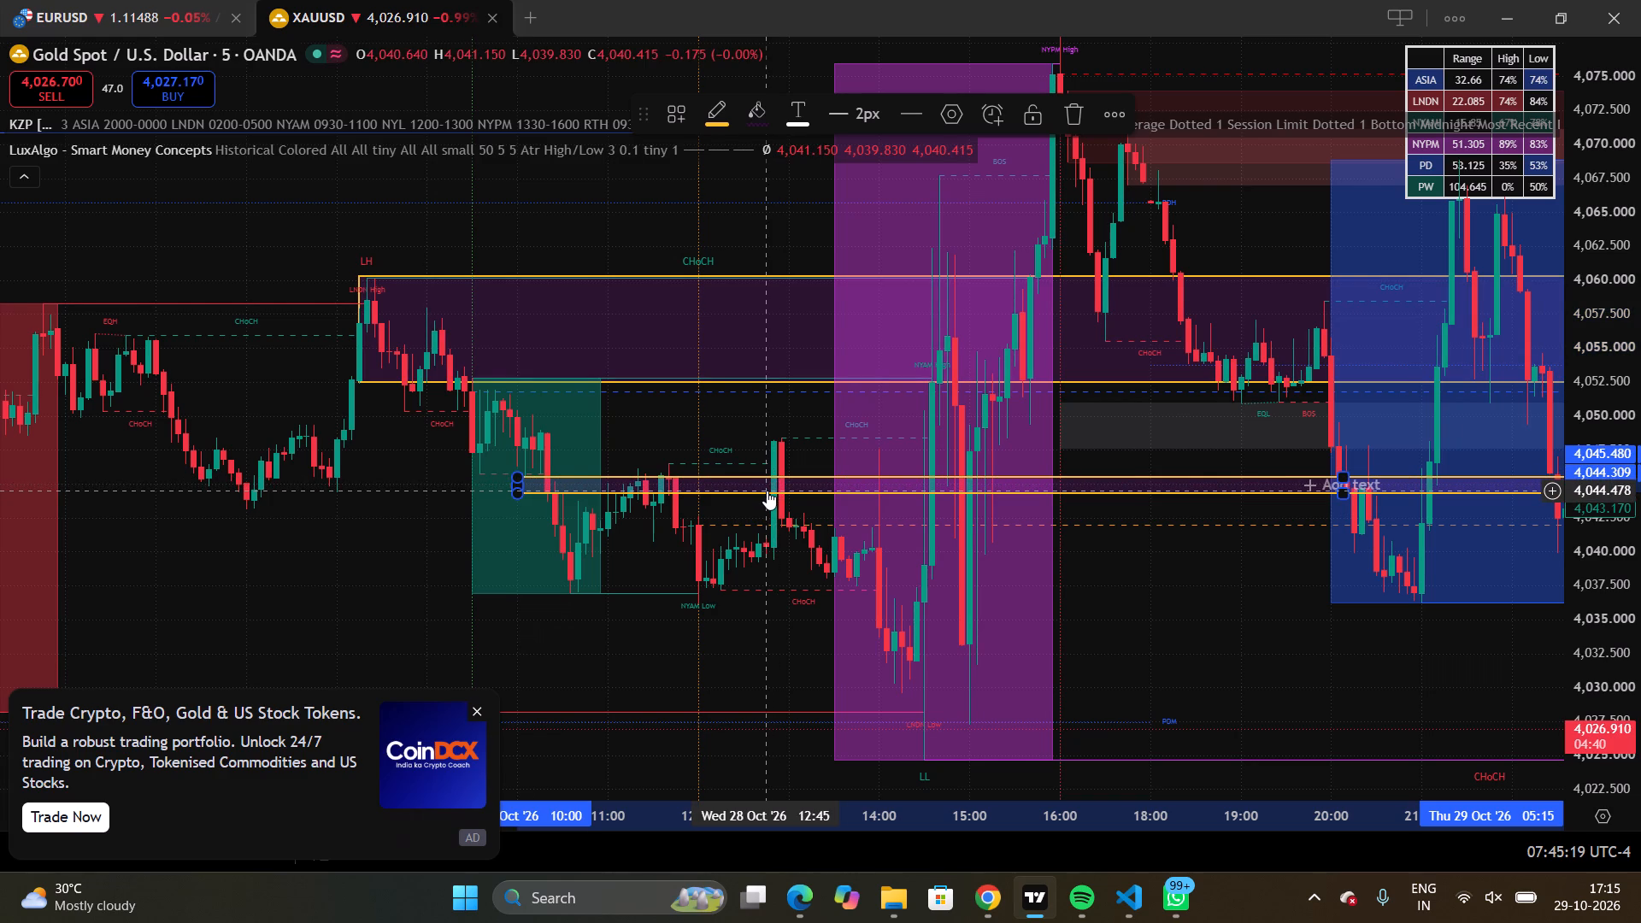
left_click(760, 493)
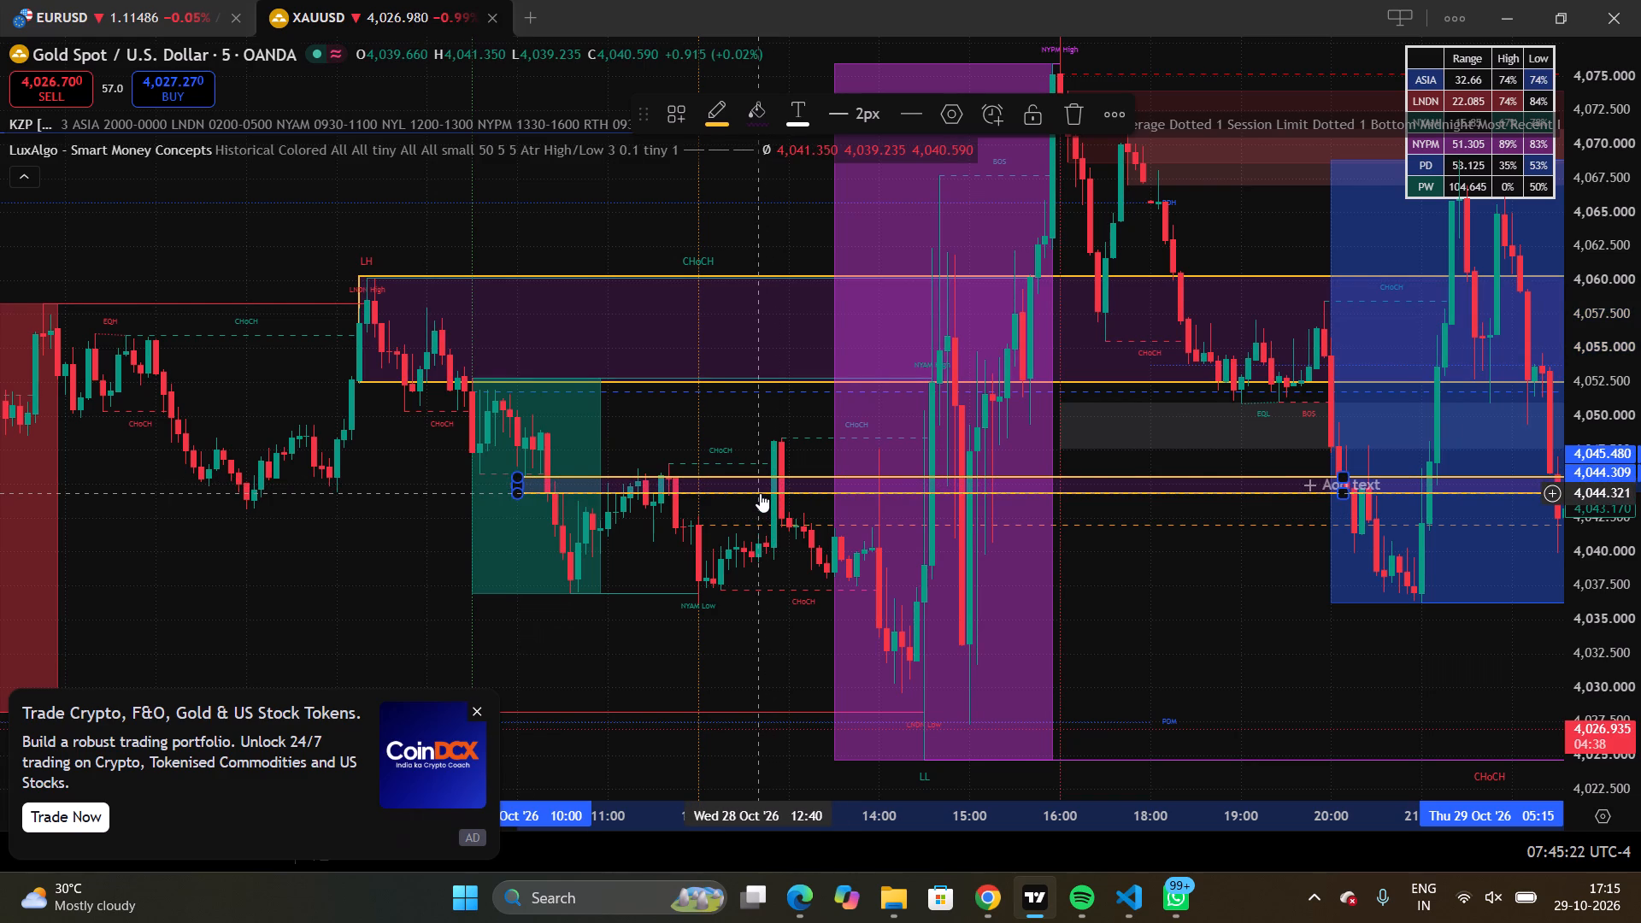
left_click(731, 408)
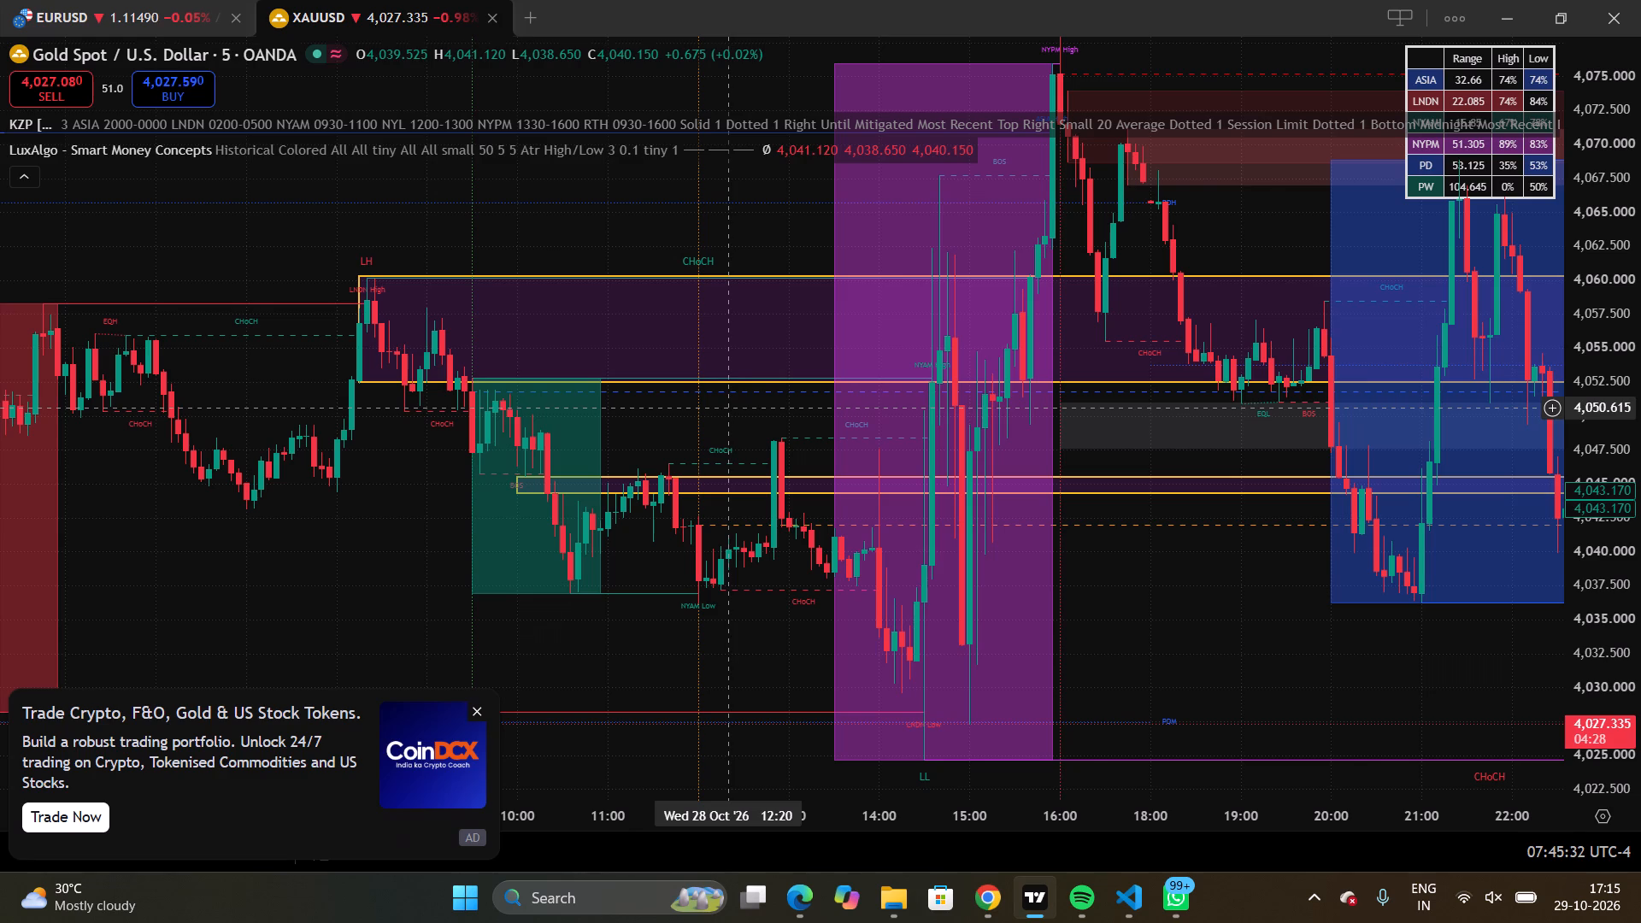
Dismiss the CoinDCX advertisement and exit the fullscreen chart view.
left_click(476, 711)
key("Escape")
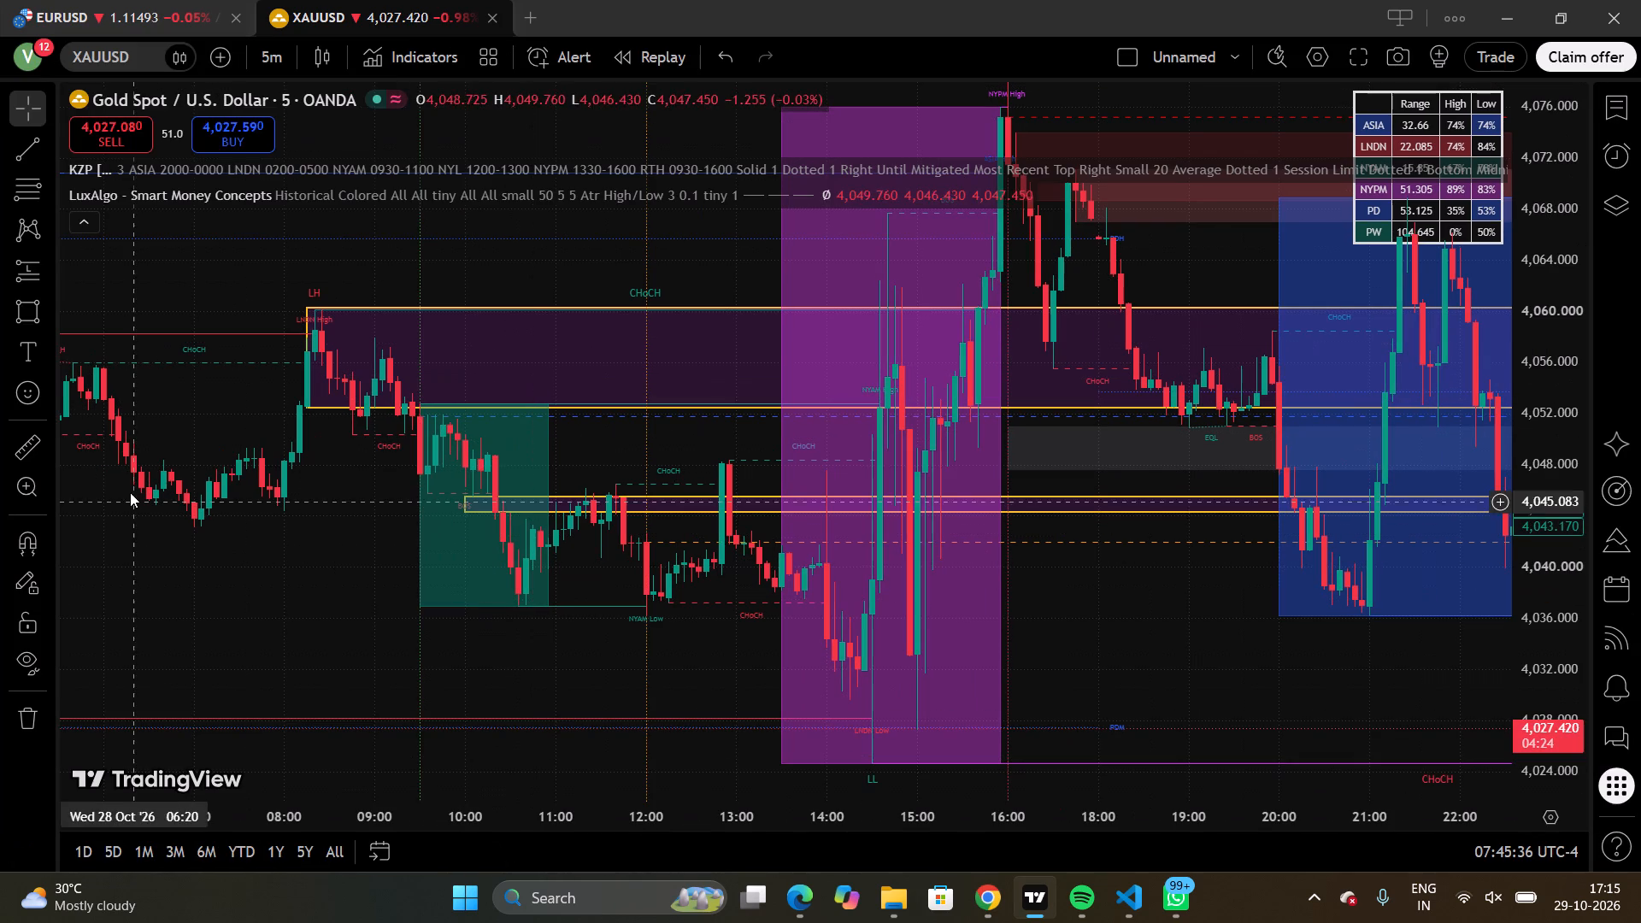
Remove all 6 drawings and 2 indicators from the XAUUSD chart.
left_click(32, 727)
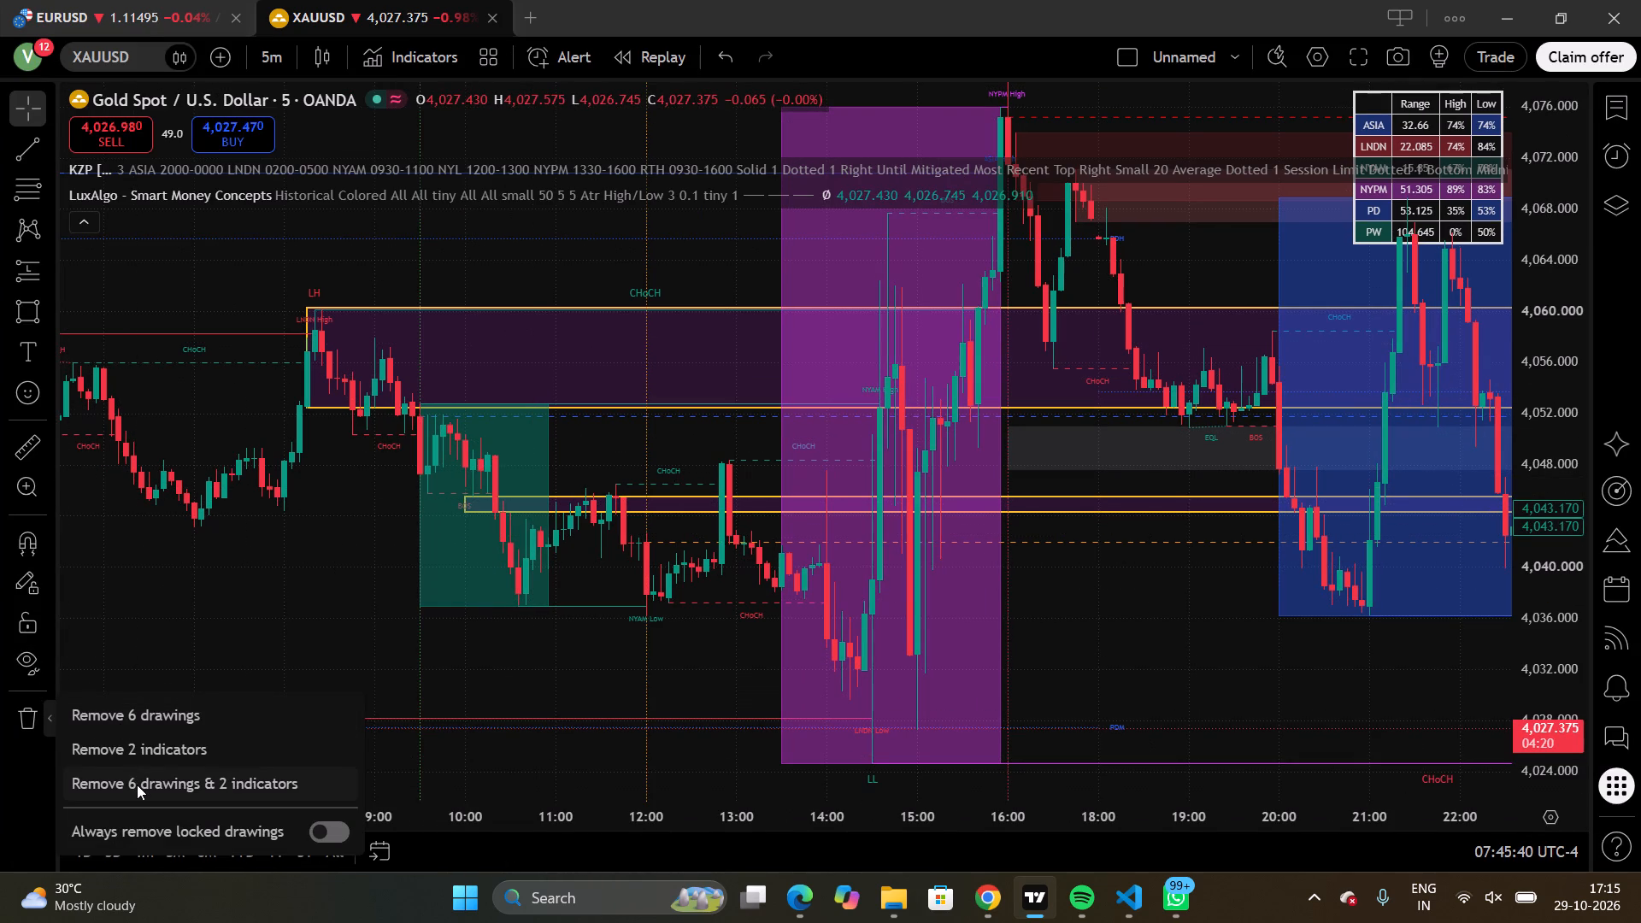
left_click(137, 785)
left_click(1092, 537)
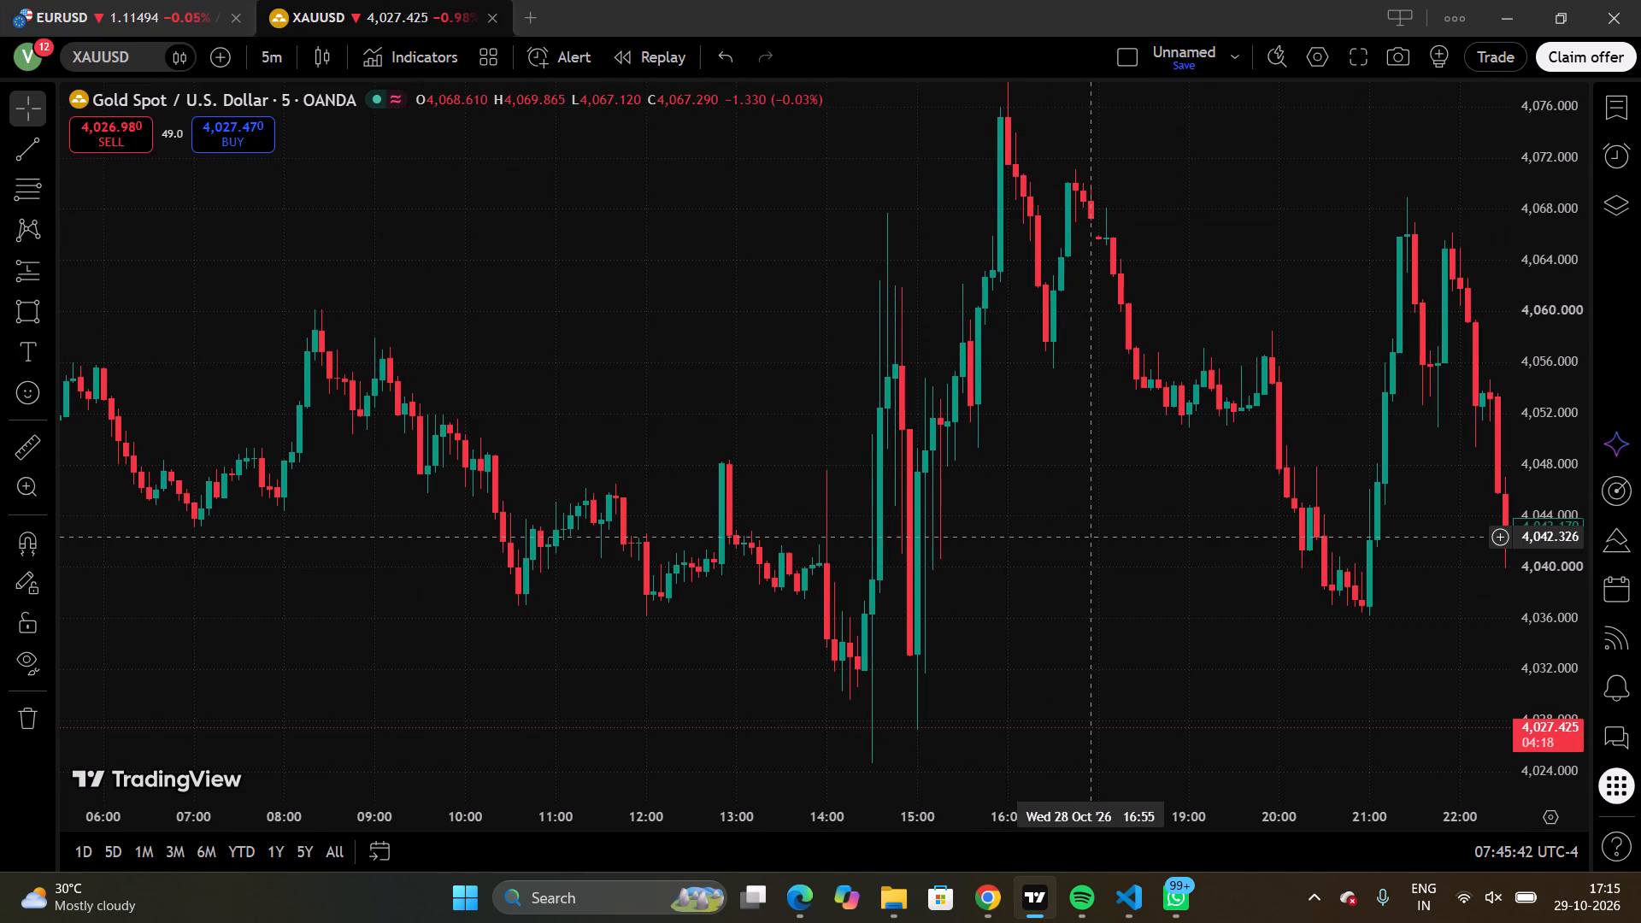
Change the XAUUSD chart interval to 15 minutes.
left_click_drag(964, 413, 287, 344)
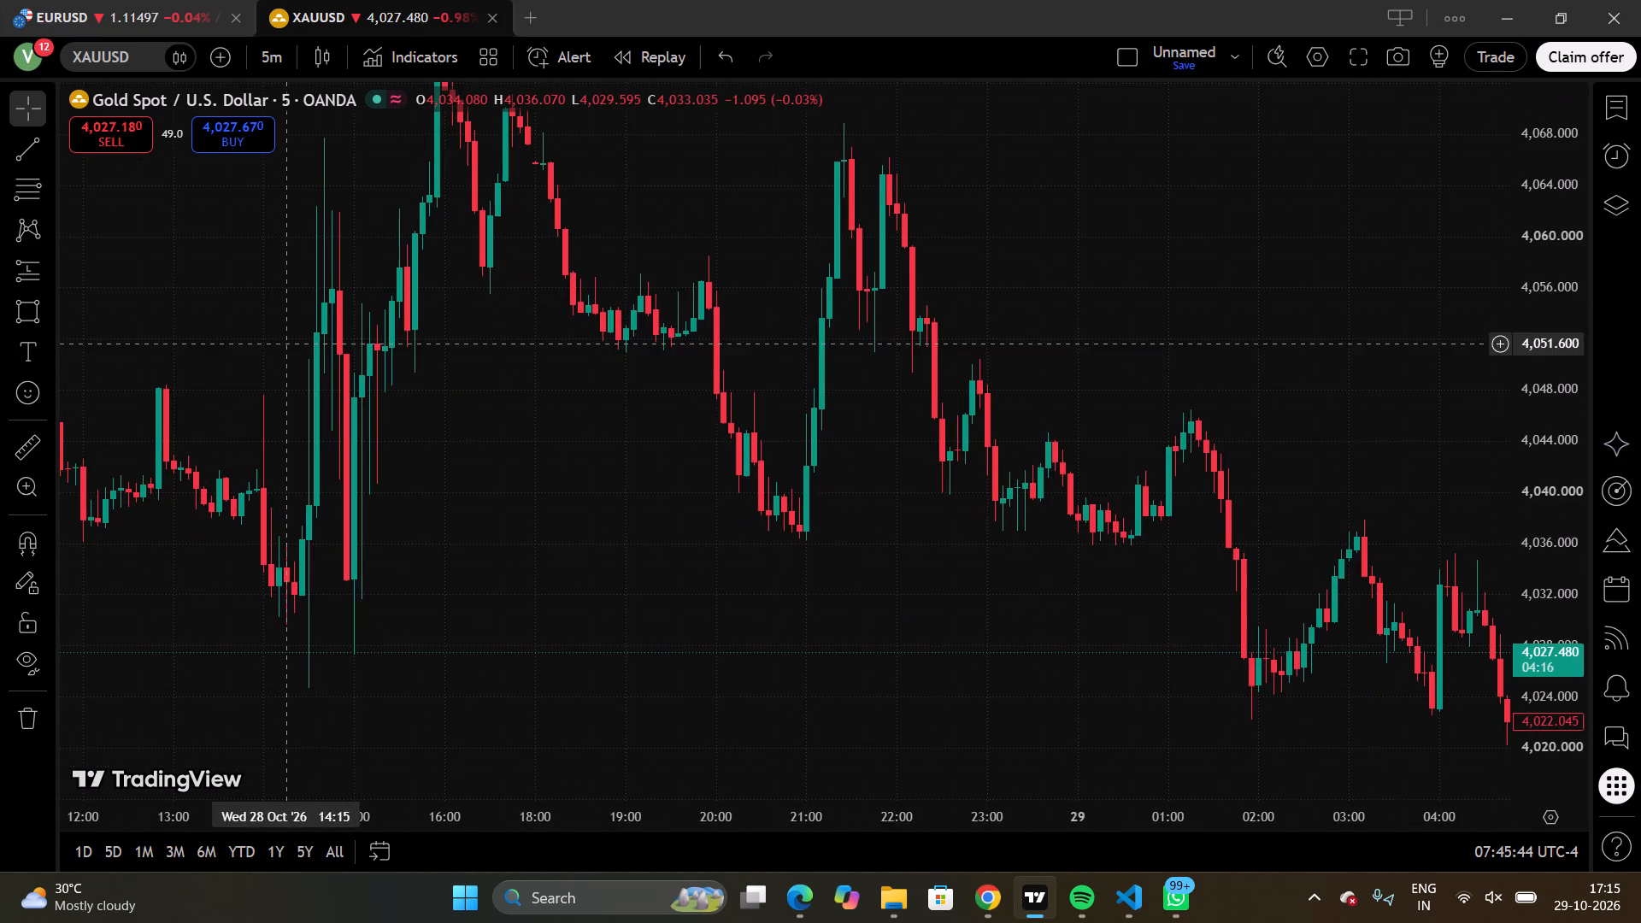
left_click_drag(1356, 320, 147, 377)
left_click_drag(909, 396, 1051, 61)
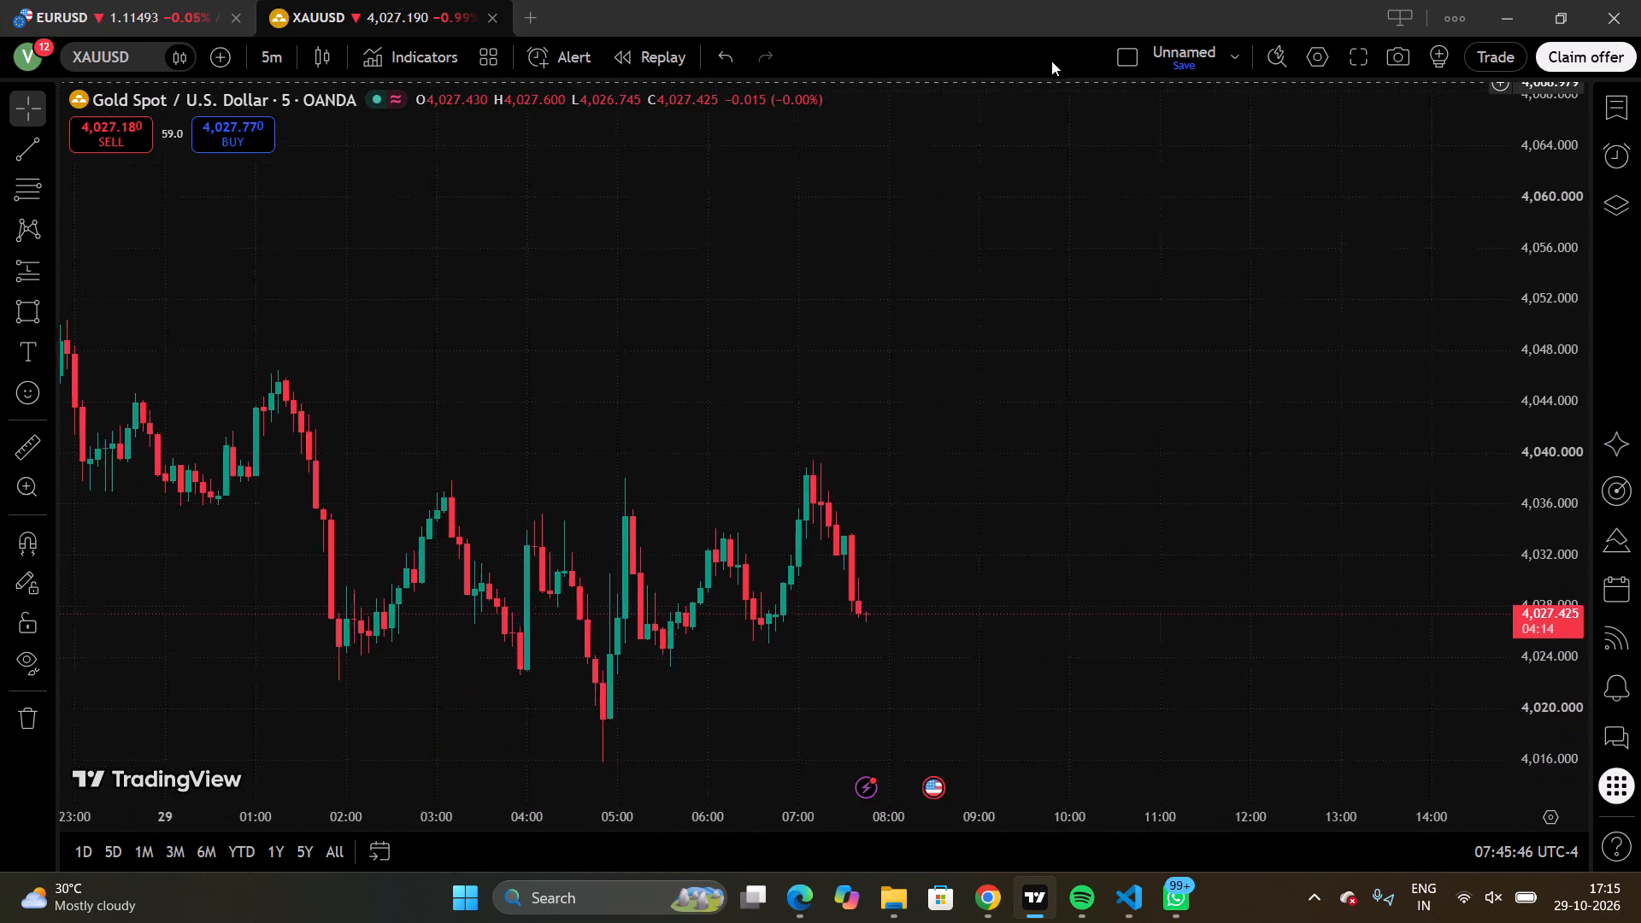
left_click_drag(1051, 61, 1052, 60)
left_click_drag(656, 306, 1205, 295)
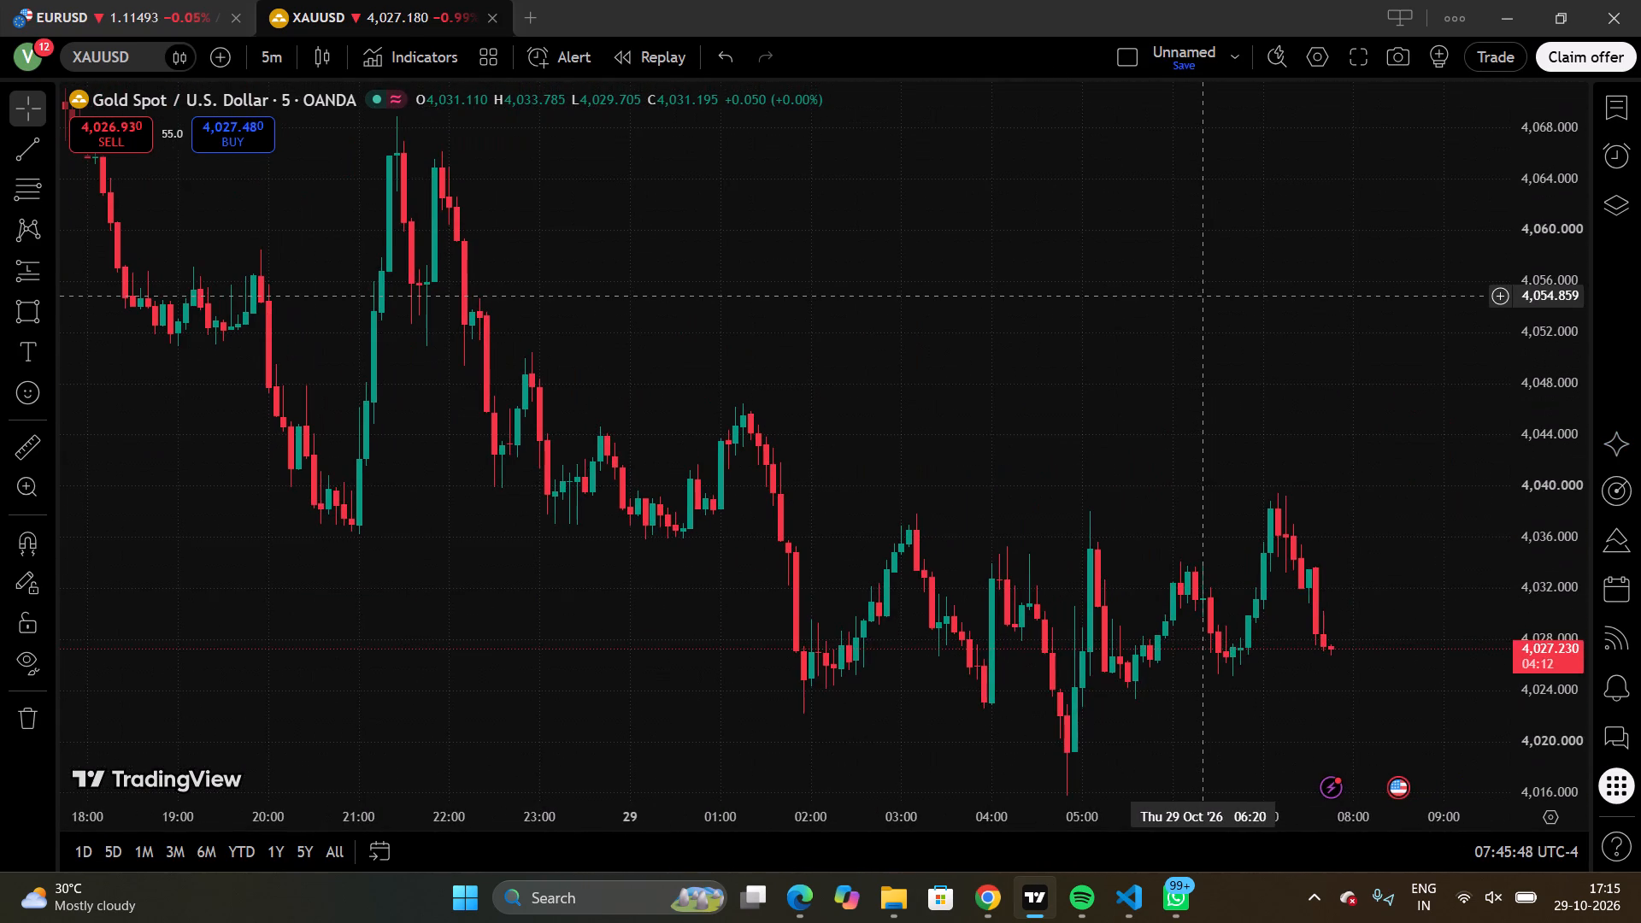
left_click_drag(1547, 544, 1560, 466)
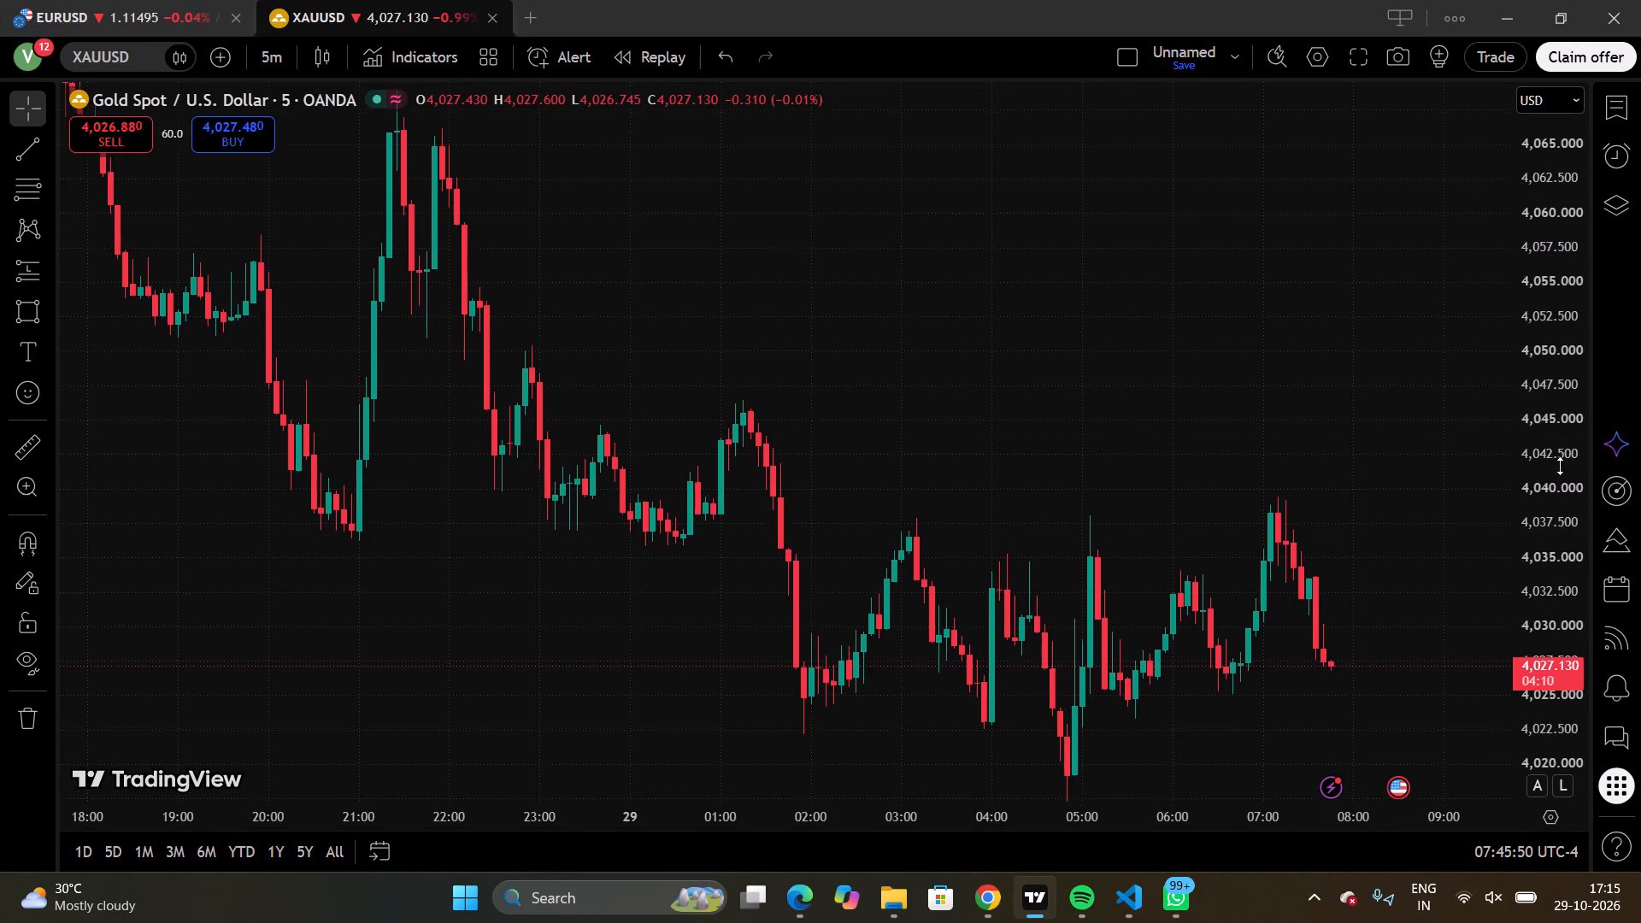
left_click_drag(1560, 466, 1540, 579)
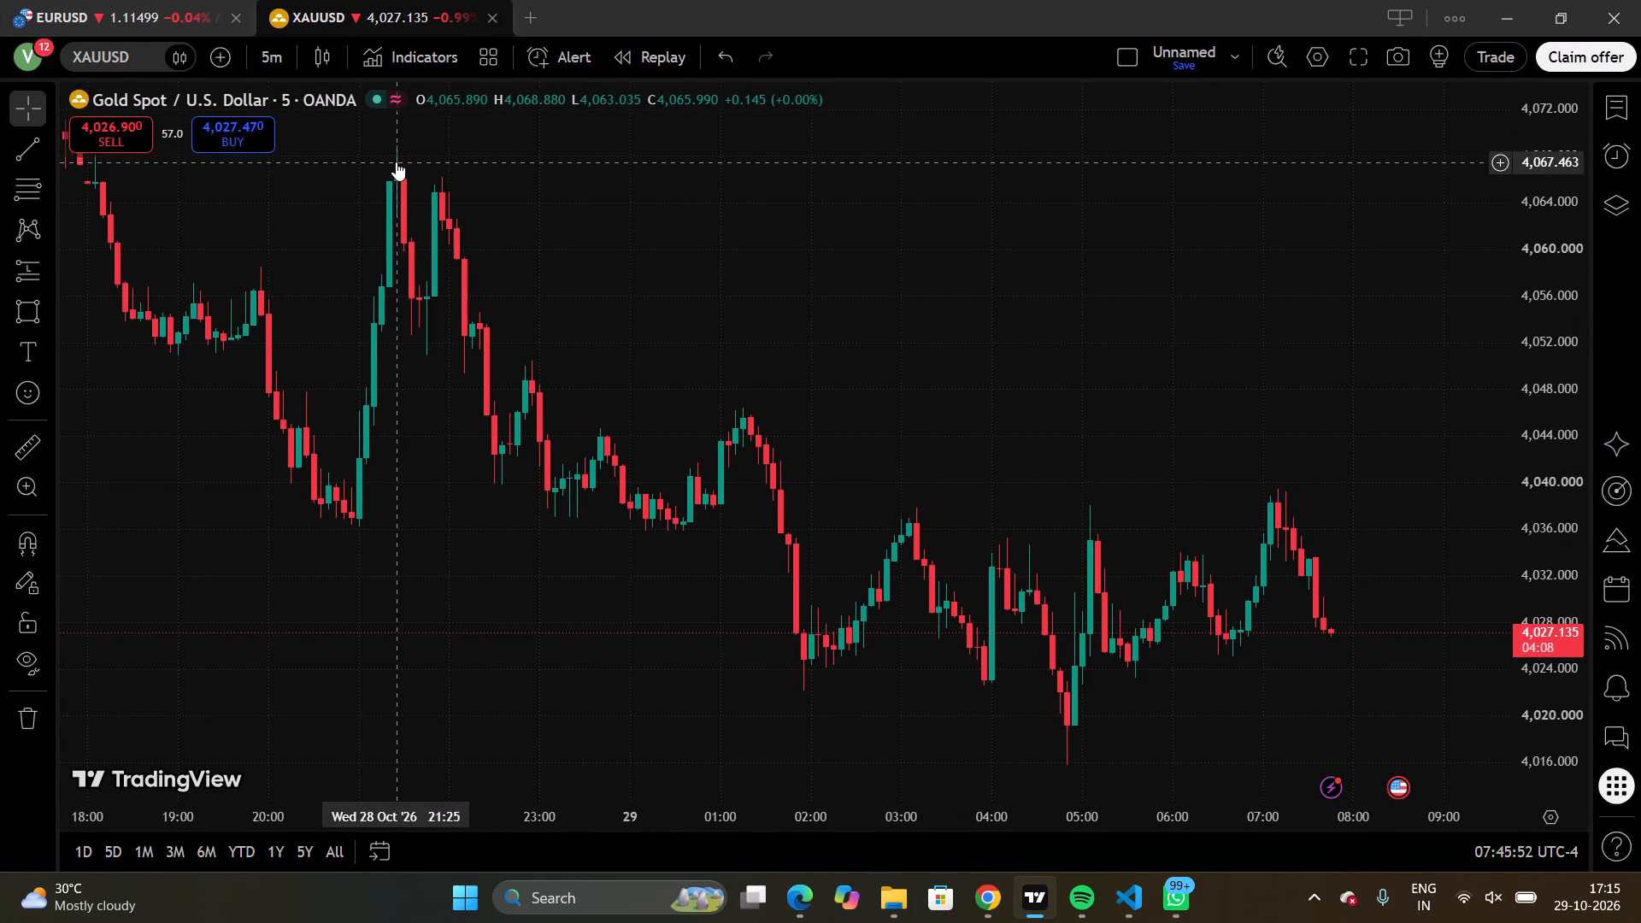
key("1")
key("5")
key("Return")
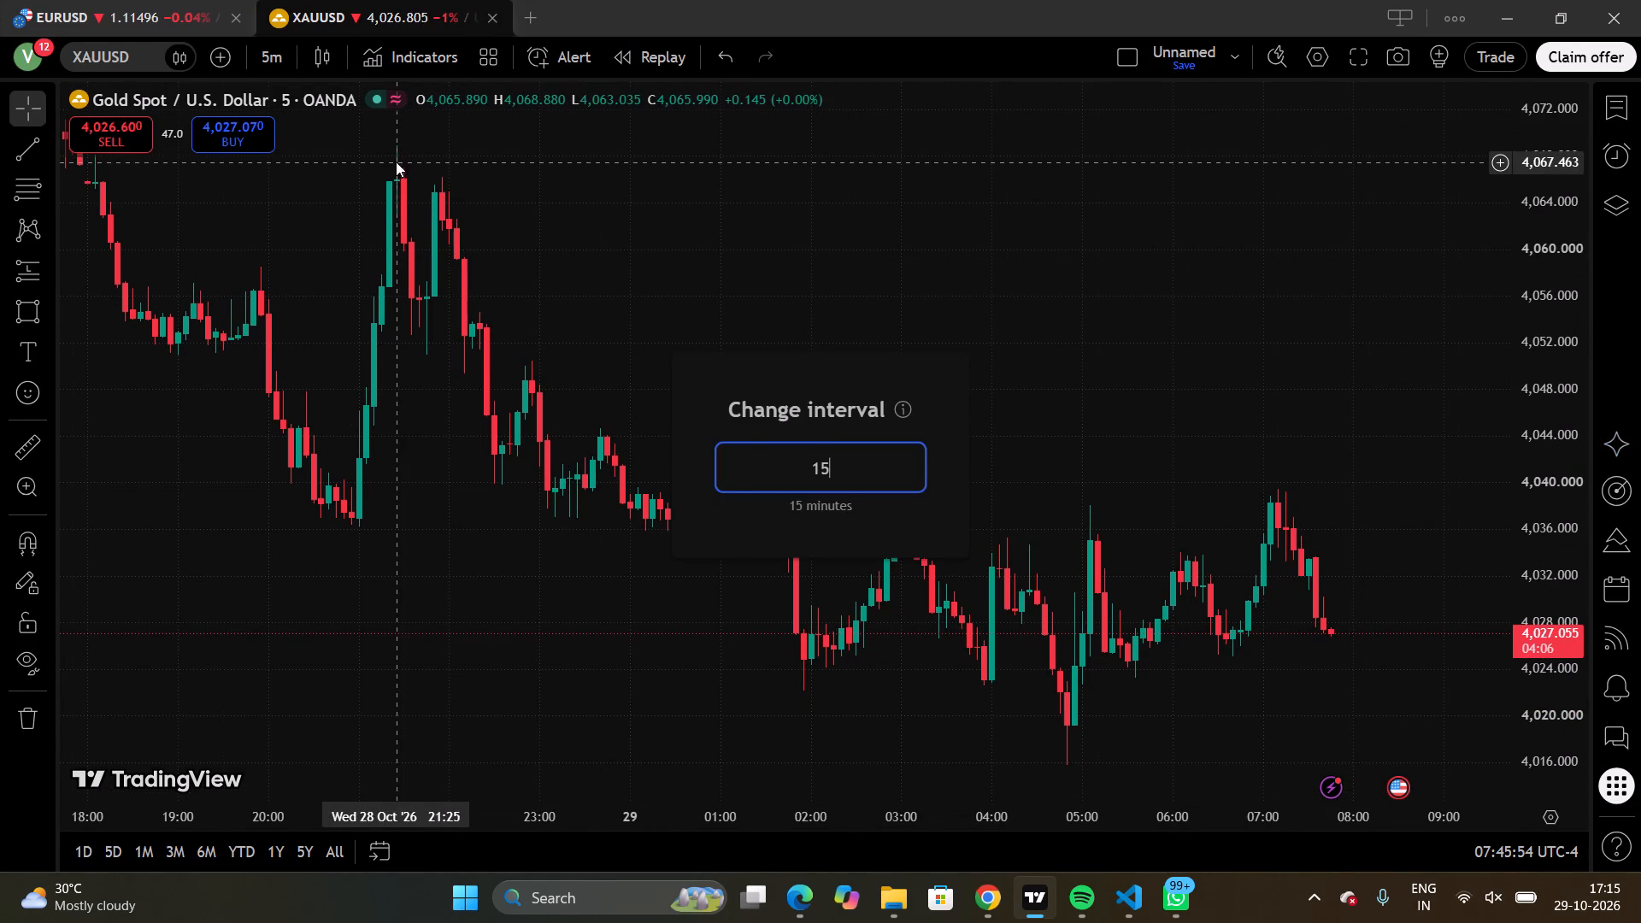
Examine the 15-minute XAUUSD price action over the past several days up to the latest candles of 29 October.
left_click_drag(1332, 410, 1311, 656)
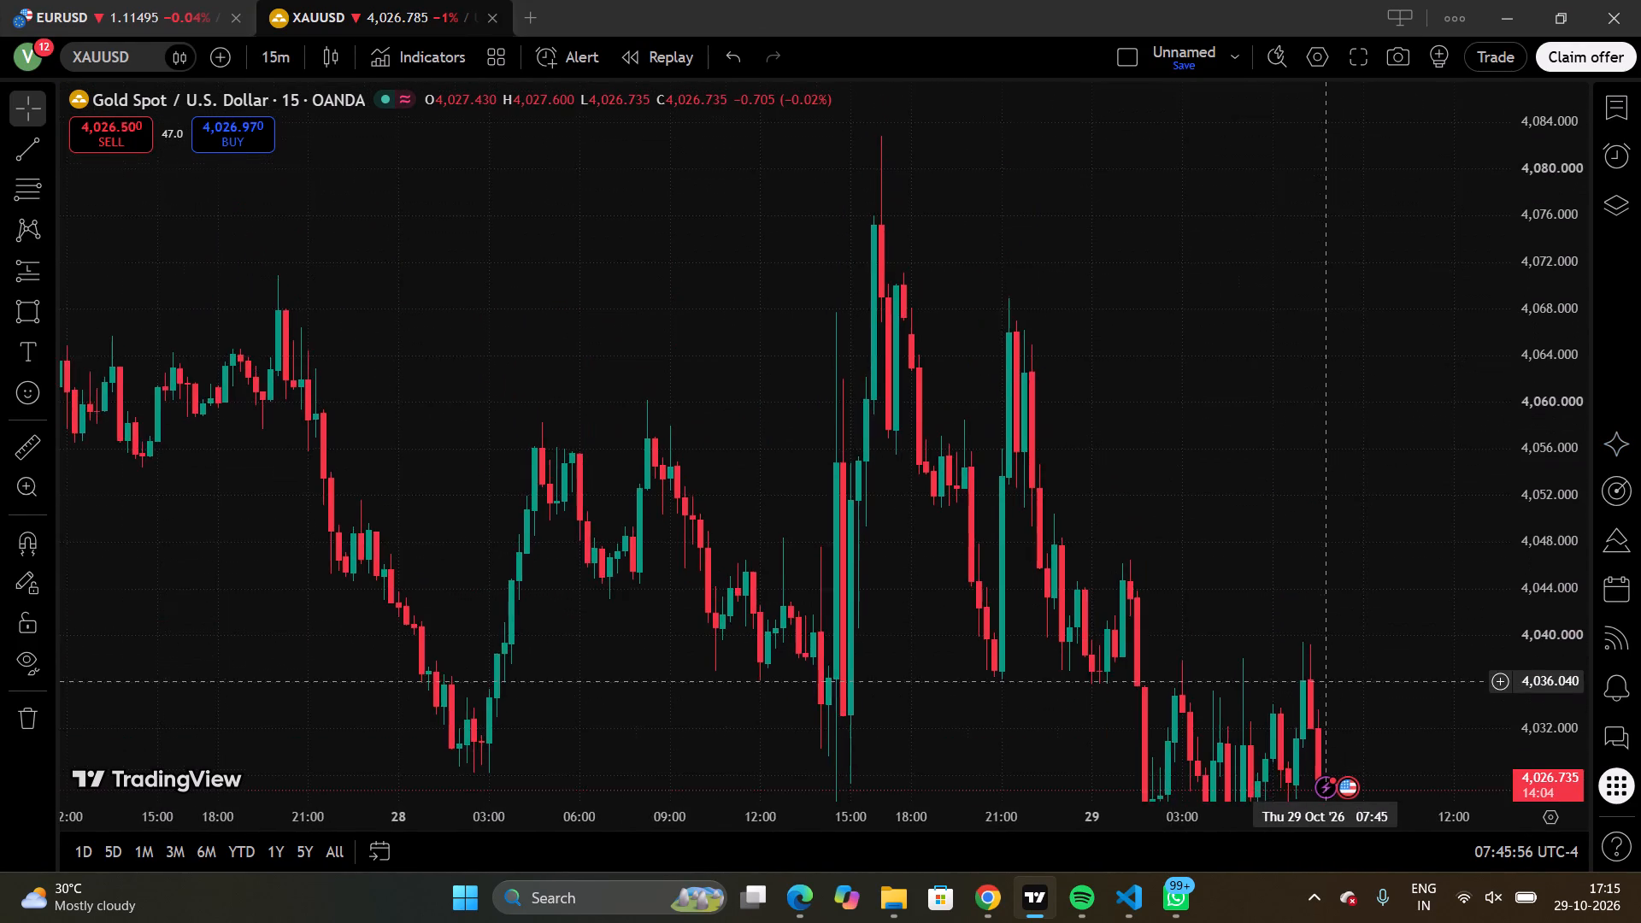
left_click_drag(1311, 656, 1258, 585)
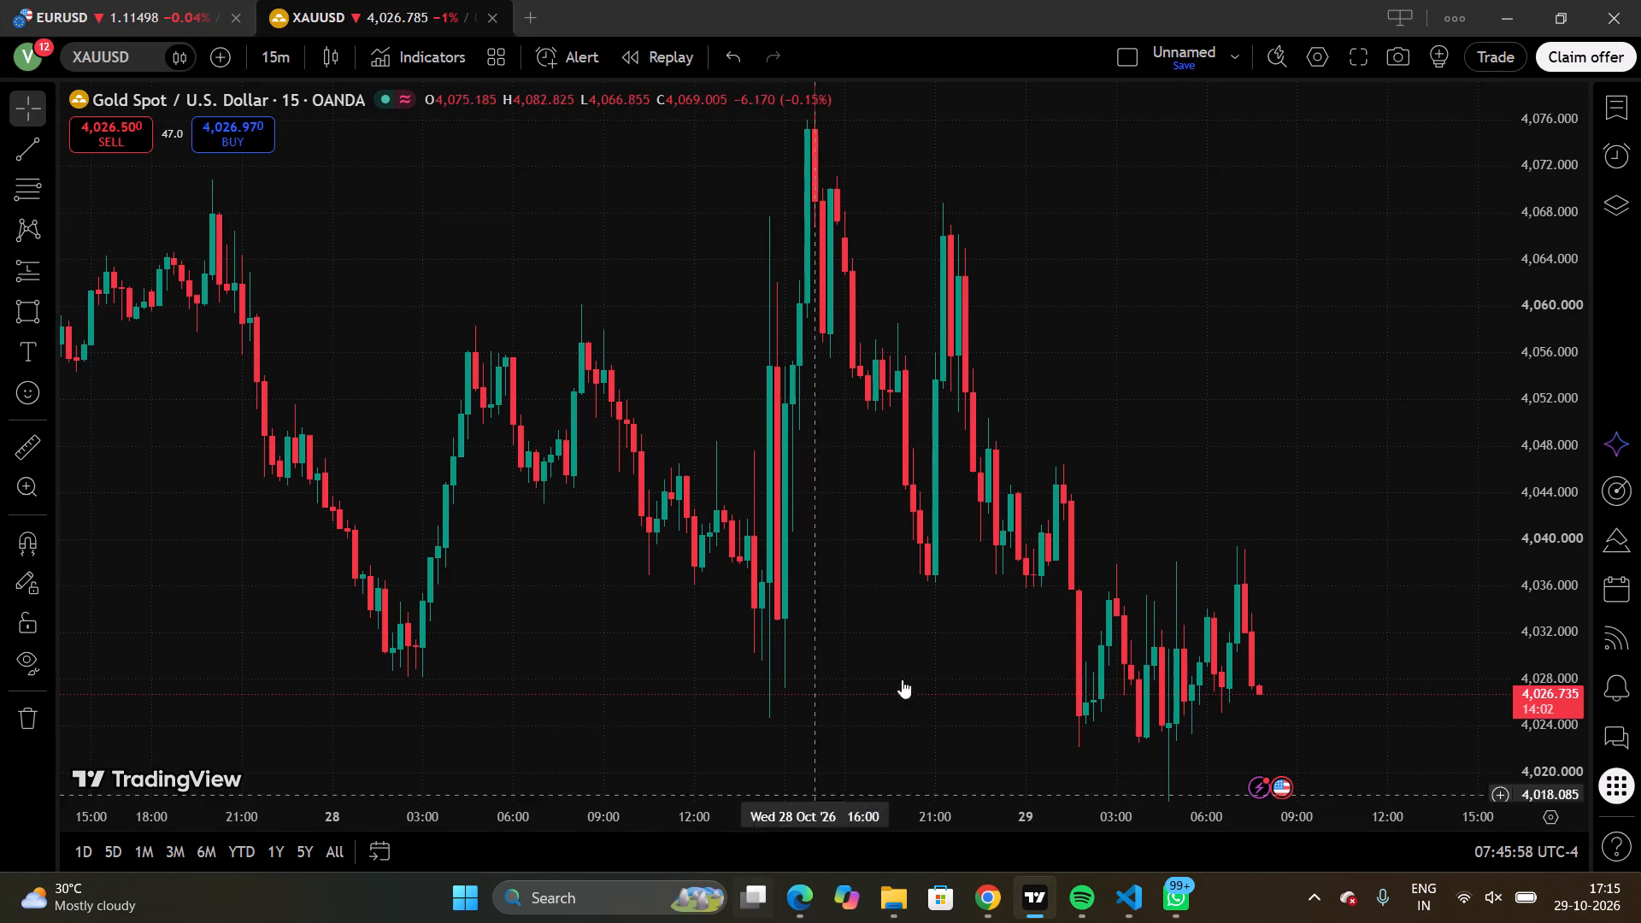
left_click_drag(403, 816, 1336, 874)
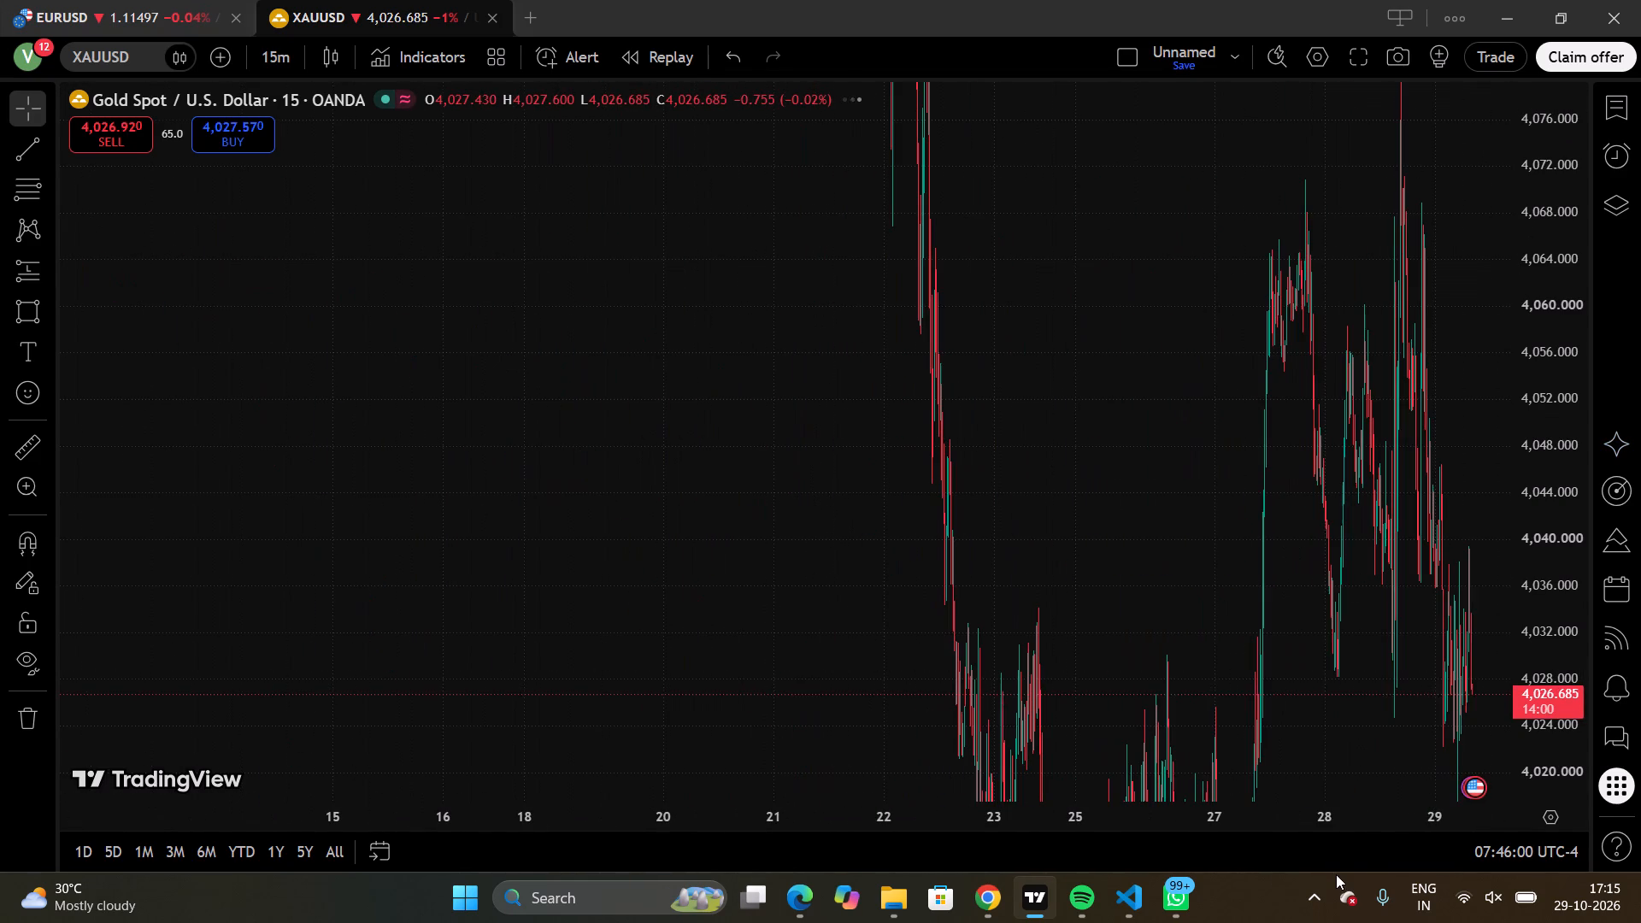
left_click_drag(1336, 874, 1041, 897)
left_click(784, 541)
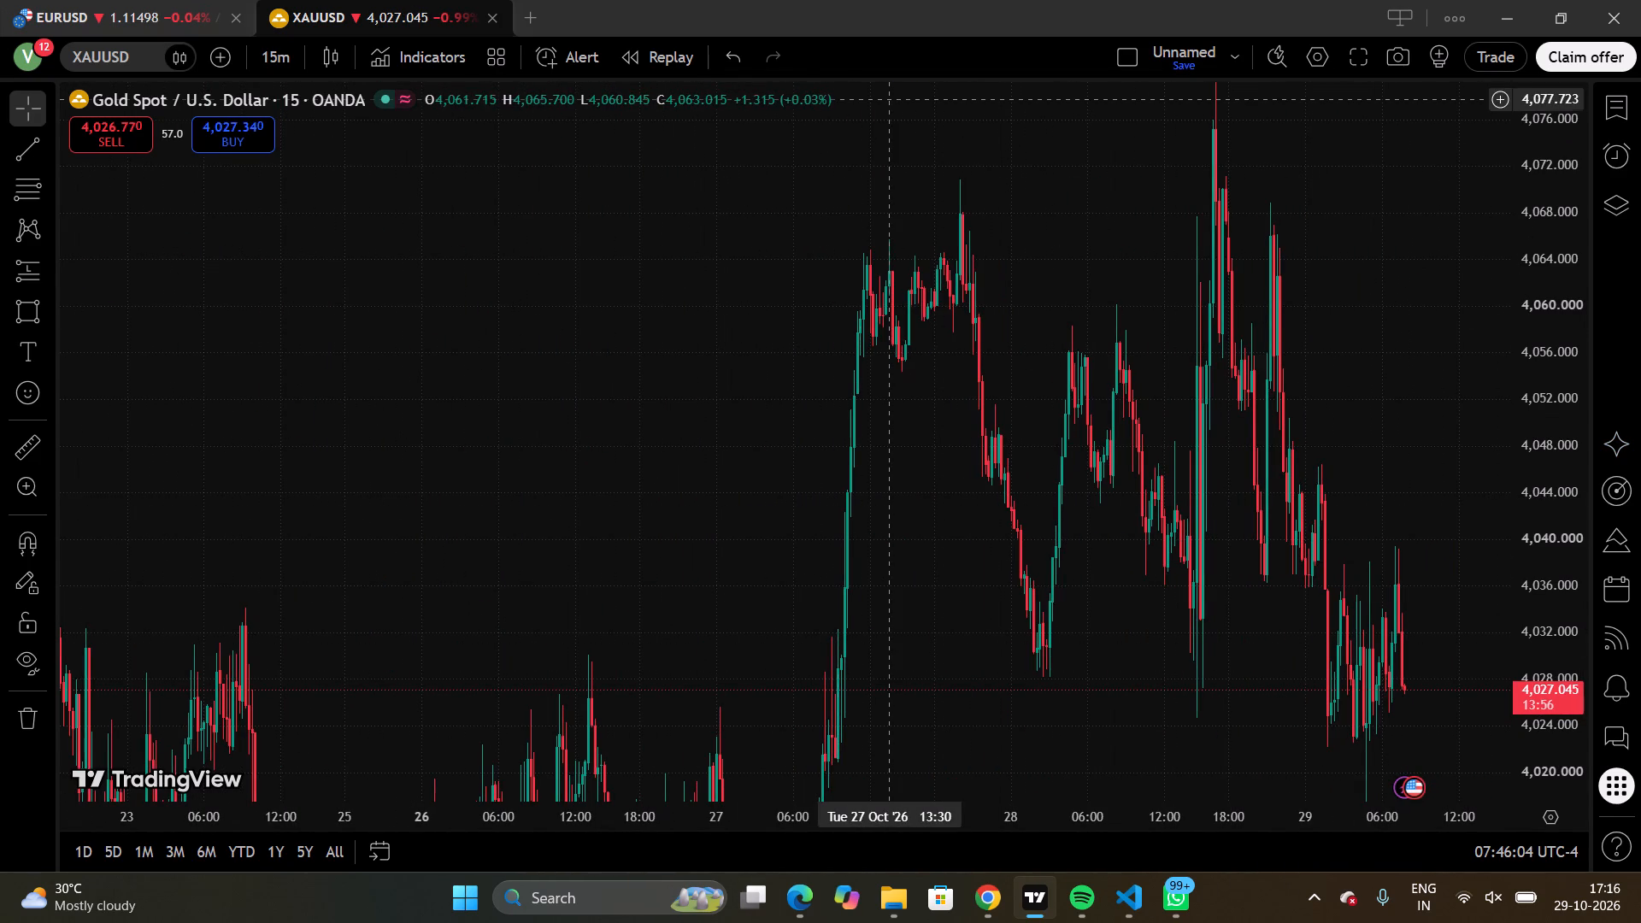
left_click_drag(612, 486, 607, 500)
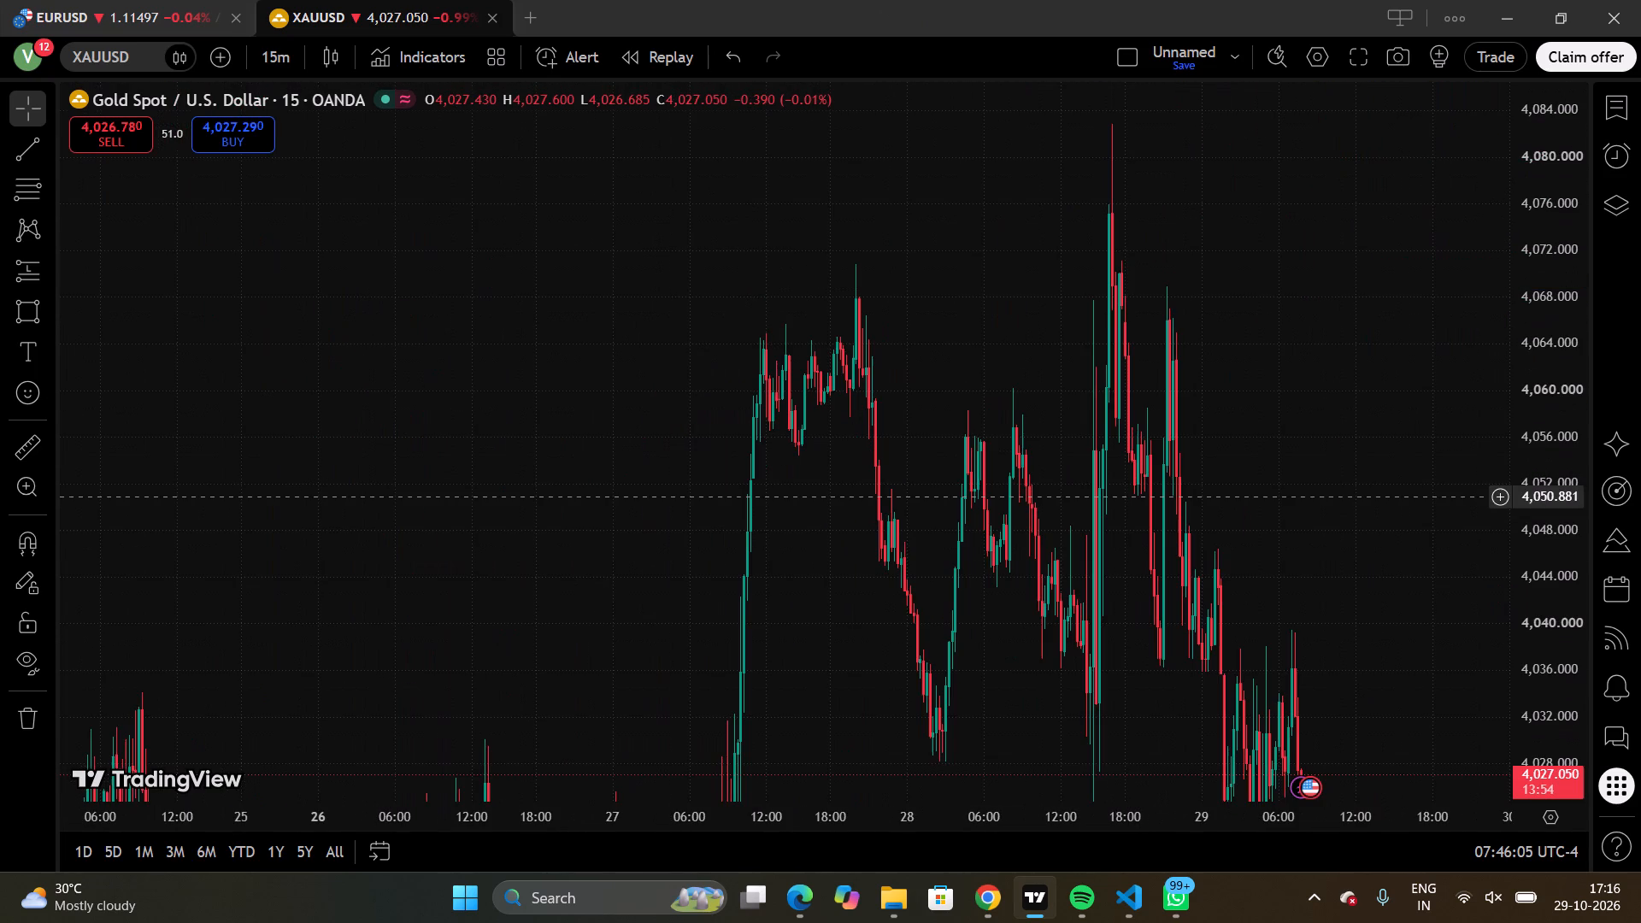
left_click_drag(607, 500, 650, 89)
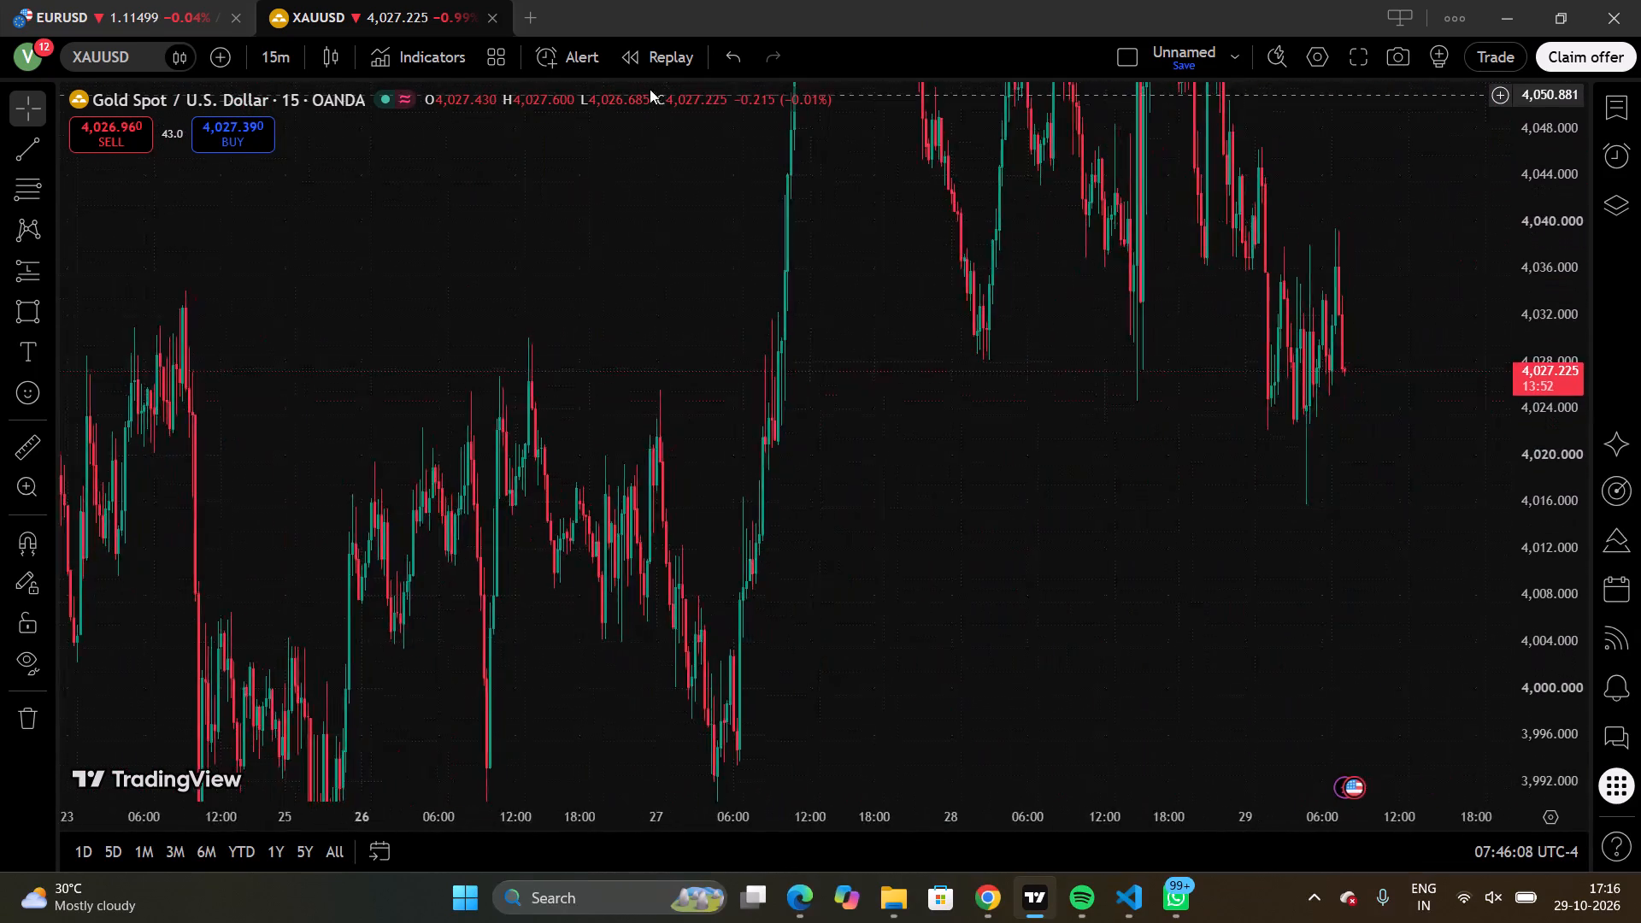
left_click_drag(650, 89, 1621, 845)
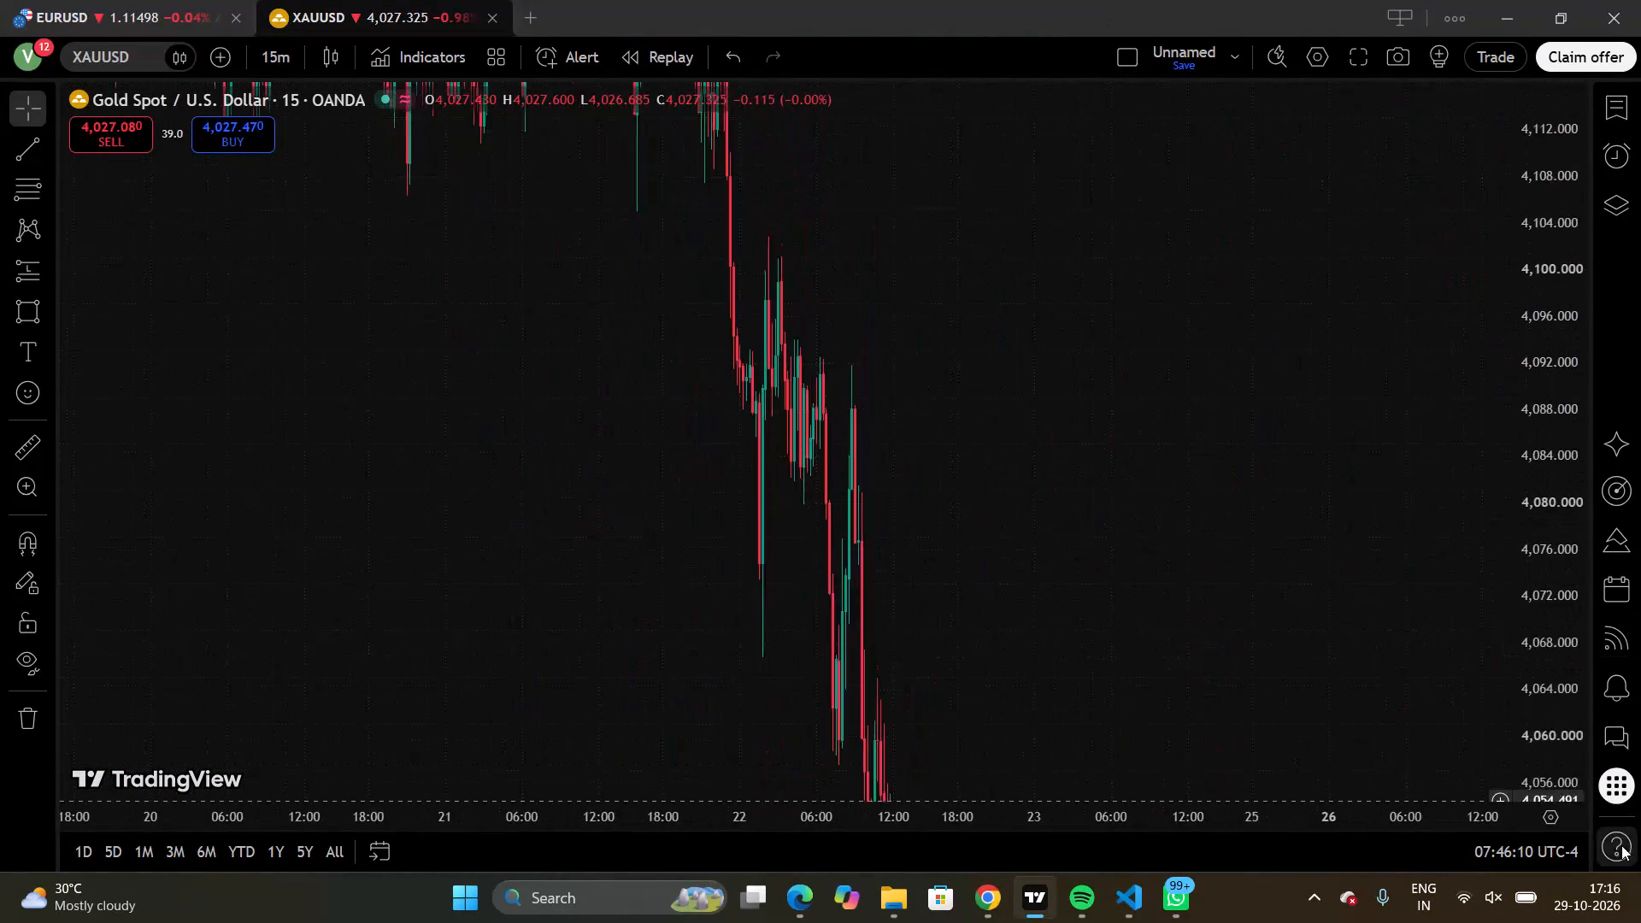
left_click_drag(1621, 845, 138, 389)
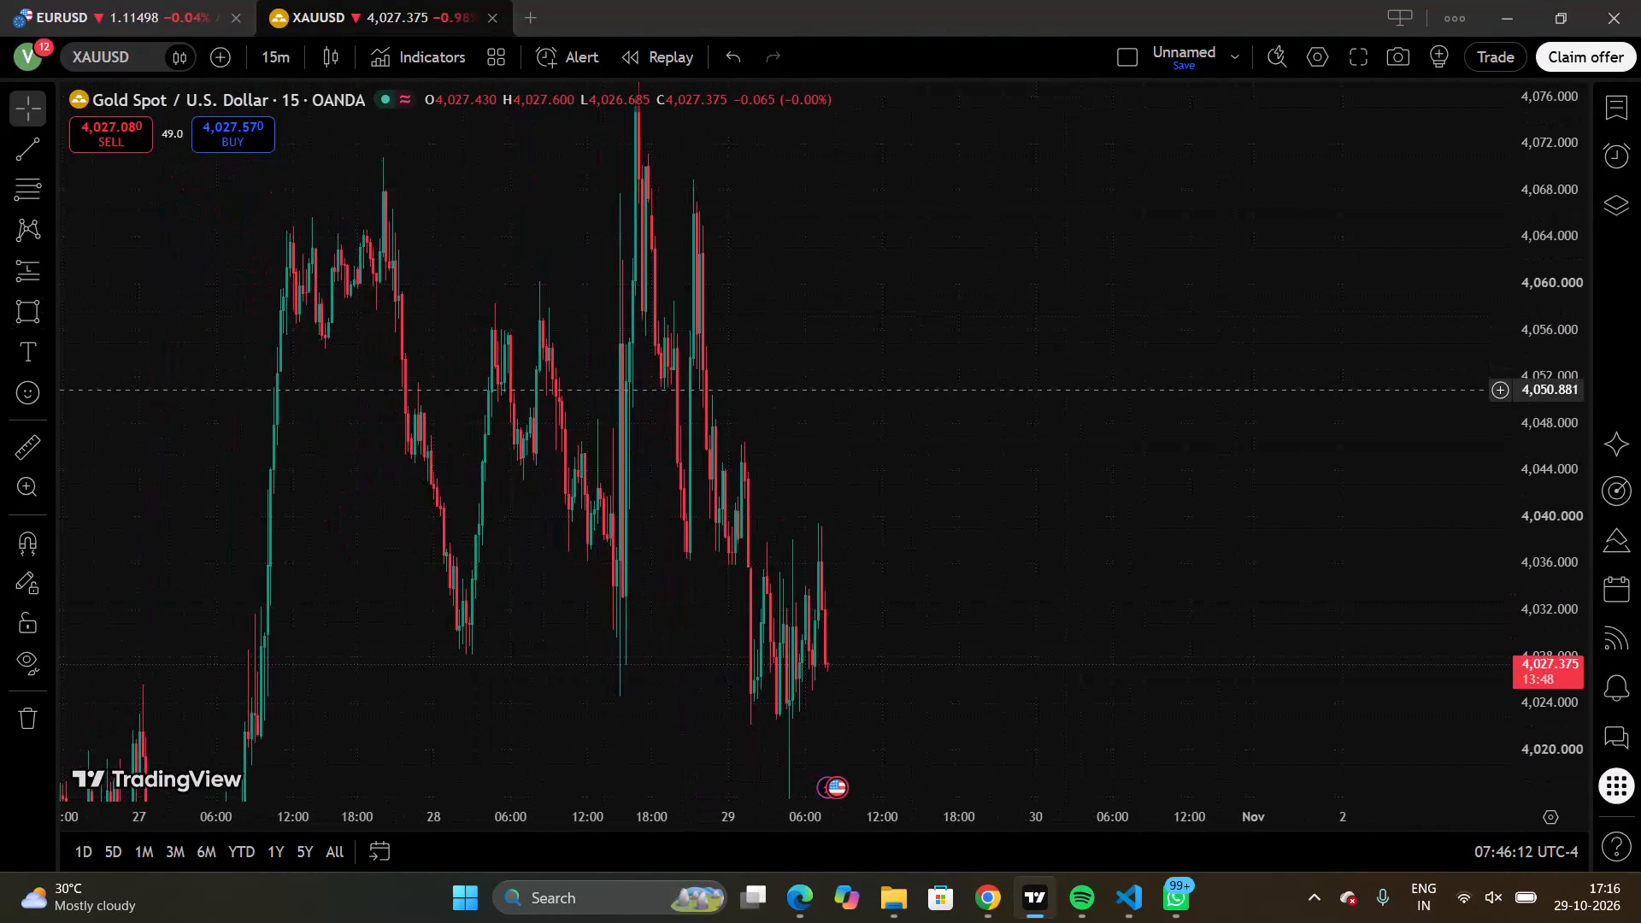
left_click_drag(138, 389, 554, 198)
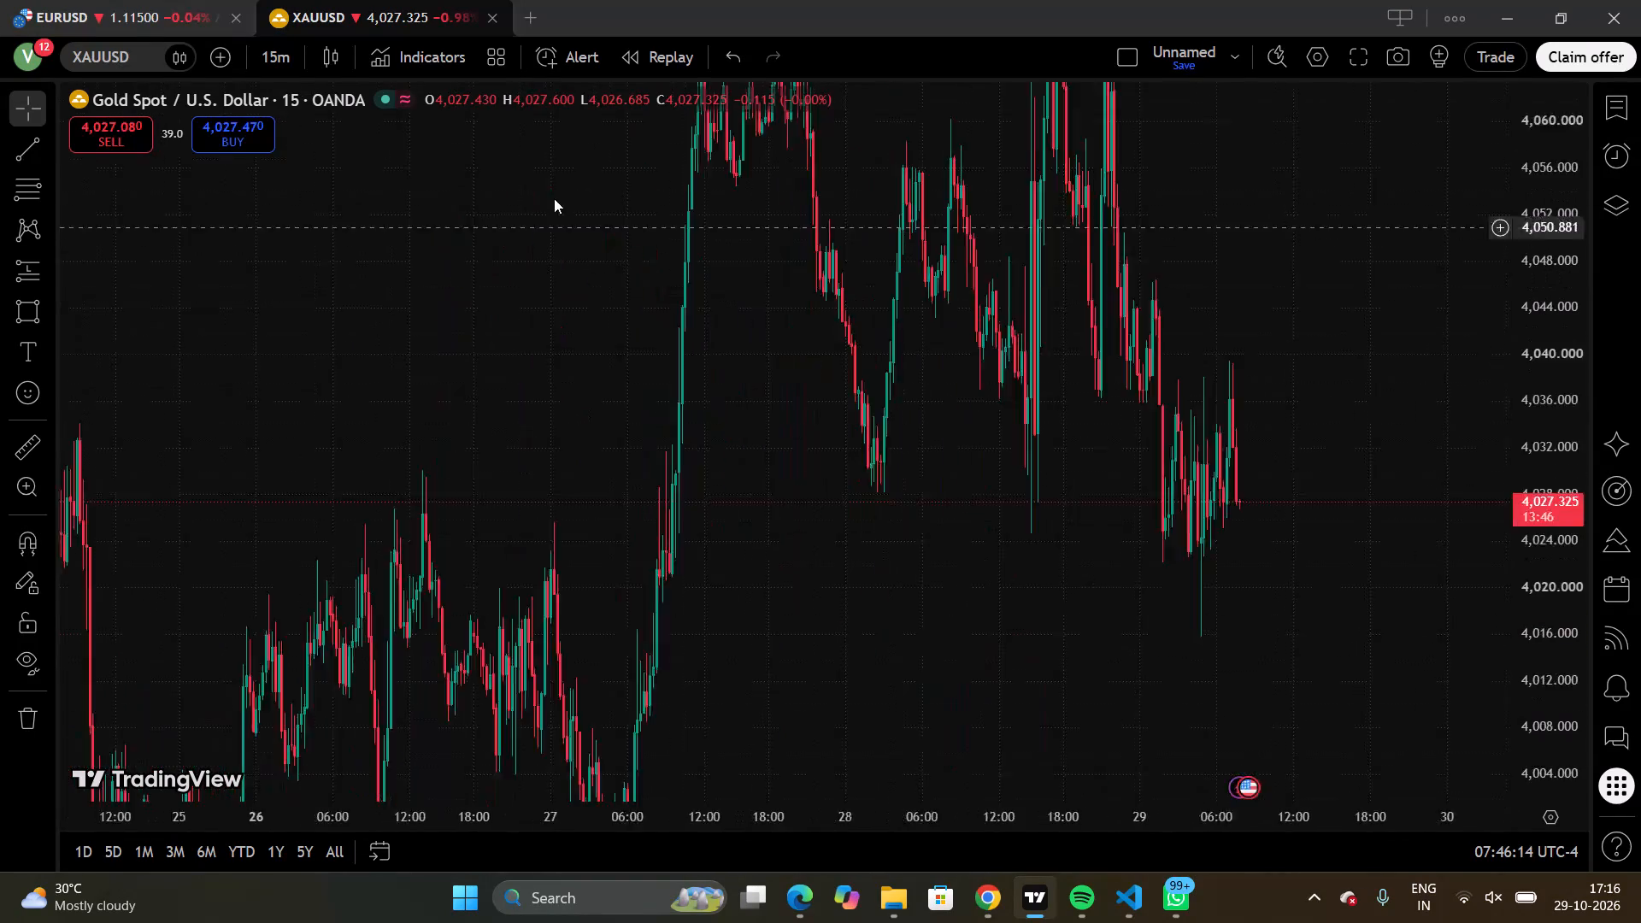
left_click_drag(554, 198, 345, 458)
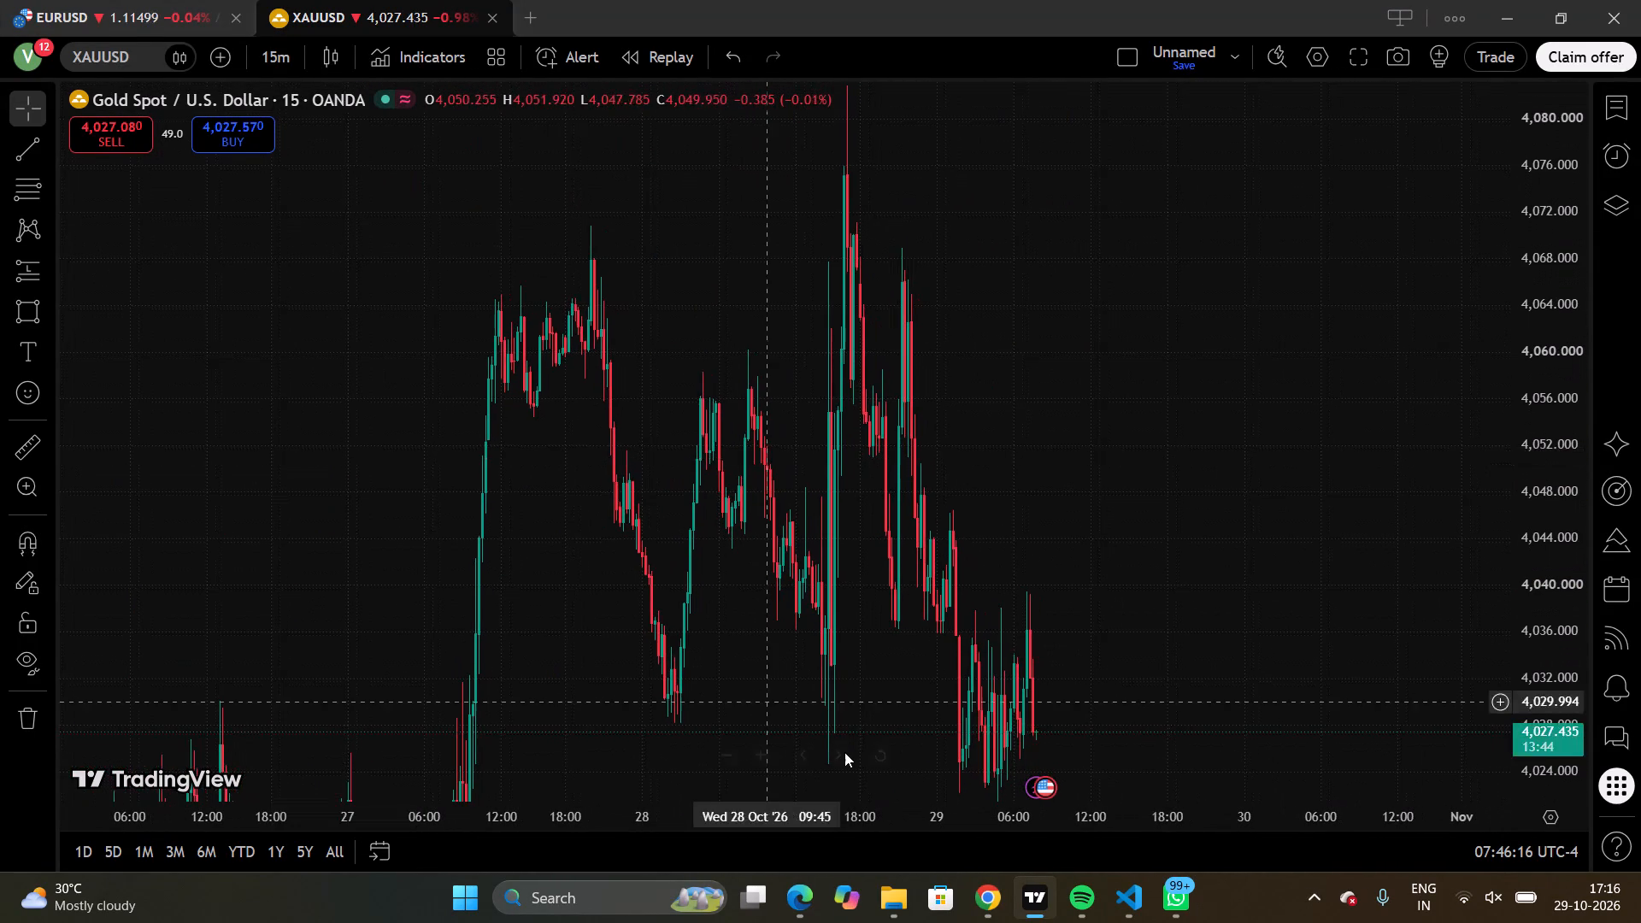
left_click_drag(915, 825, 397, 820)
left_click_drag(348, 532, 856, 358)
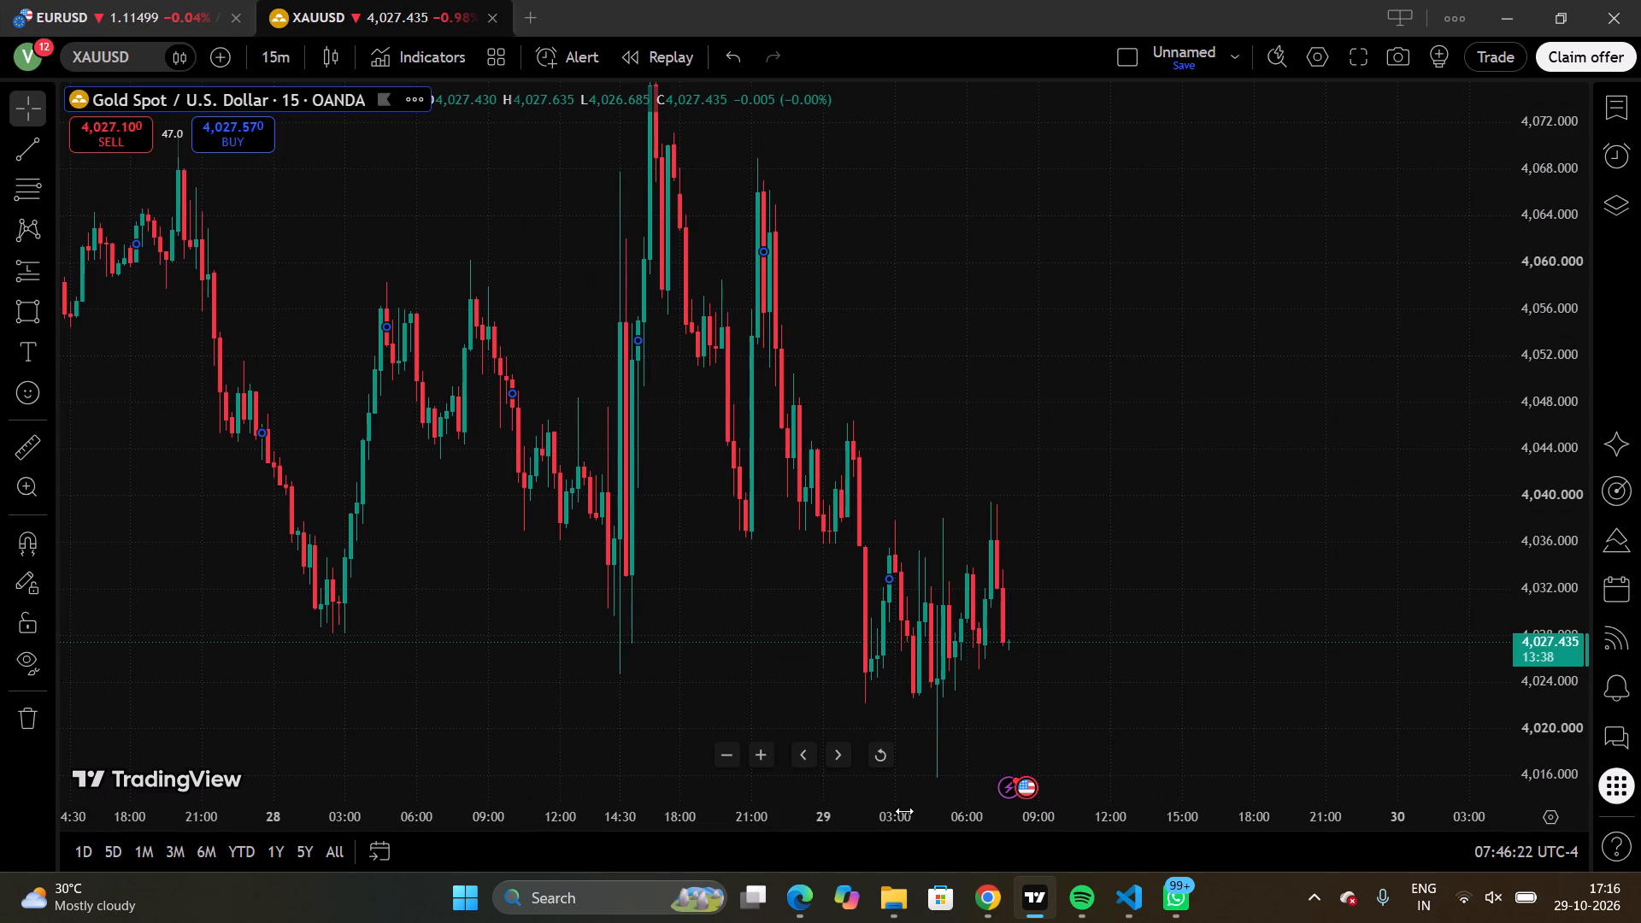
left_click_drag(904, 811, 524, 891)
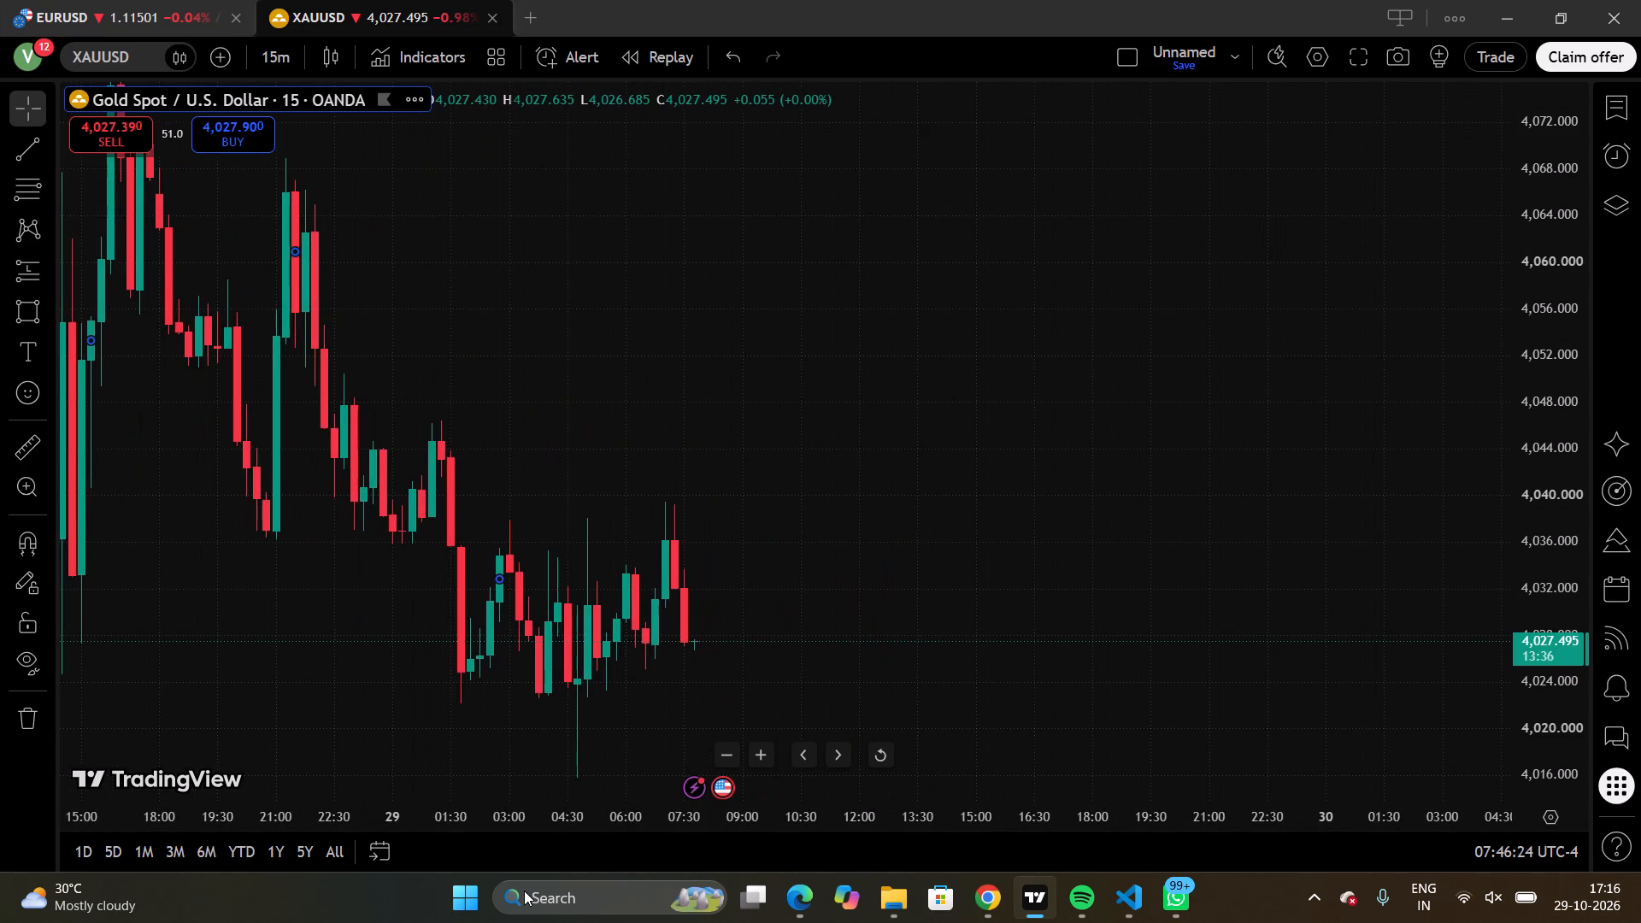
left_click_drag(524, 891, 785, 861)
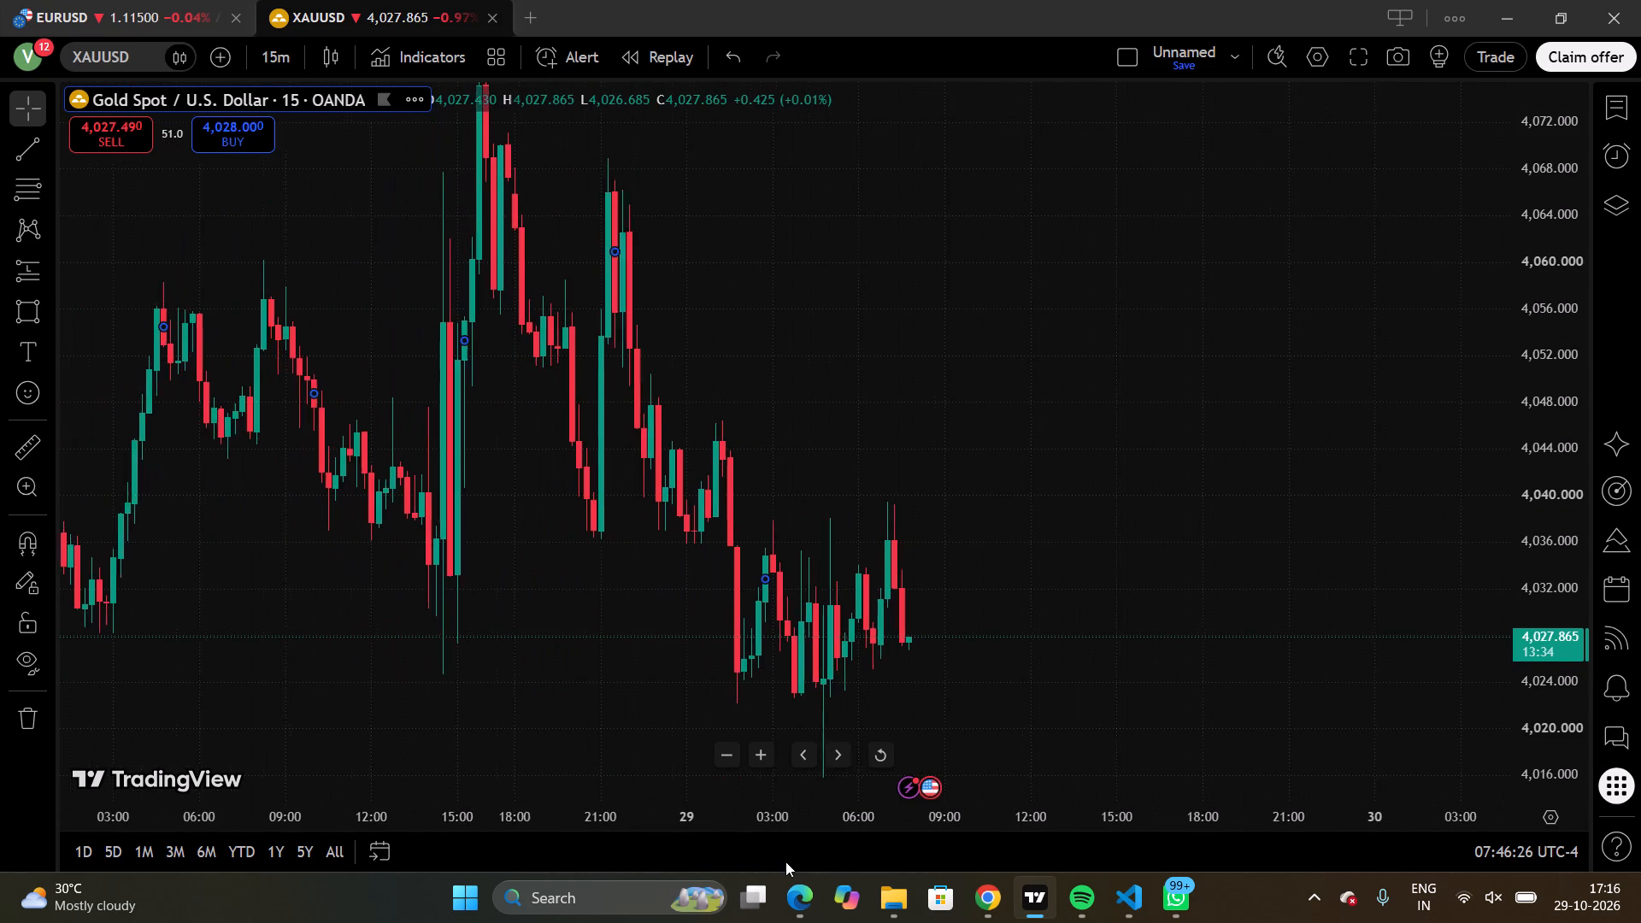
left_click_drag(785, 861, 742, 856)
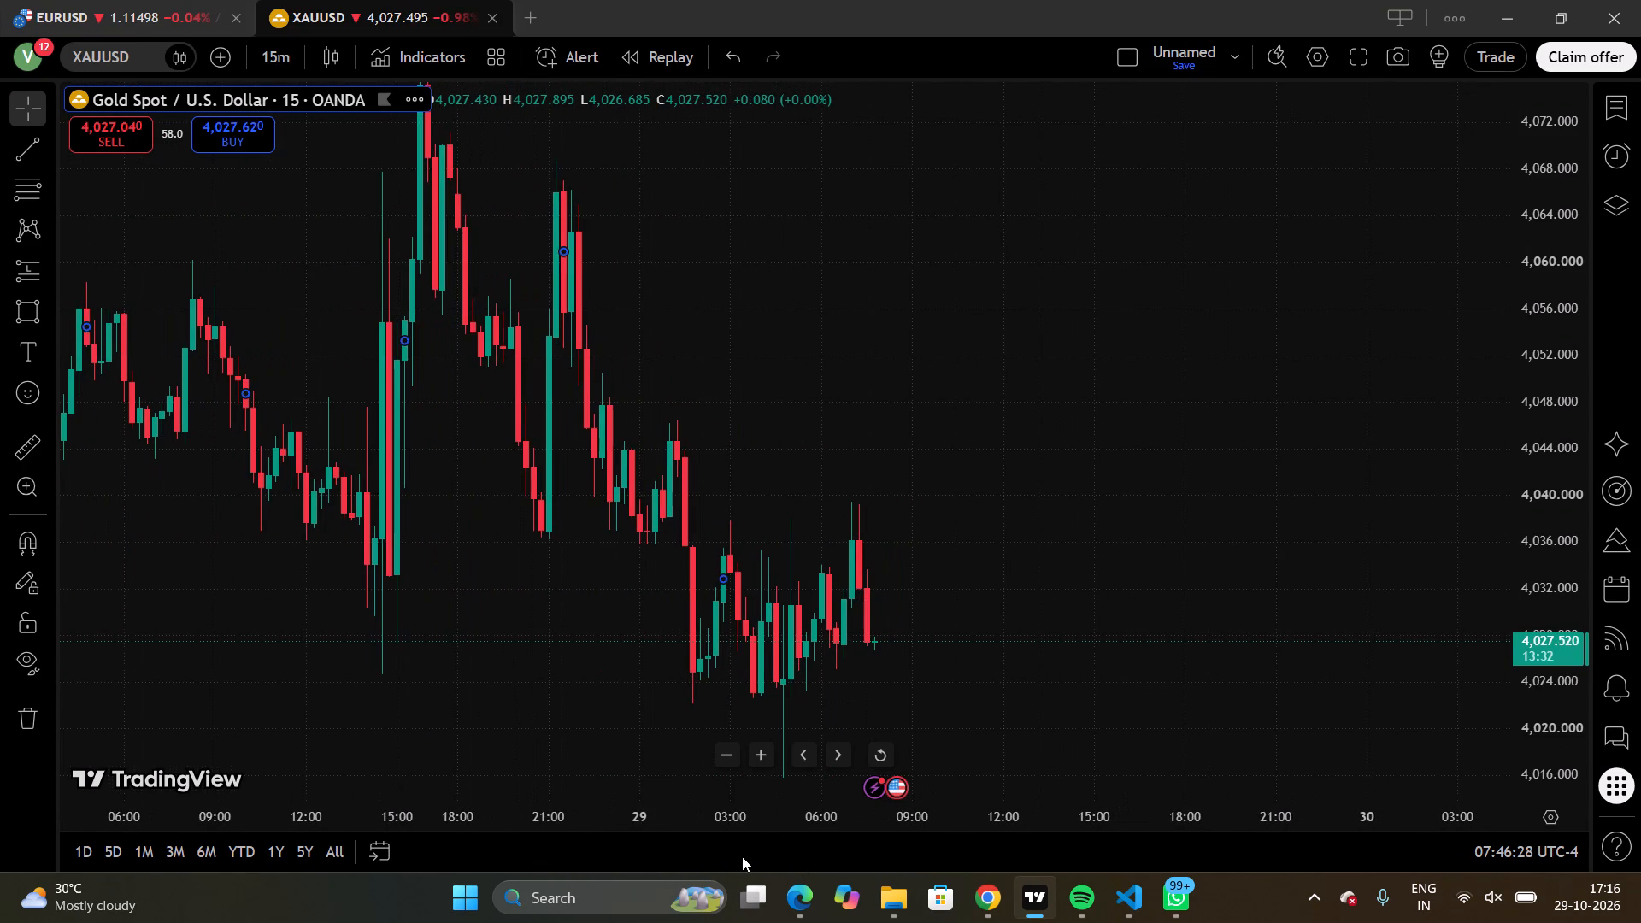
Draw a rectangle zone from about 4,046.5 down to 4,041.2, starting at the 01:15 candle on 29 October and extended to about 21:00.
left_click_drag(581, 670, 661, 621)
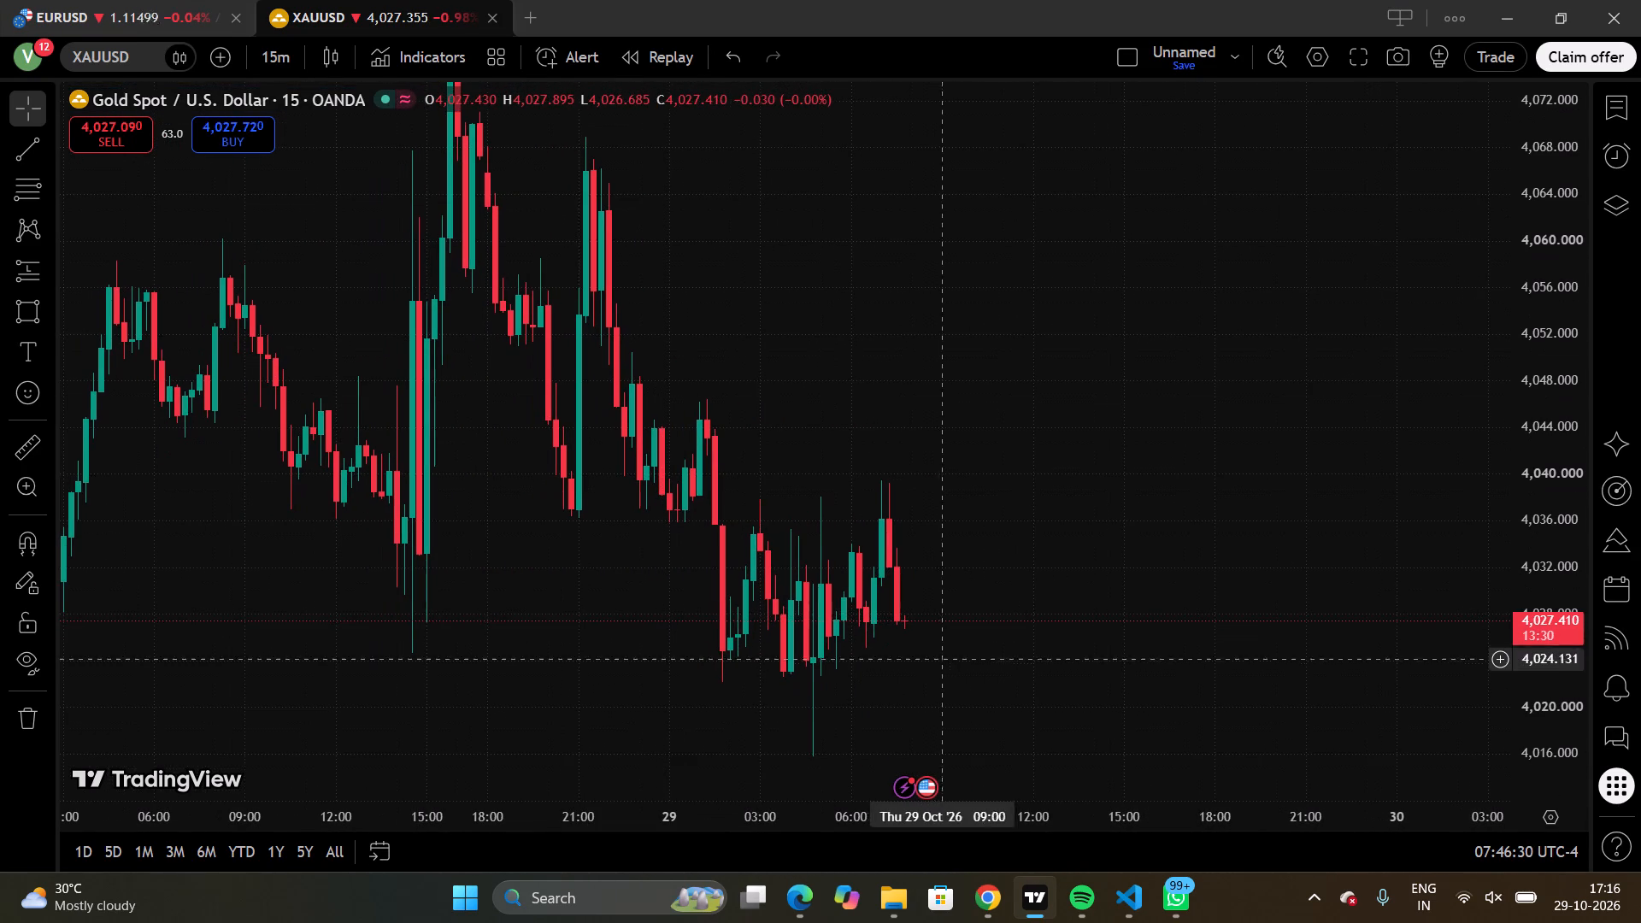
left_click_drag(939, 658, 1072, 680)
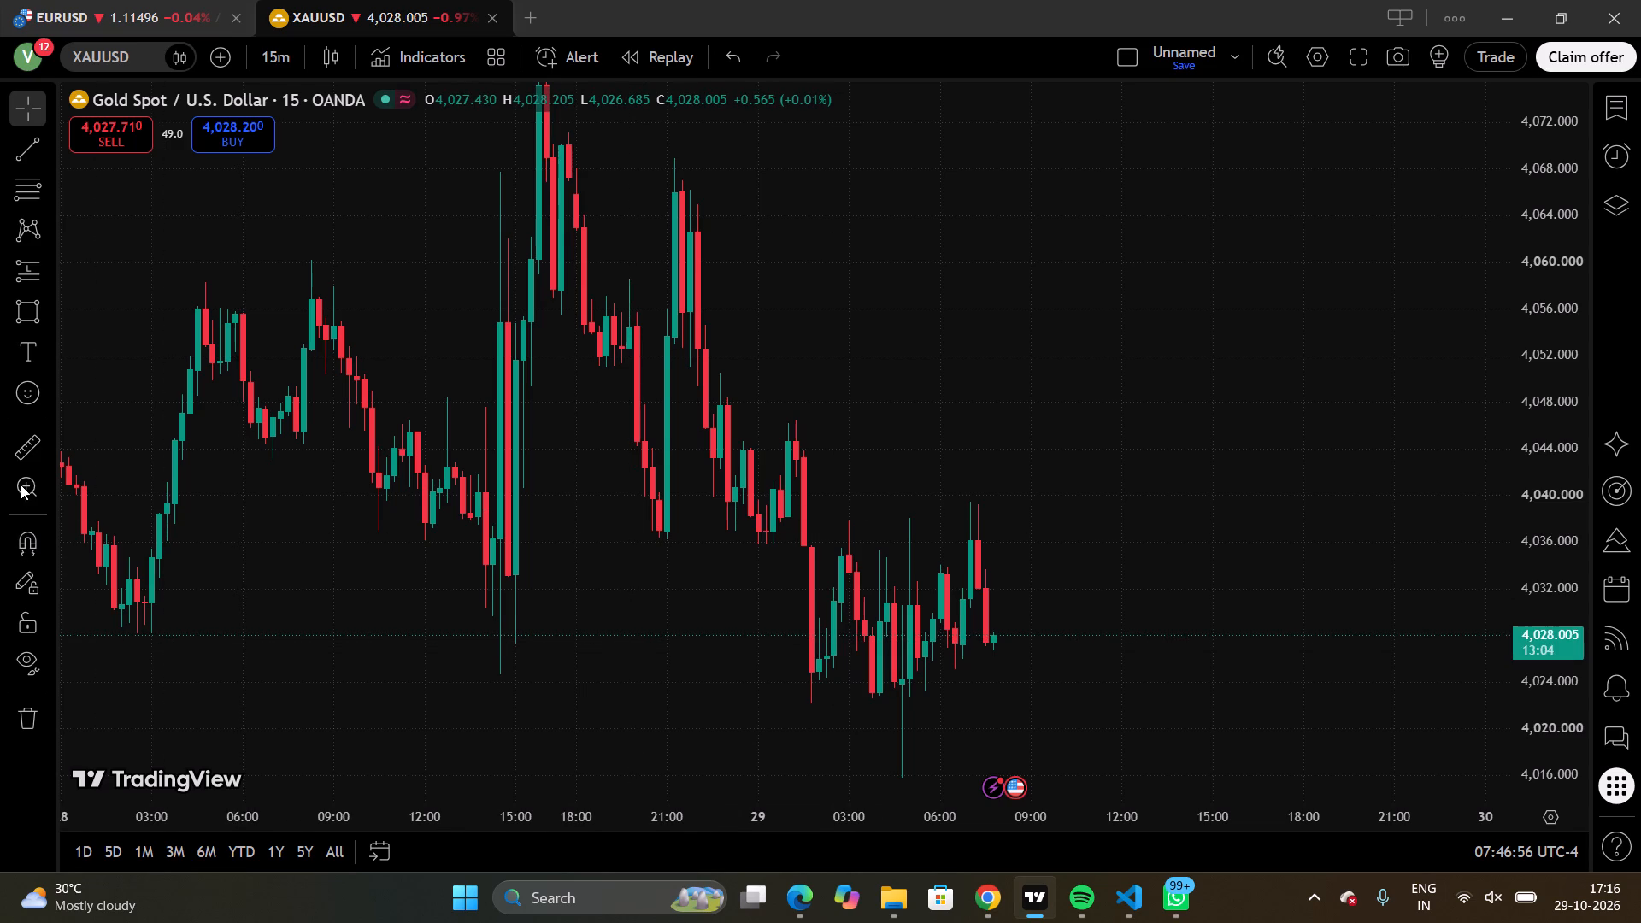
left_click(24, 320)
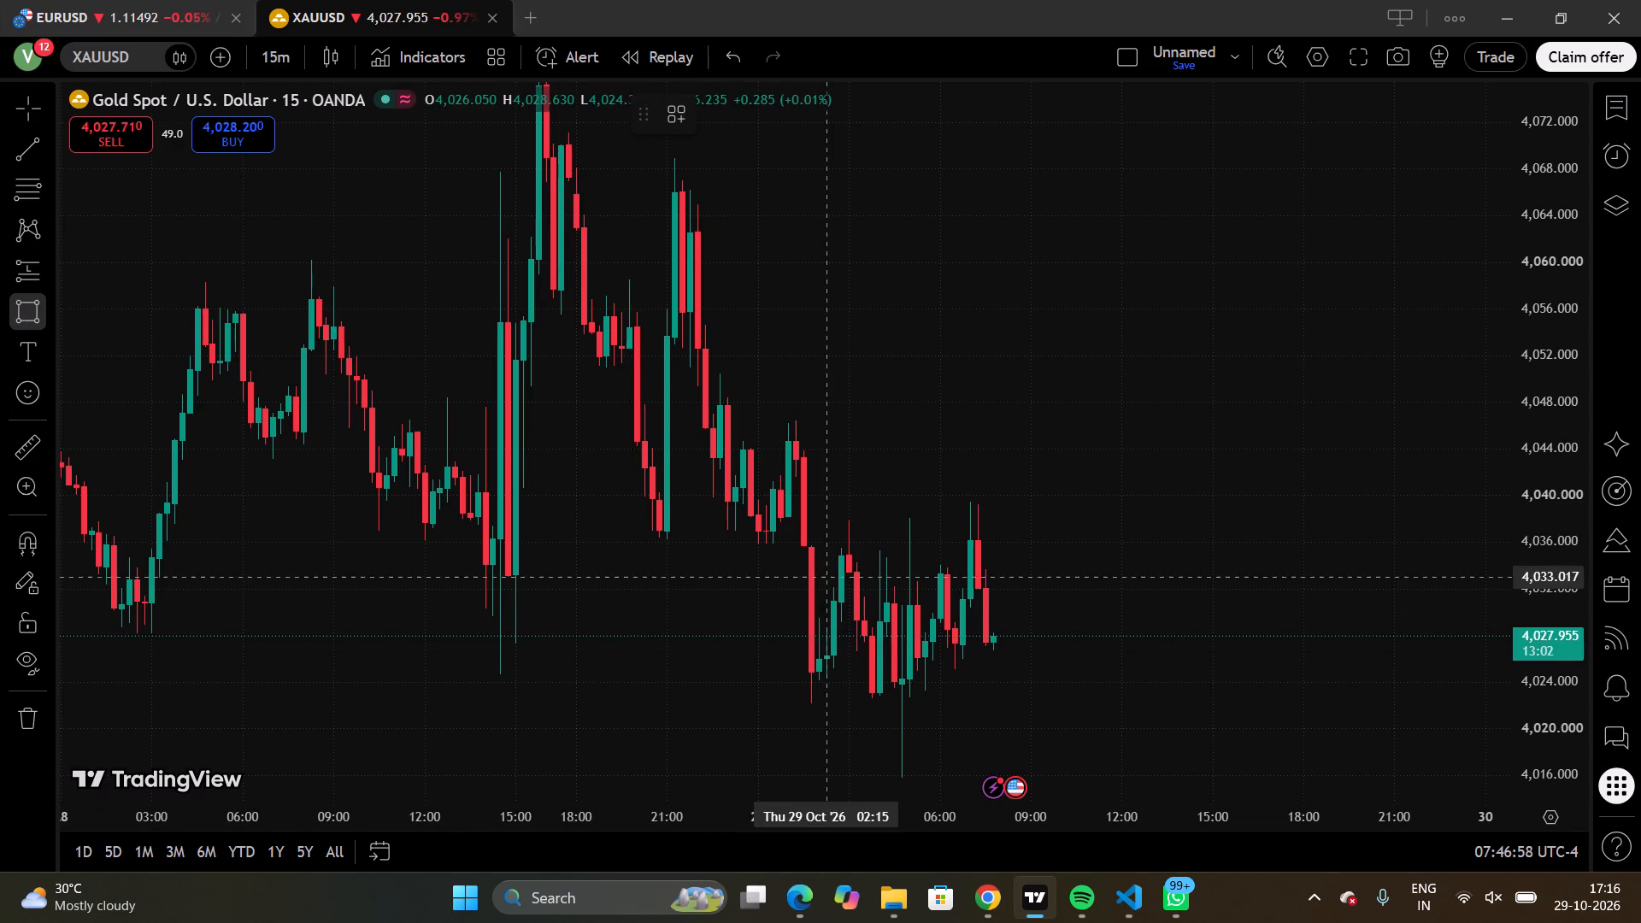
left_click_drag(793, 420, 797, 481)
left_click(797, 481)
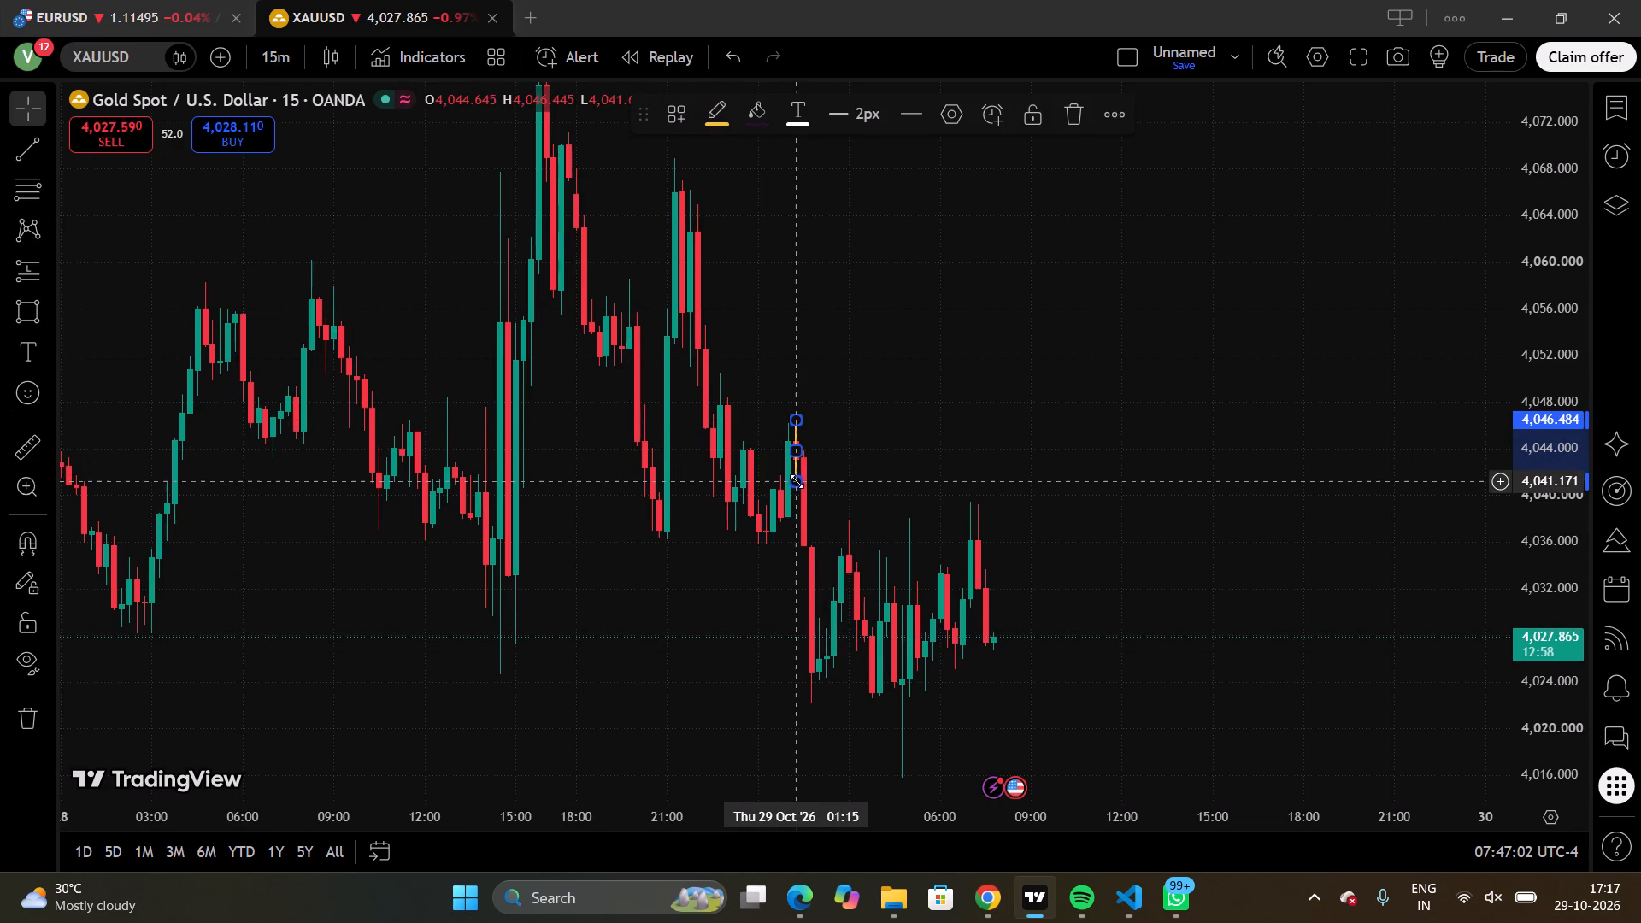
left_click_drag(791, 449, 1397, 469)
left_click(1203, 638)
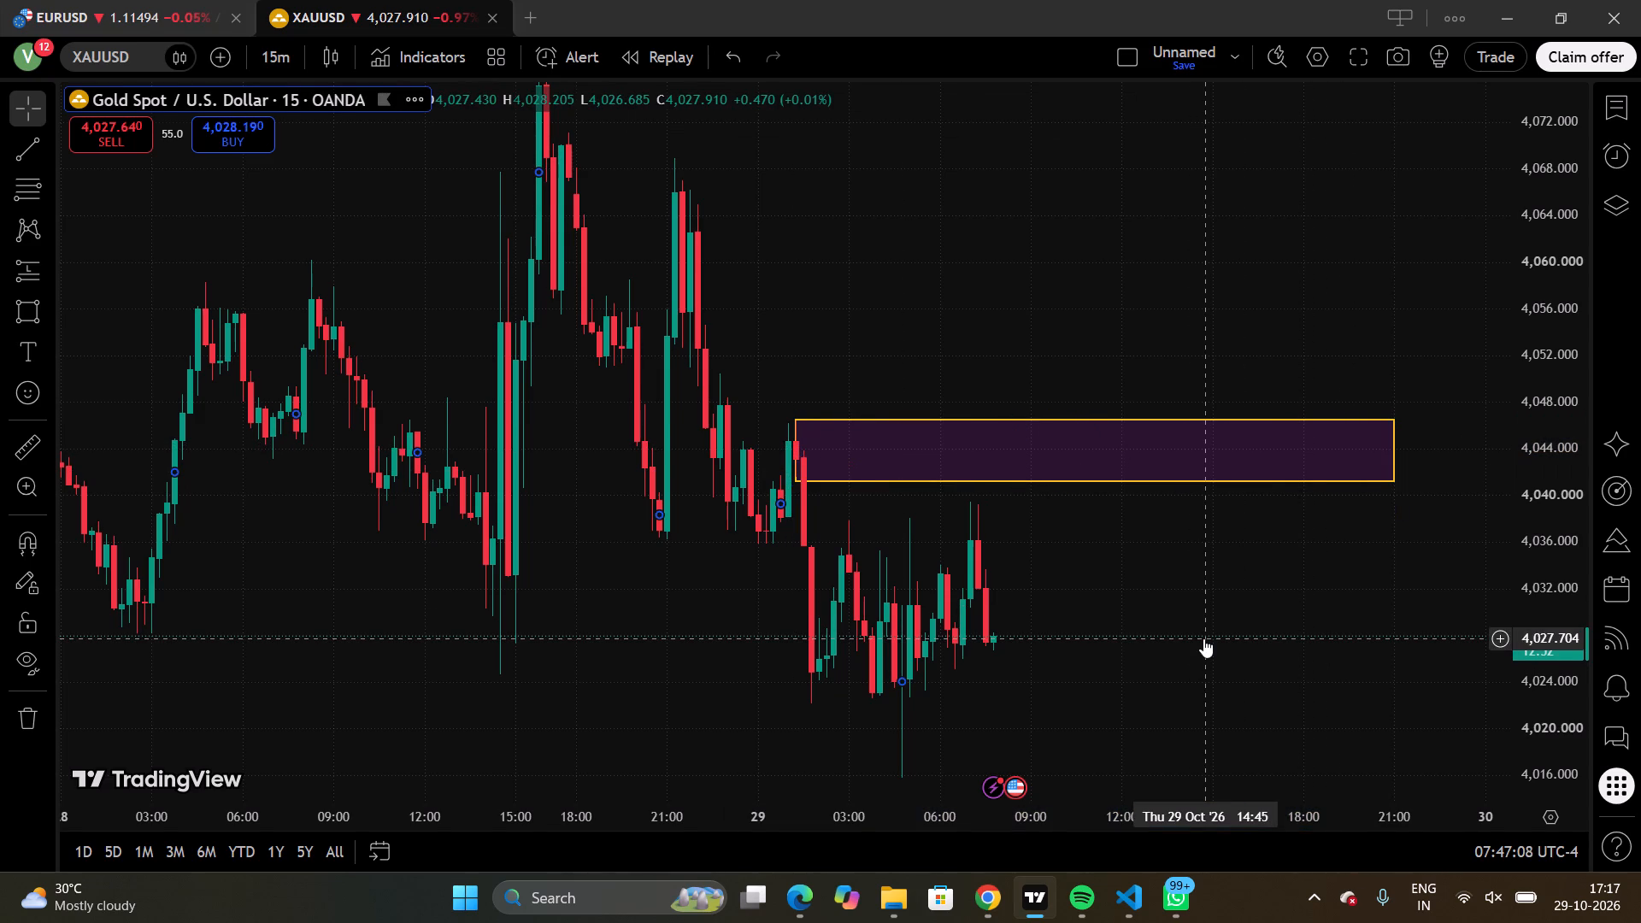
Draw a second rectangle zone from about 4,035.7 down to 4,029.3, starting at the 01:30 candle on 29 October and extended to 22:00.
left_click_drag(1203, 638, 1050, 589)
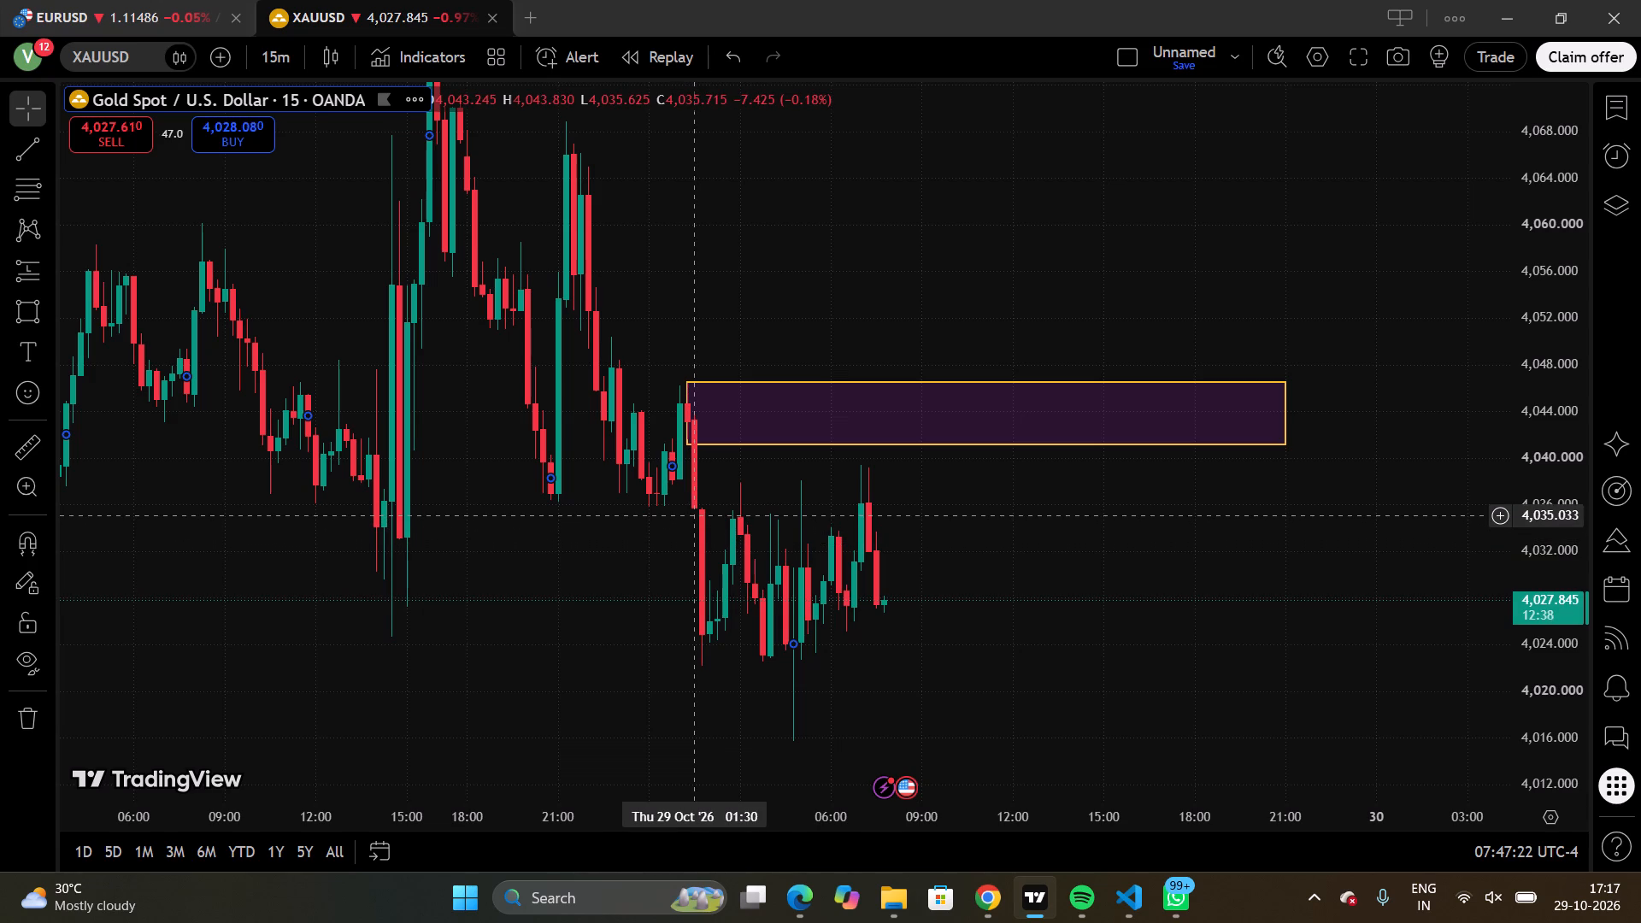
left_click(16, 307)
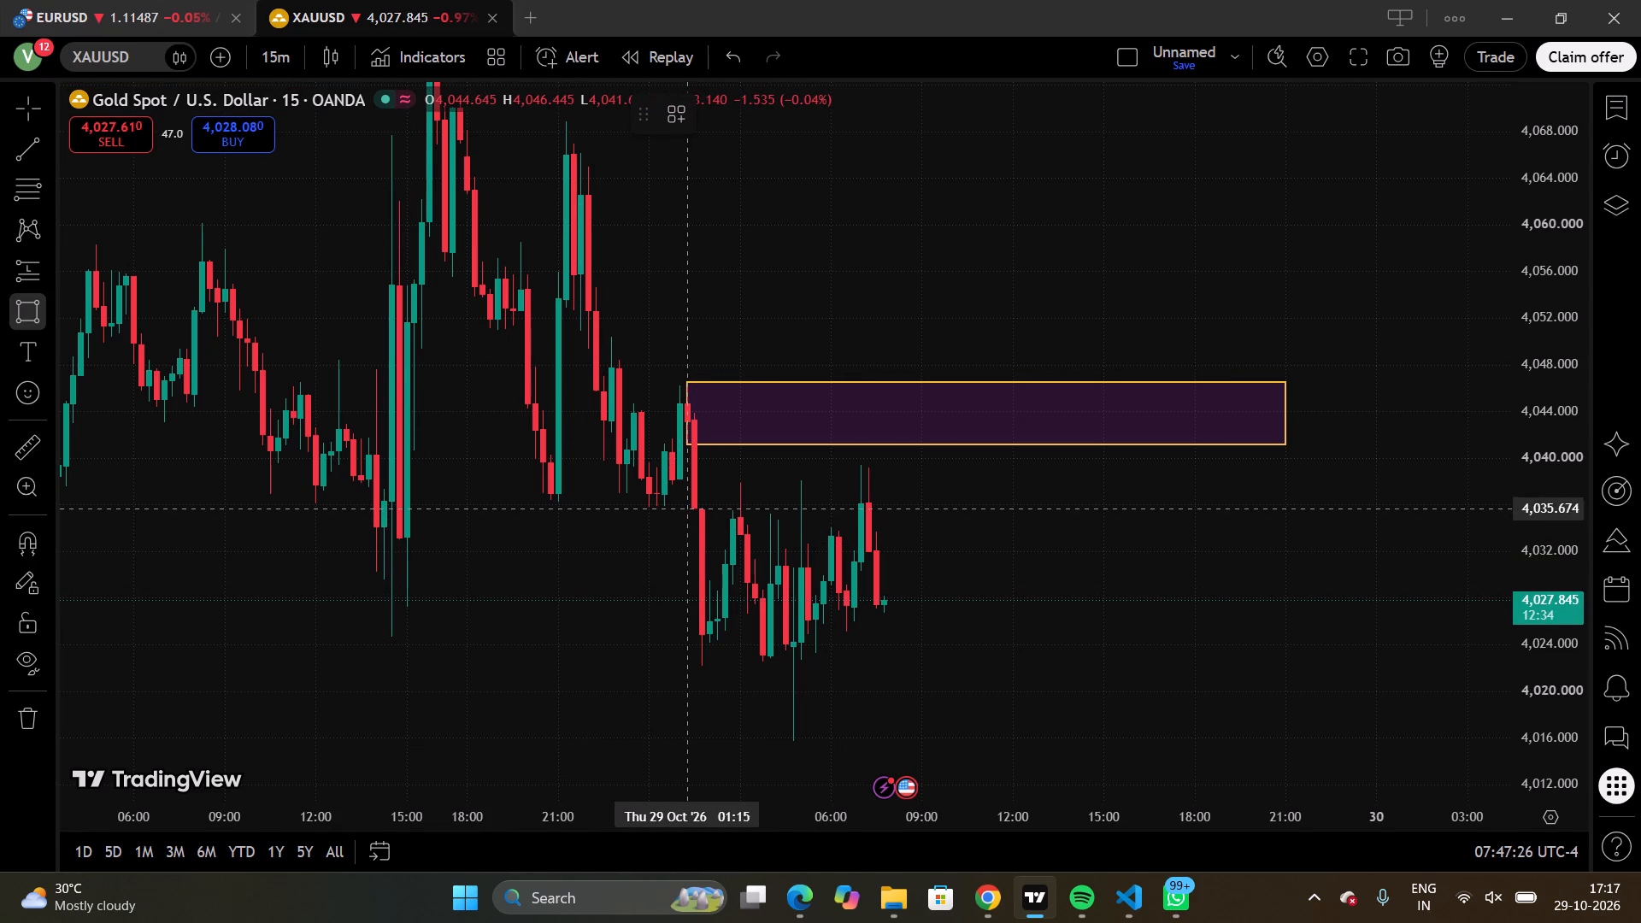
left_click_drag(698, 508, 715, 583)
left_click(715, 583)
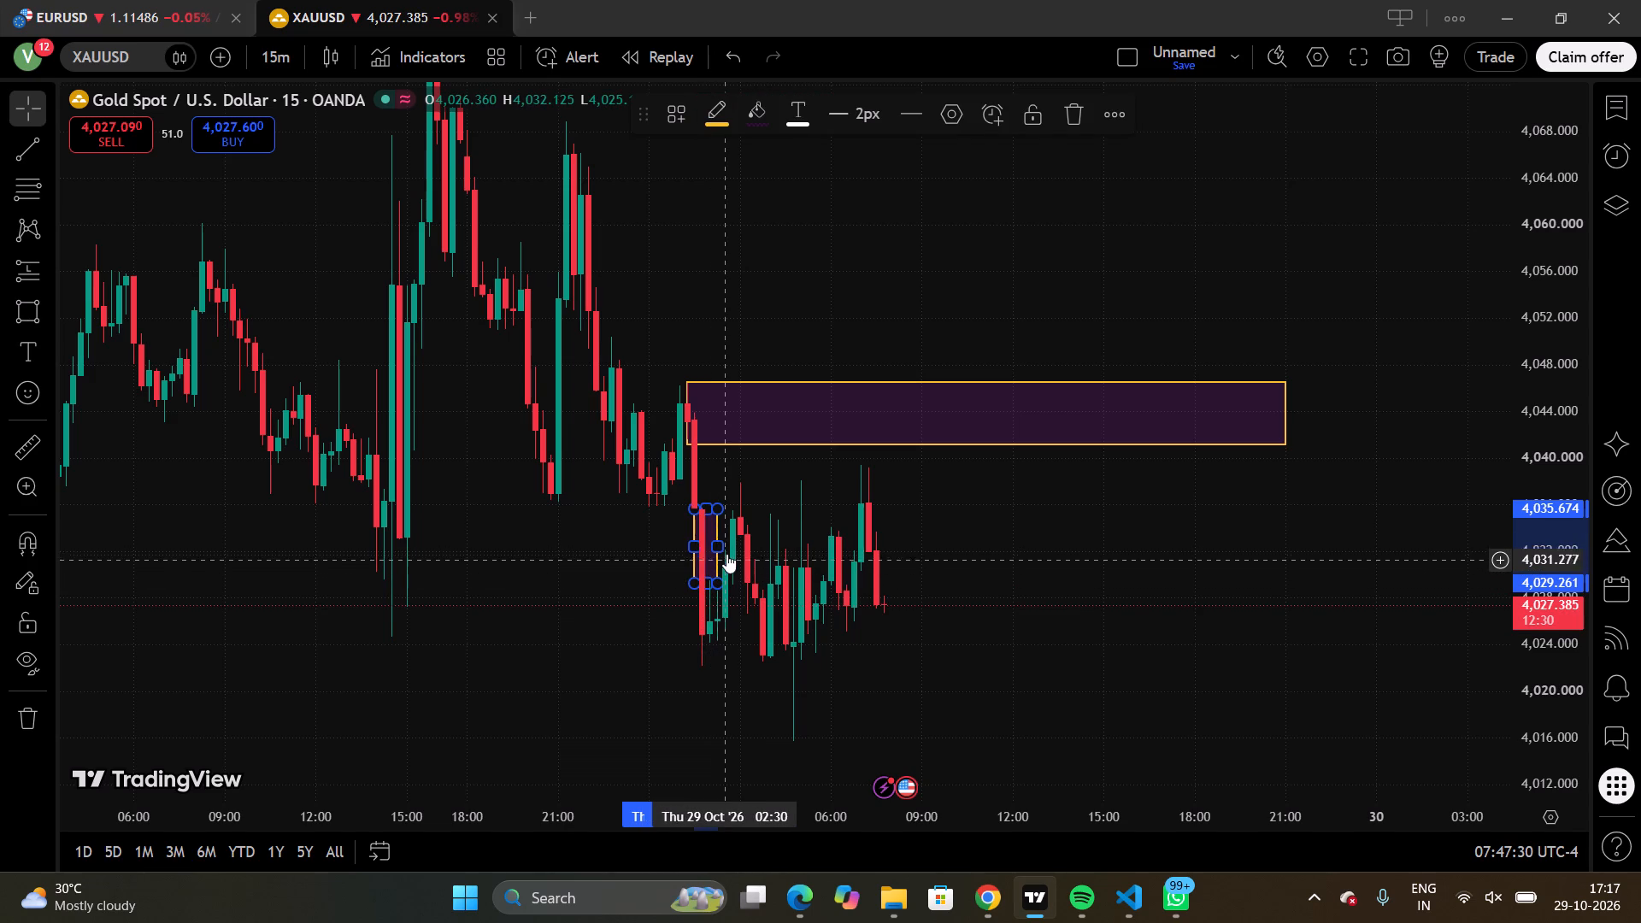
left_click_drag(721, 544, 1313, 550)
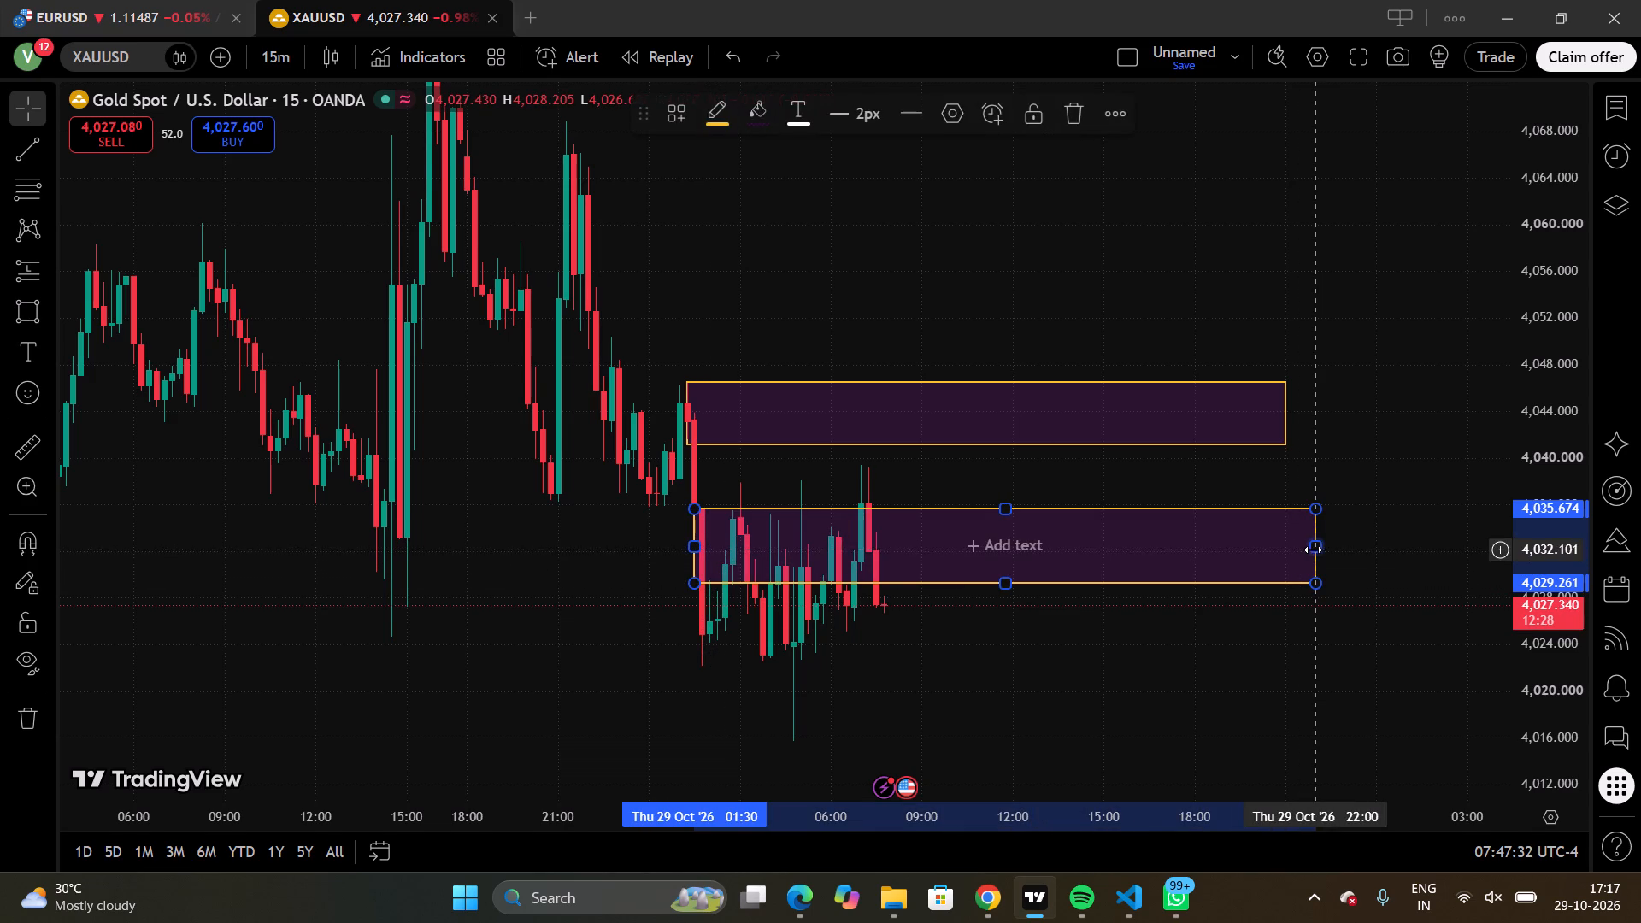
left_click(1173, 624)
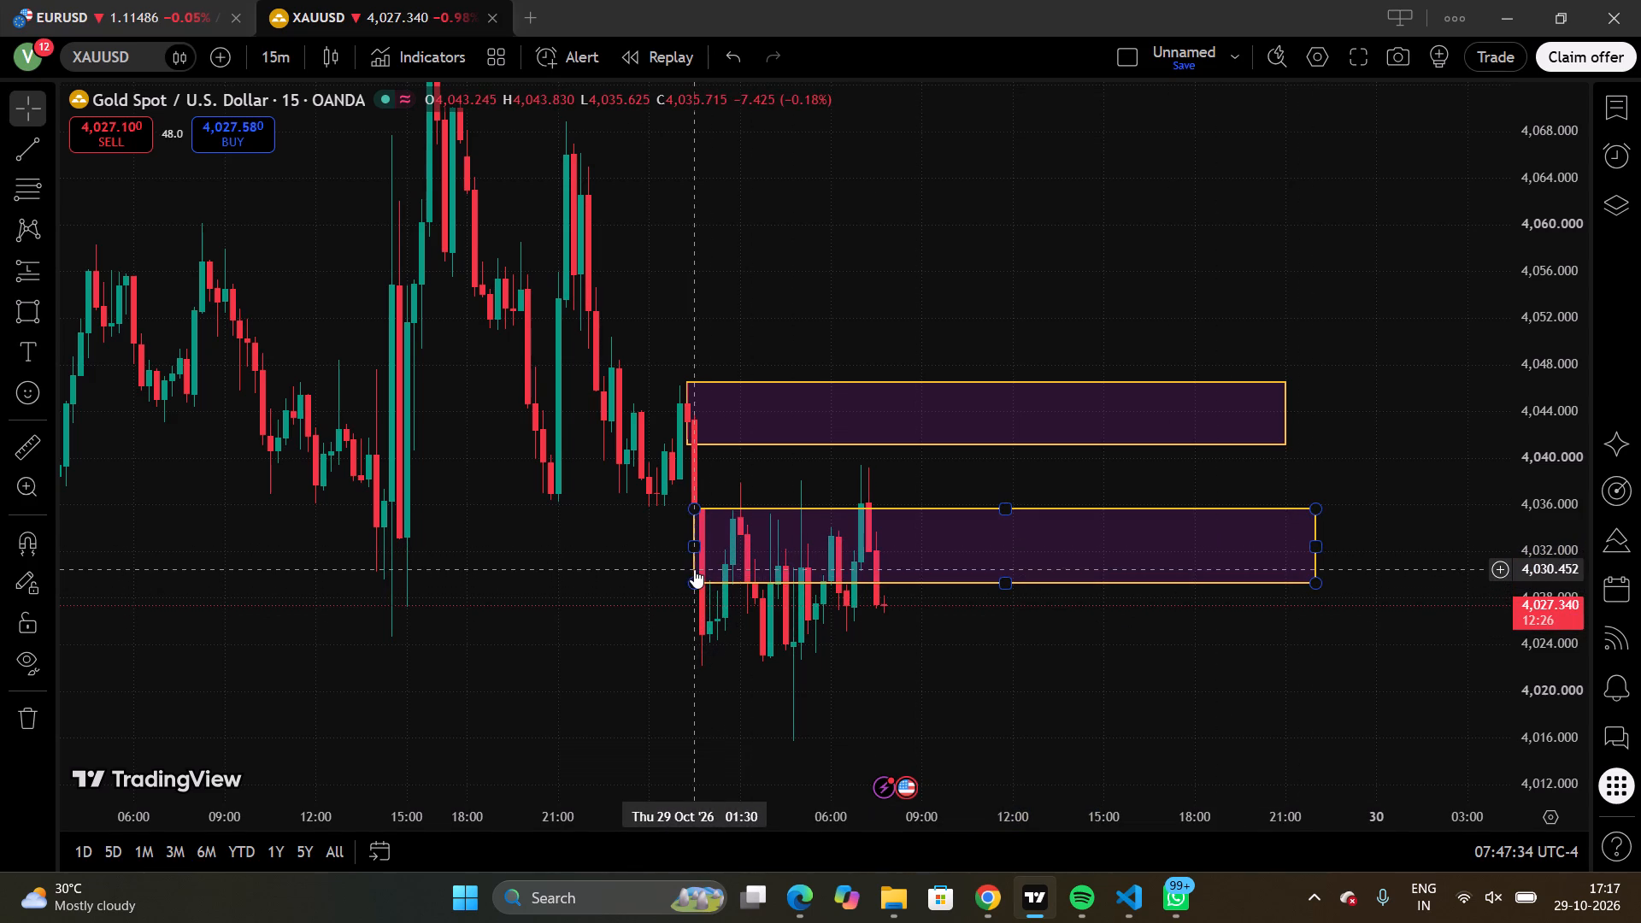
Shift the lower rectangle zone slightly upward and realign its top edge to about 4,035.7 at the 01:30 candle.
left_click(692, 572)
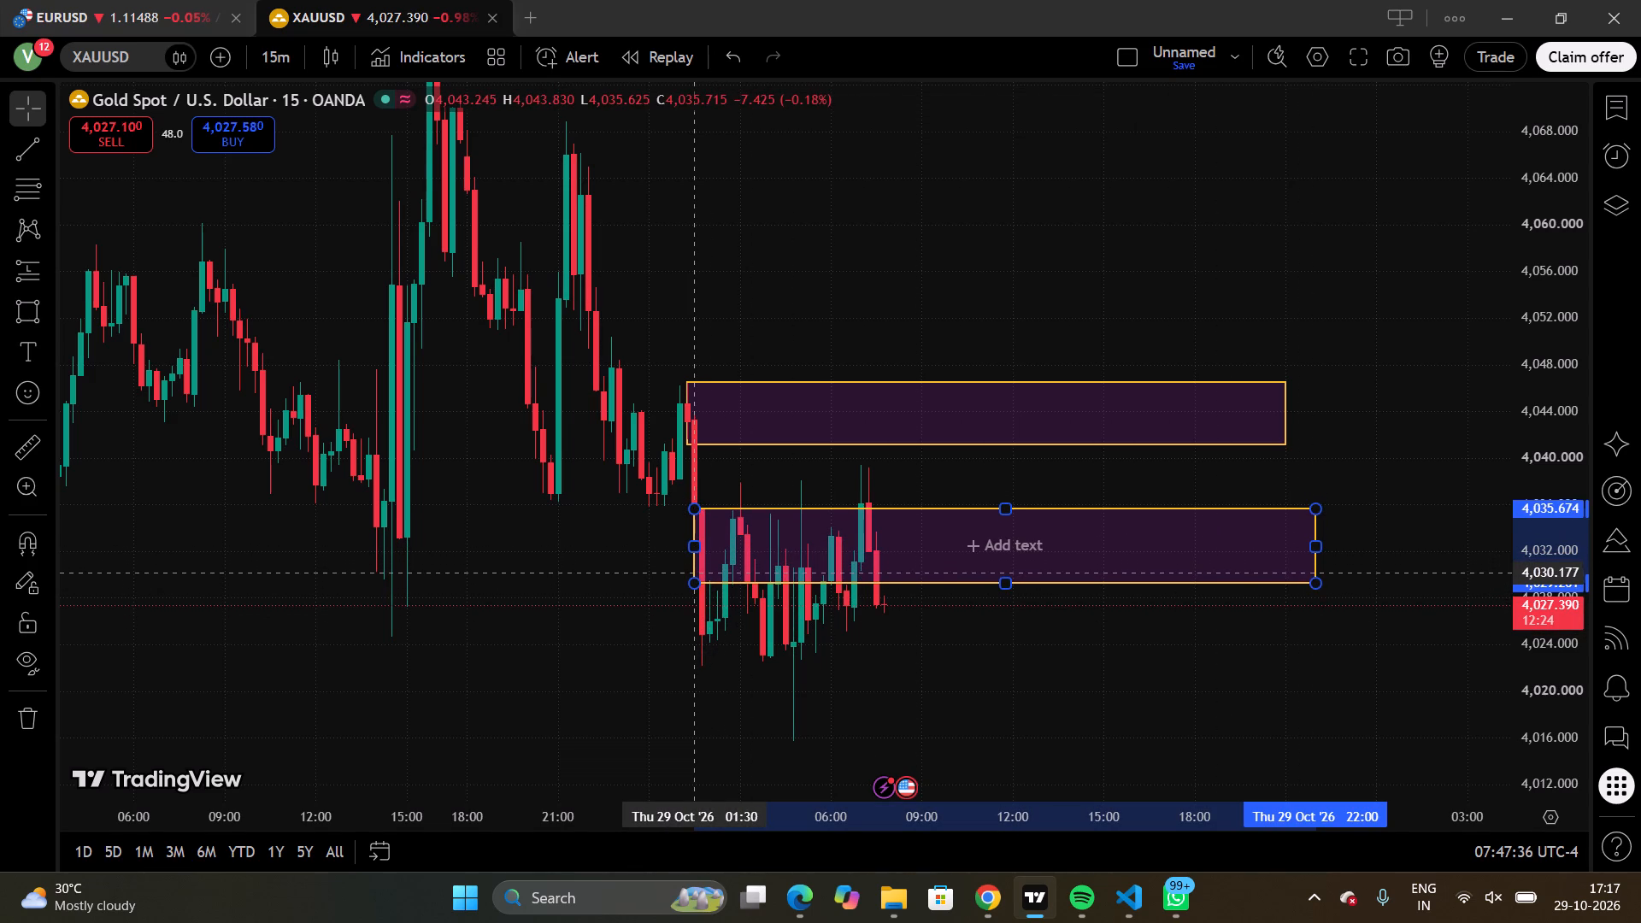
left_click(633, 520)
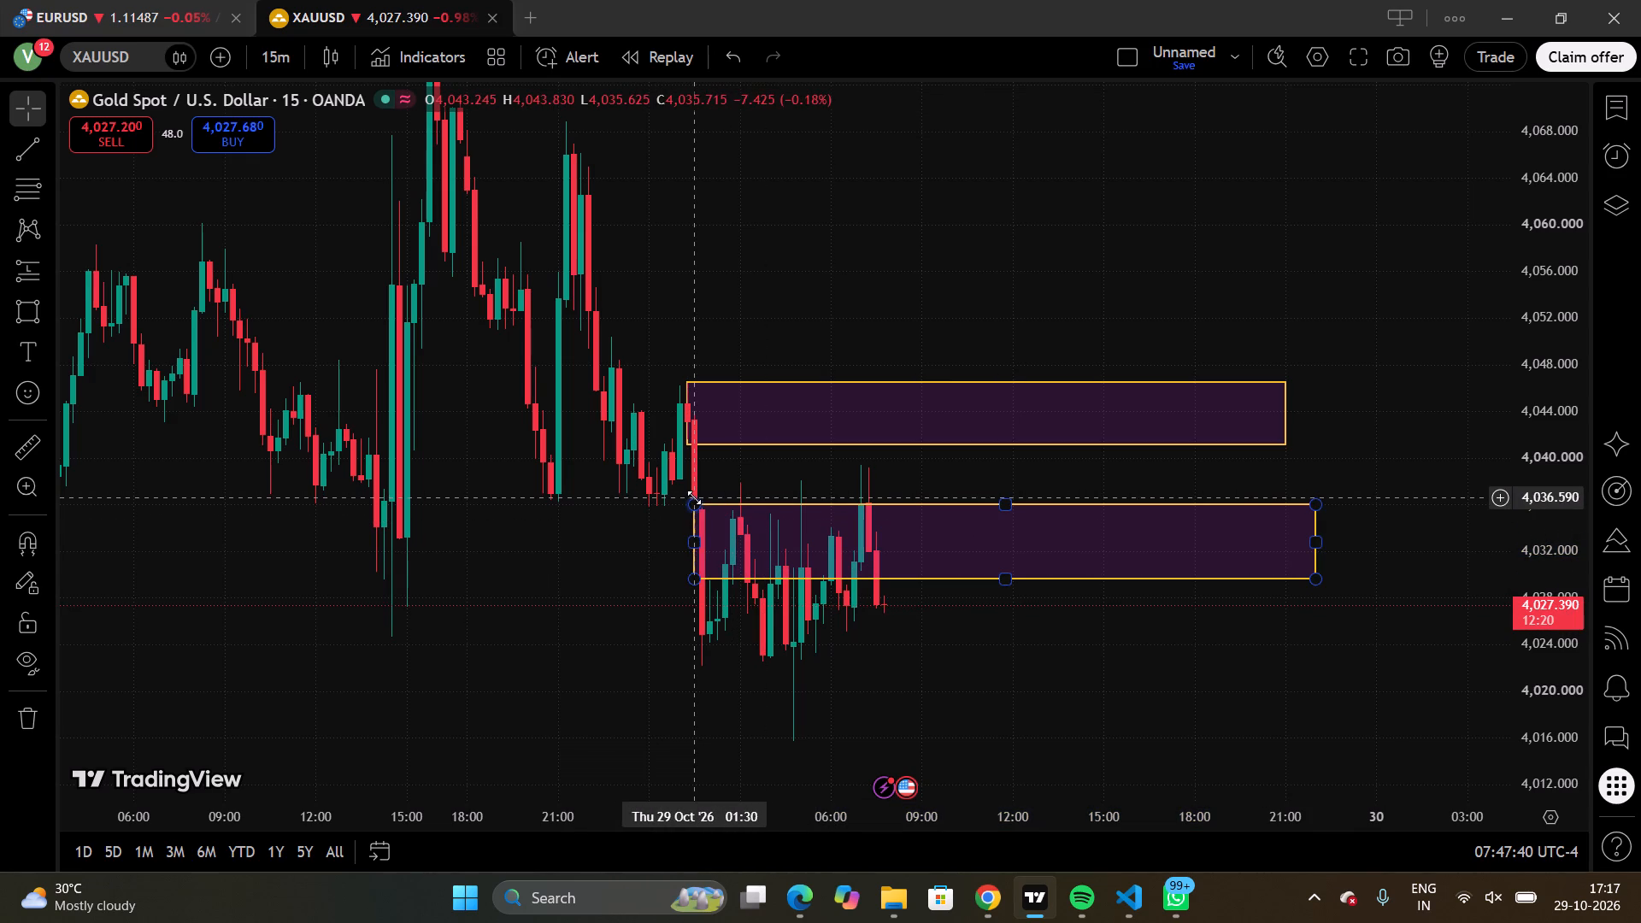
left_click_drag(694, 497, 694, 507)
left_click(608, 574)
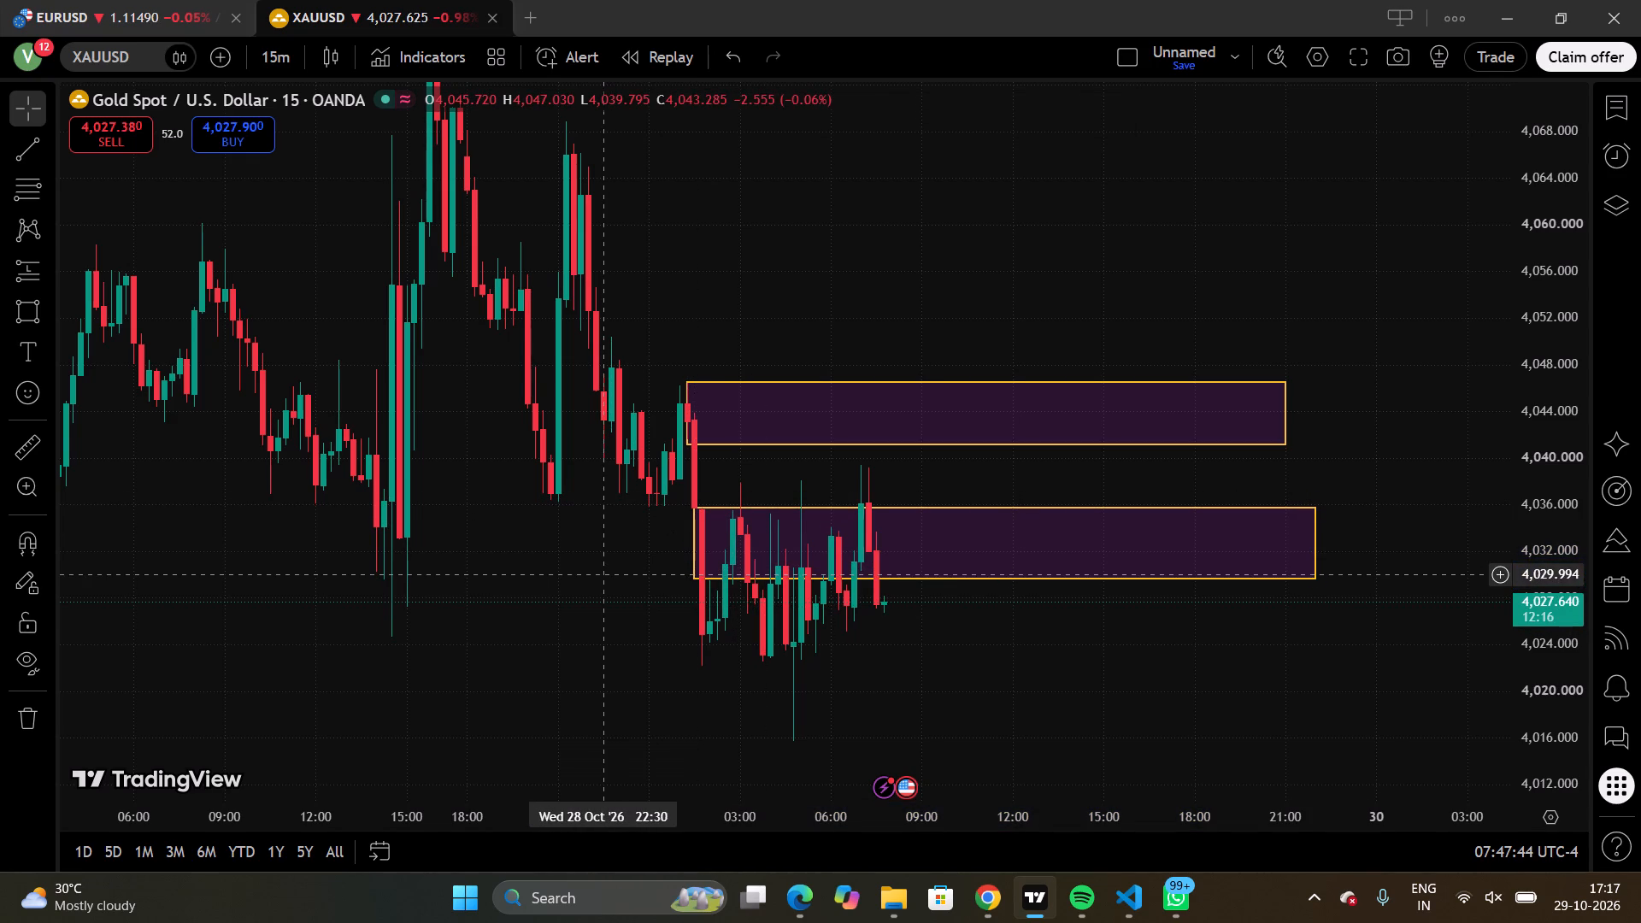
Change the XAUUSD chart interval to 5 minutes.
left_click_drag(989, 663, 608, 573)
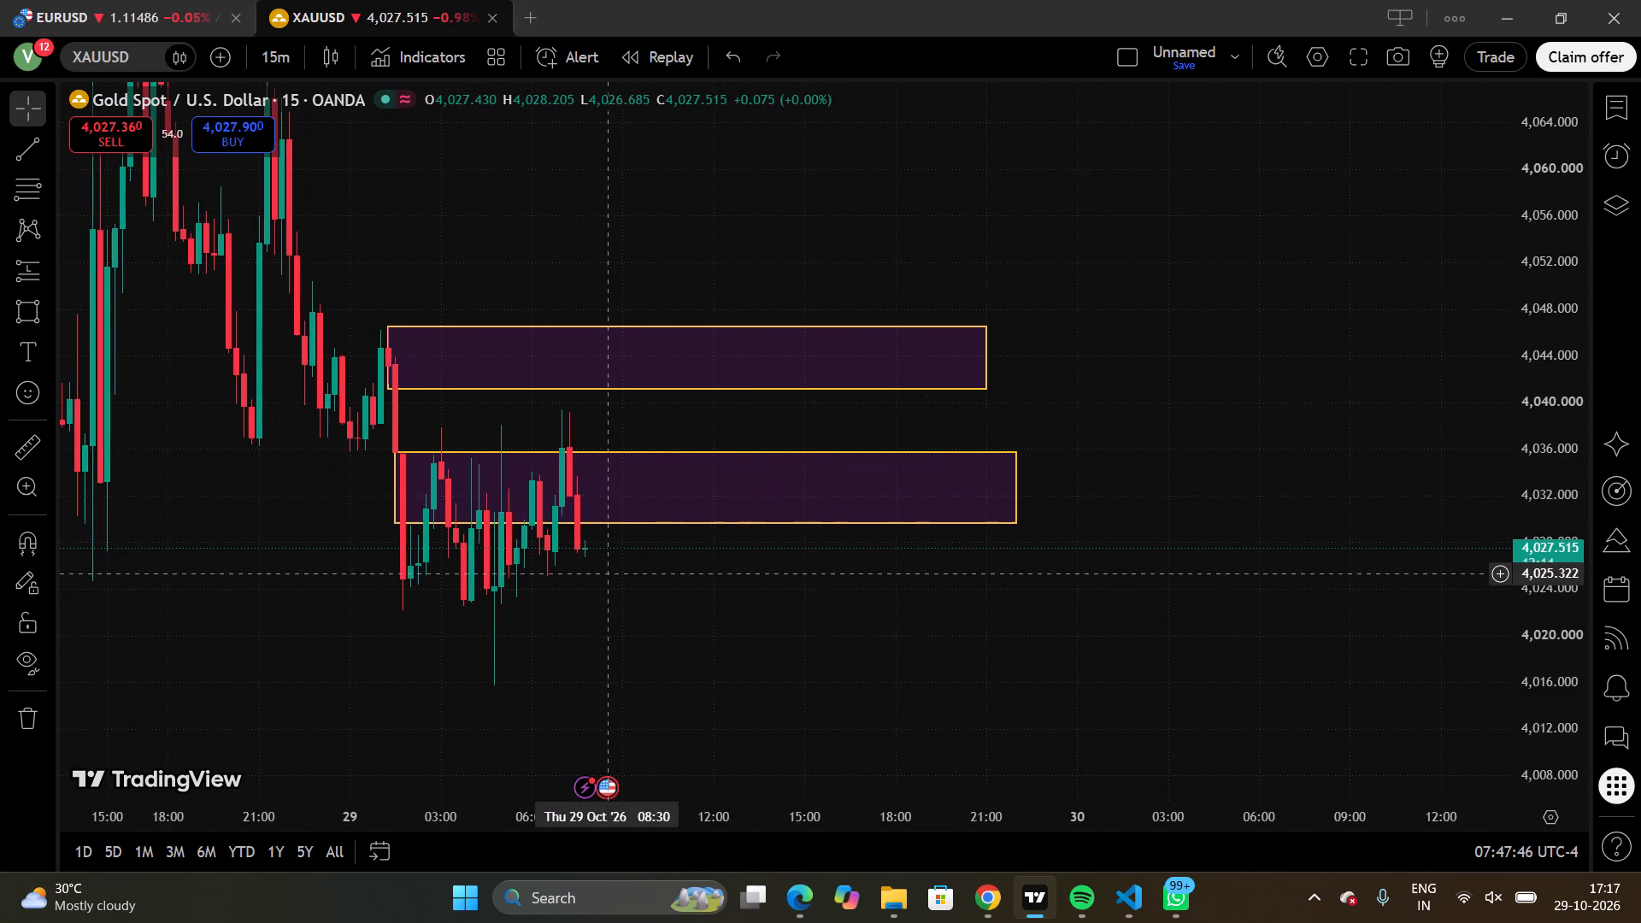
left_click(289, 57)
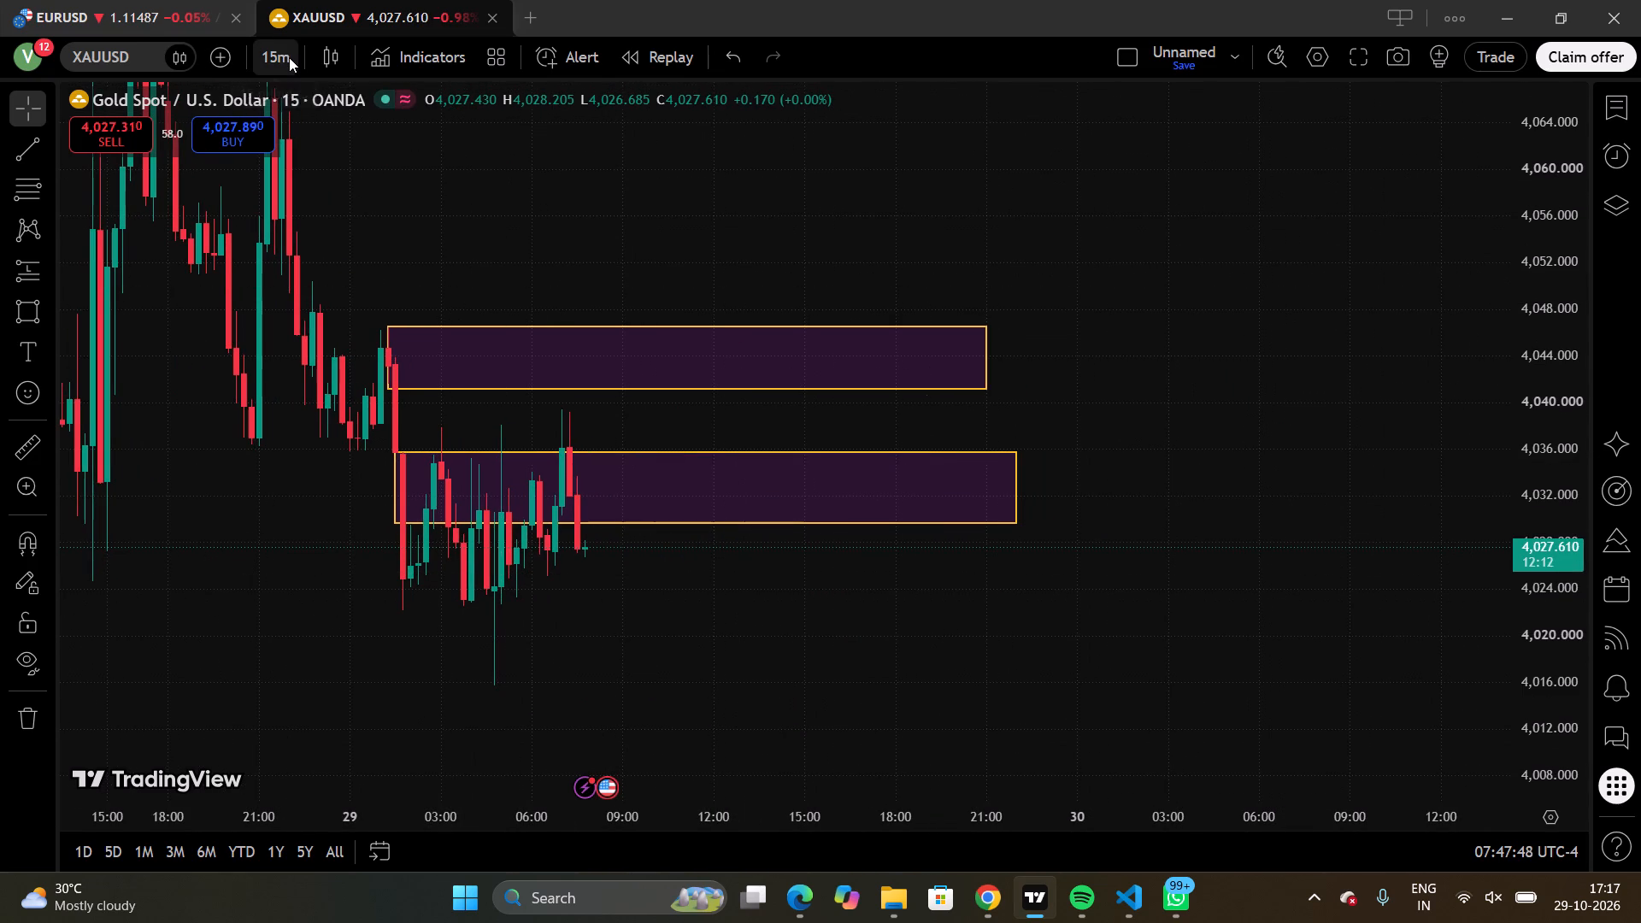
left_click(332, 655)
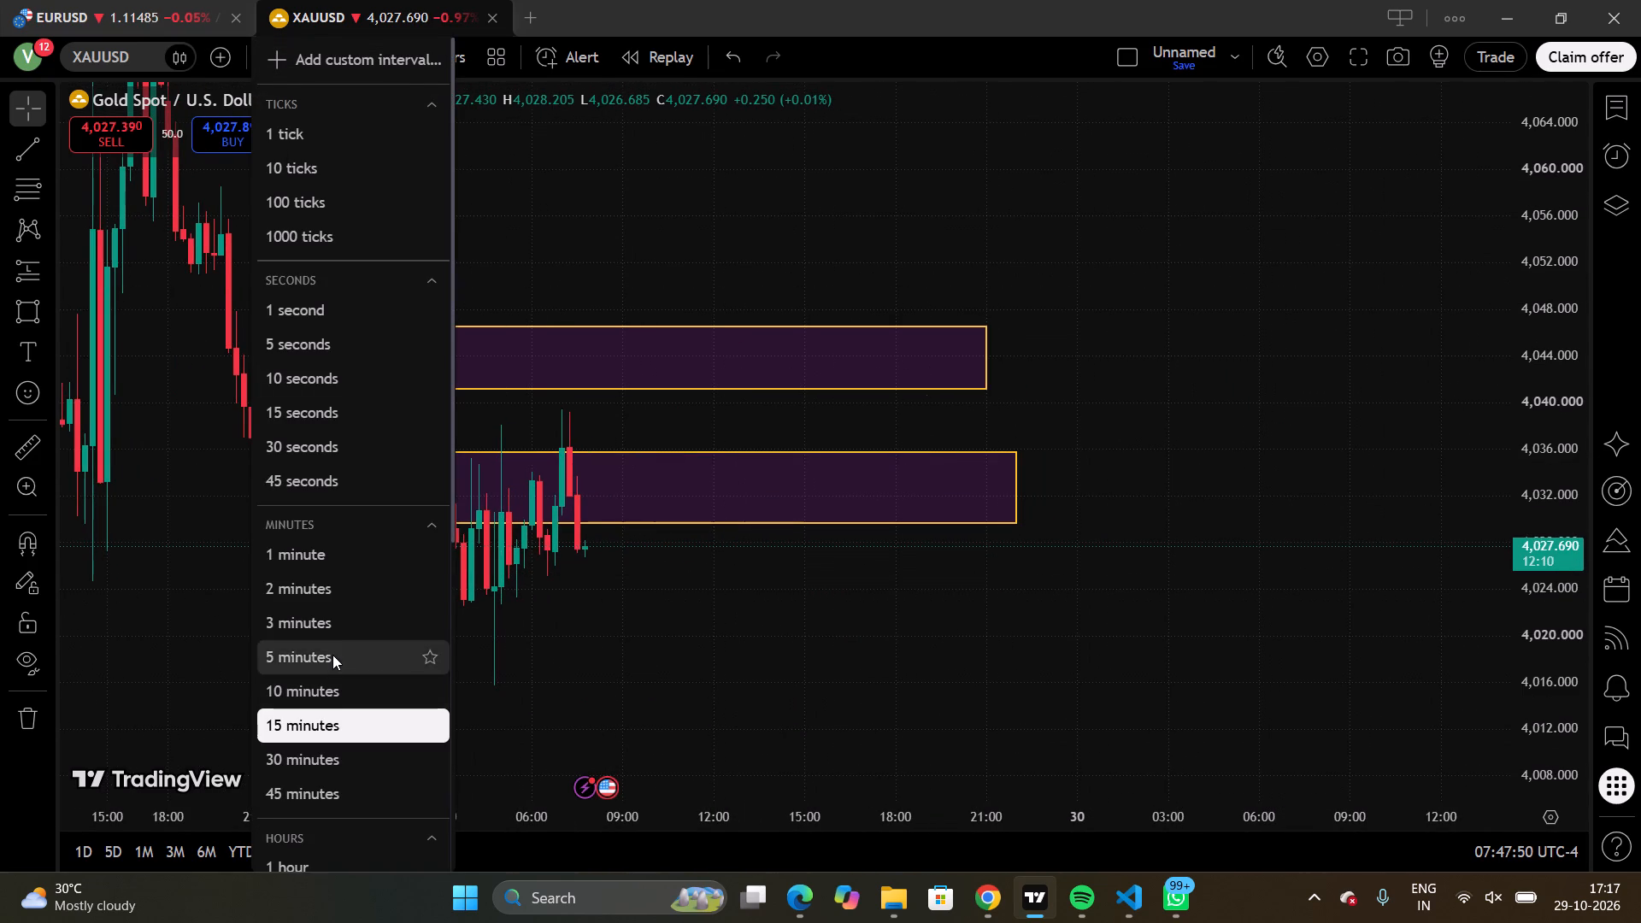
Examine the 5-minute price action of 28 and 29 October around the two rectangle zones, closing the McAfee pop-up over the chart.
left_click_drag(559, 628, 1230, 669)
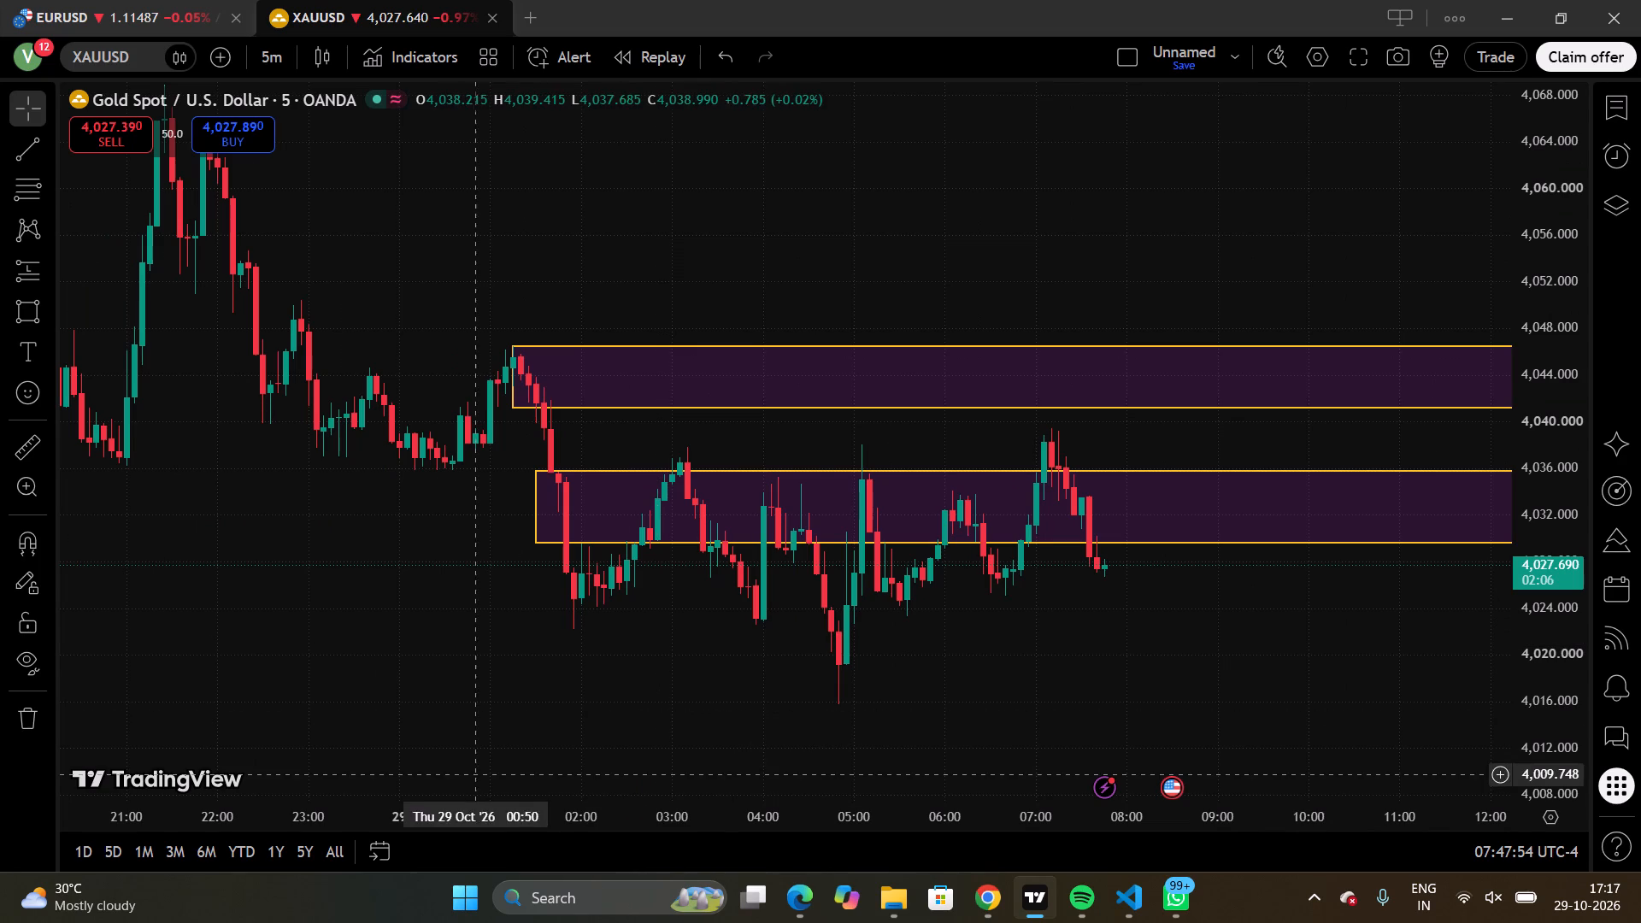
left_click_drag(350, 812, 747, 880)
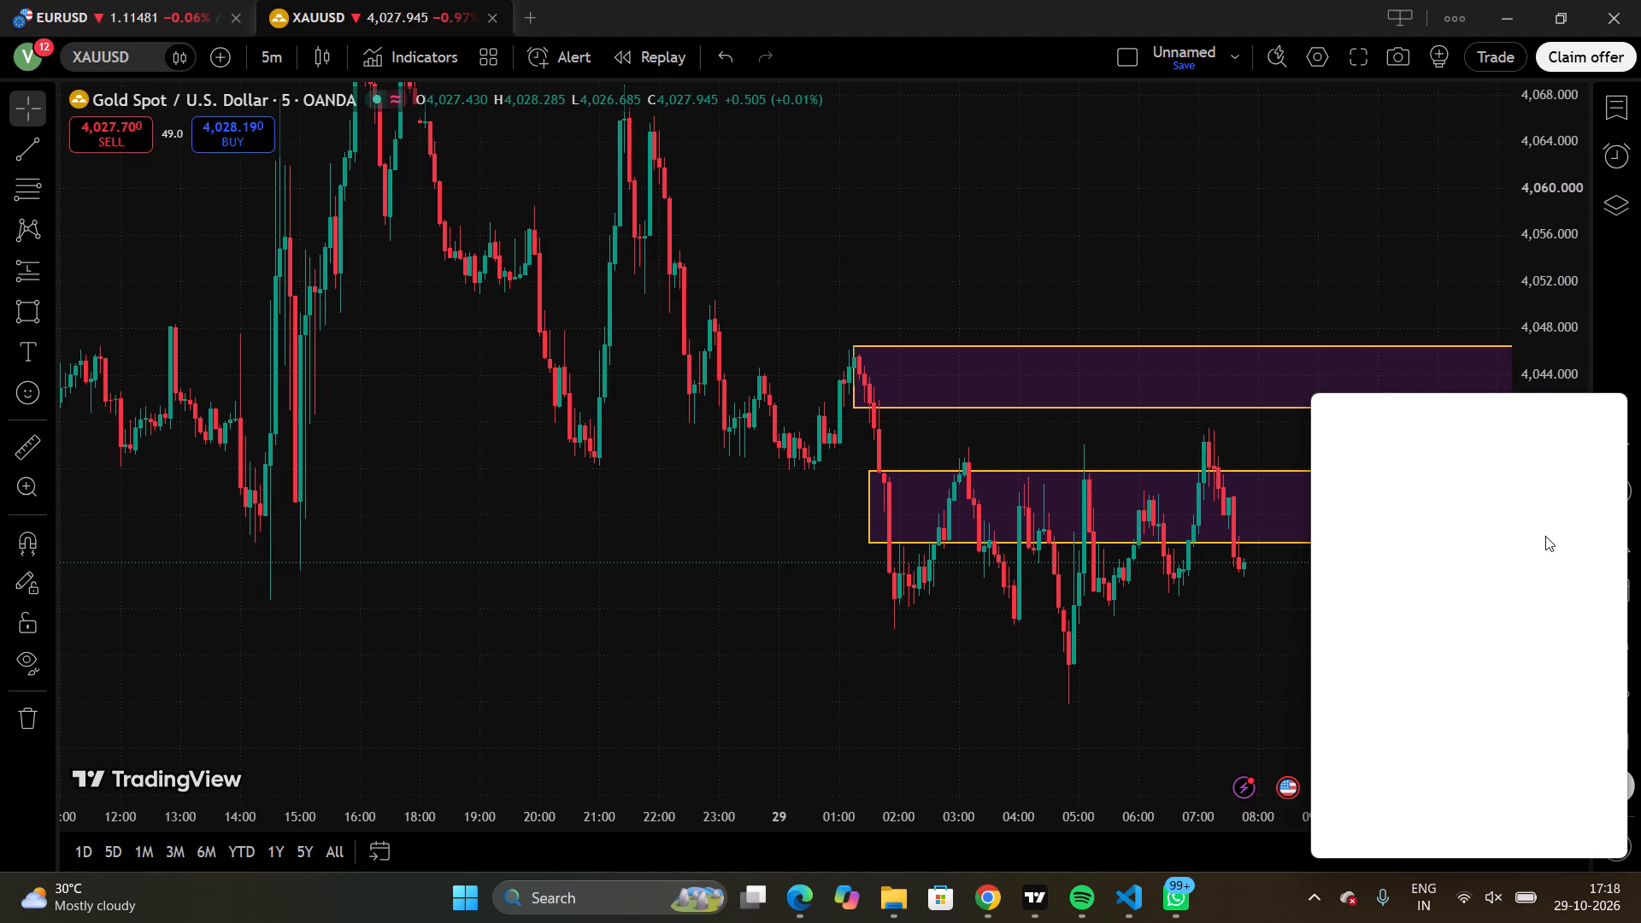
left_click(1609, 409)
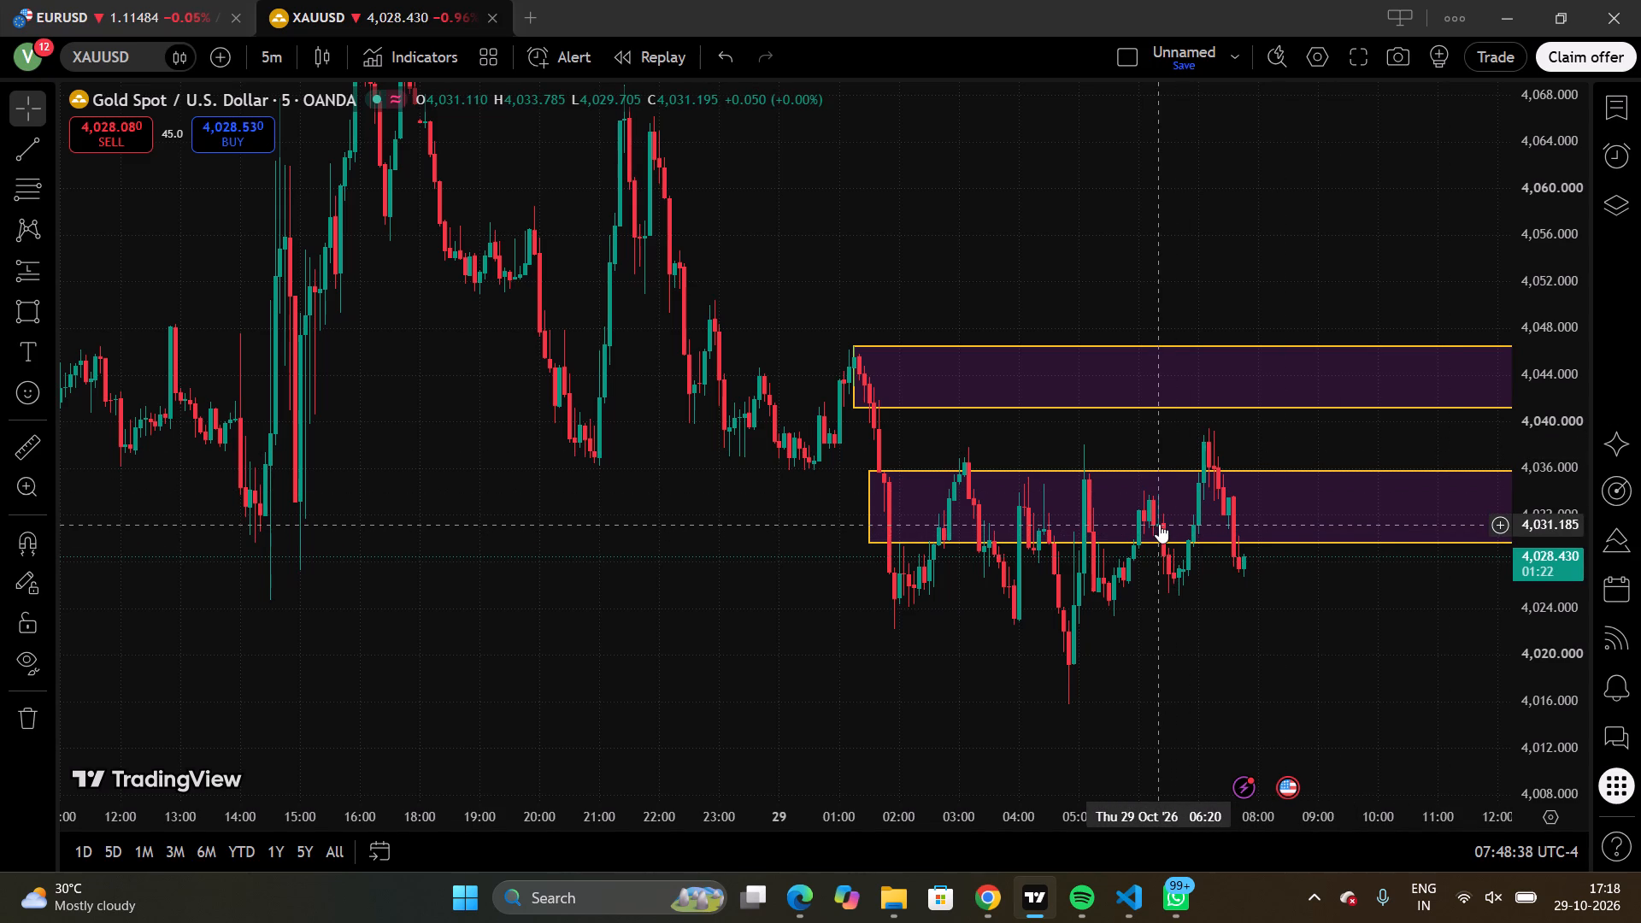
left_click_drag(1295, 656, 1026, 645)
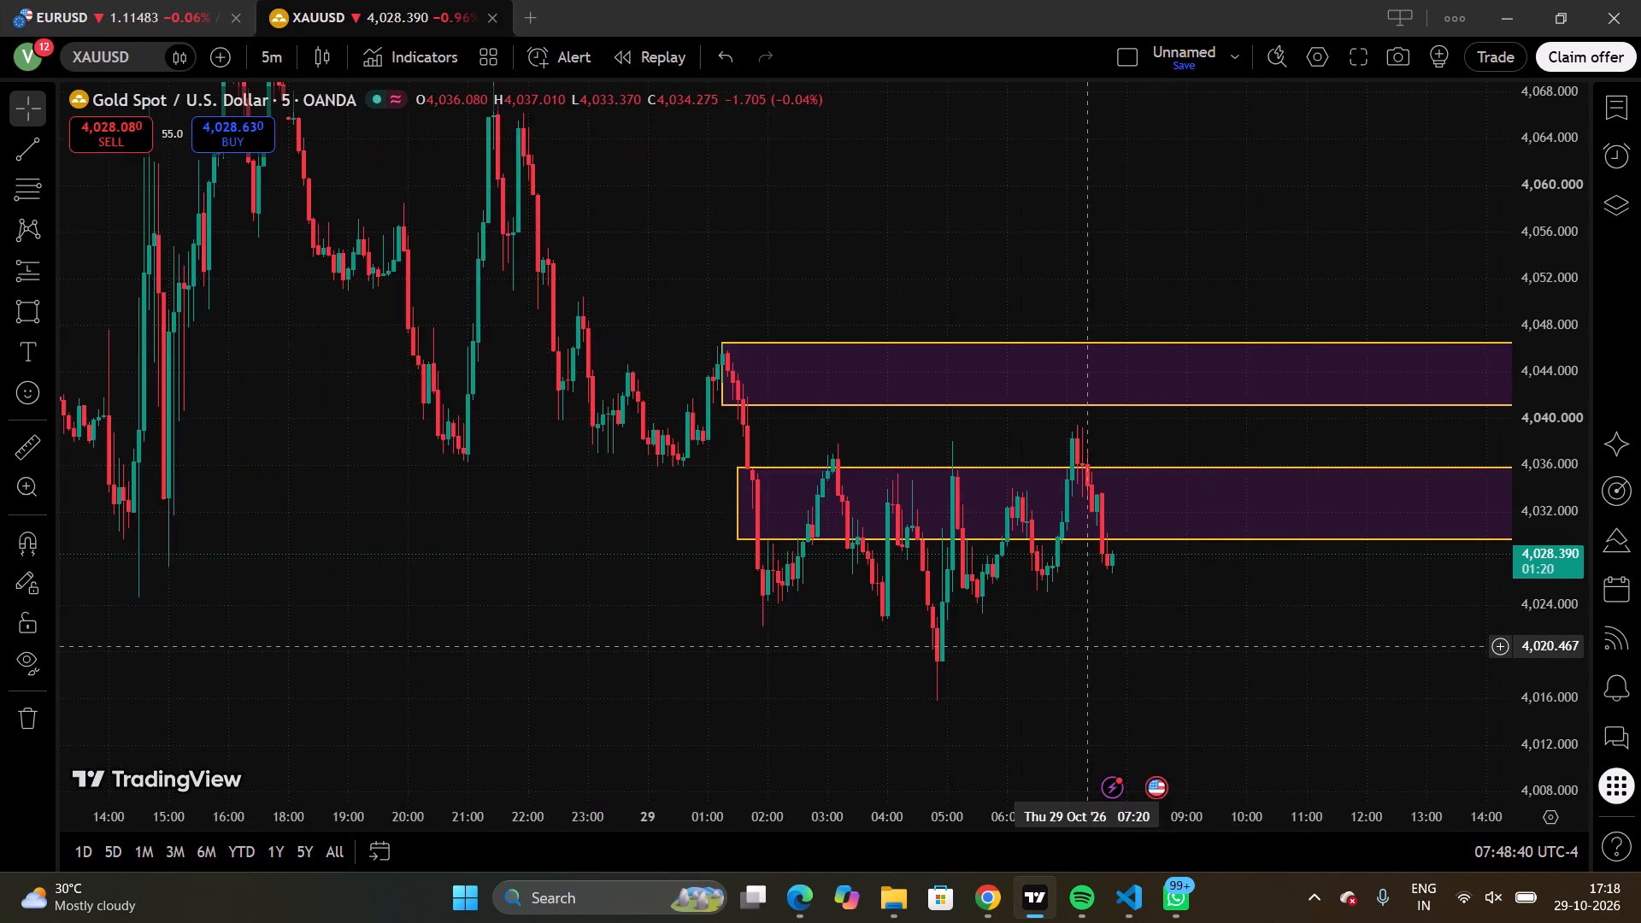
left_click_drag(1026, 645, 791, 644)
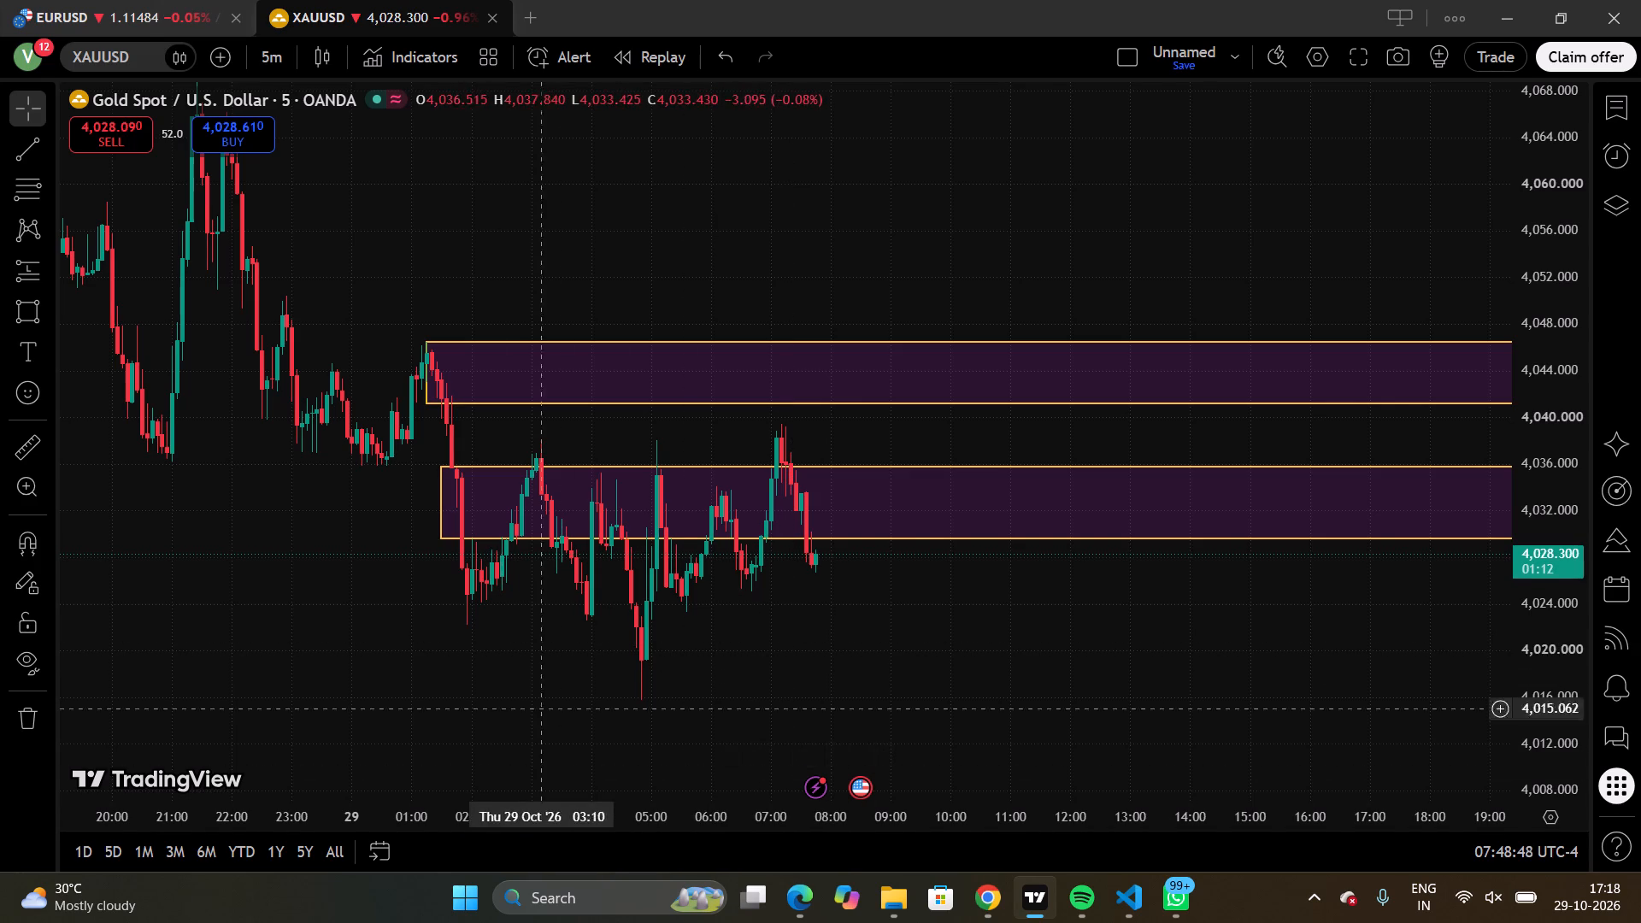
left_click_drag(373, 582, 553, 627)
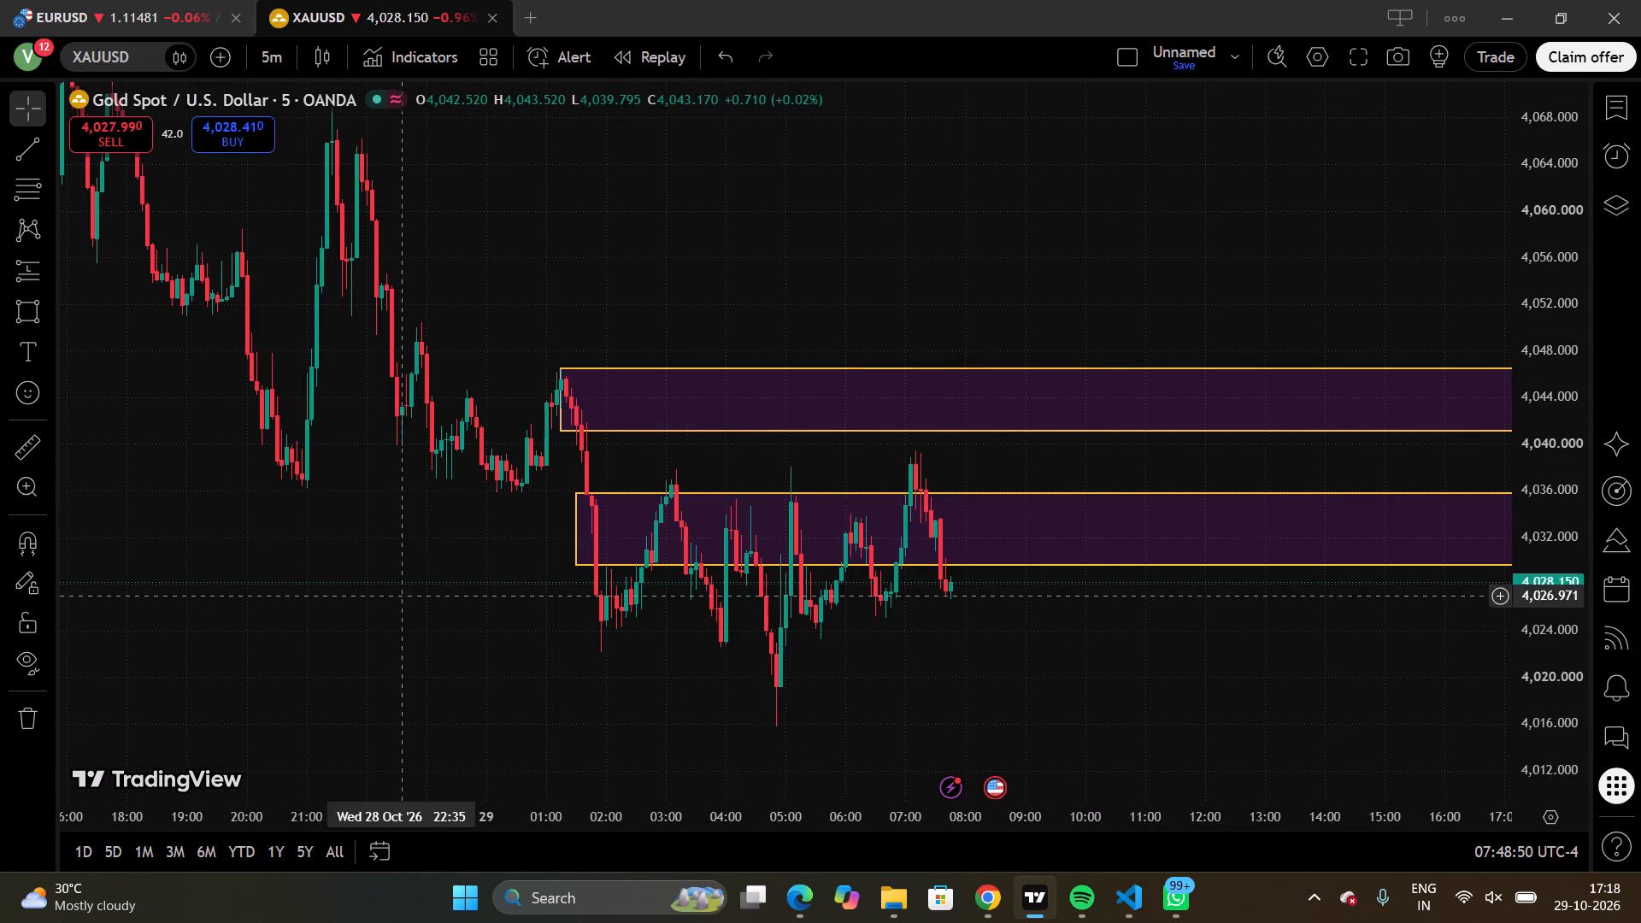
left_click_drag(349, 452, 537, 644)
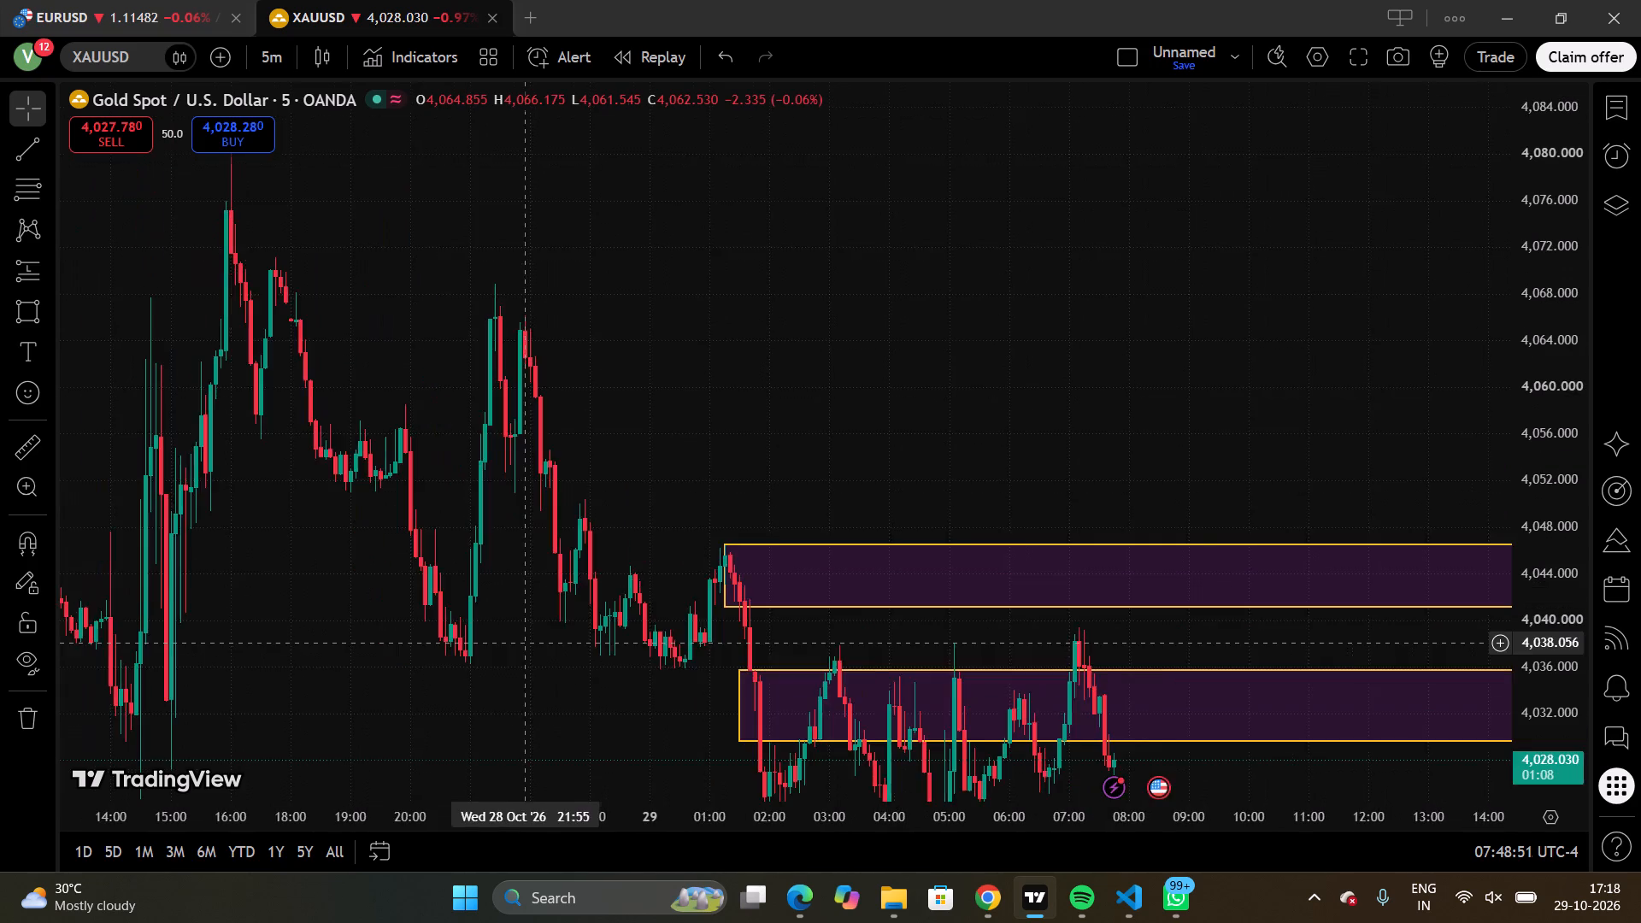
left_click_drag(537, 644, 511, 467)
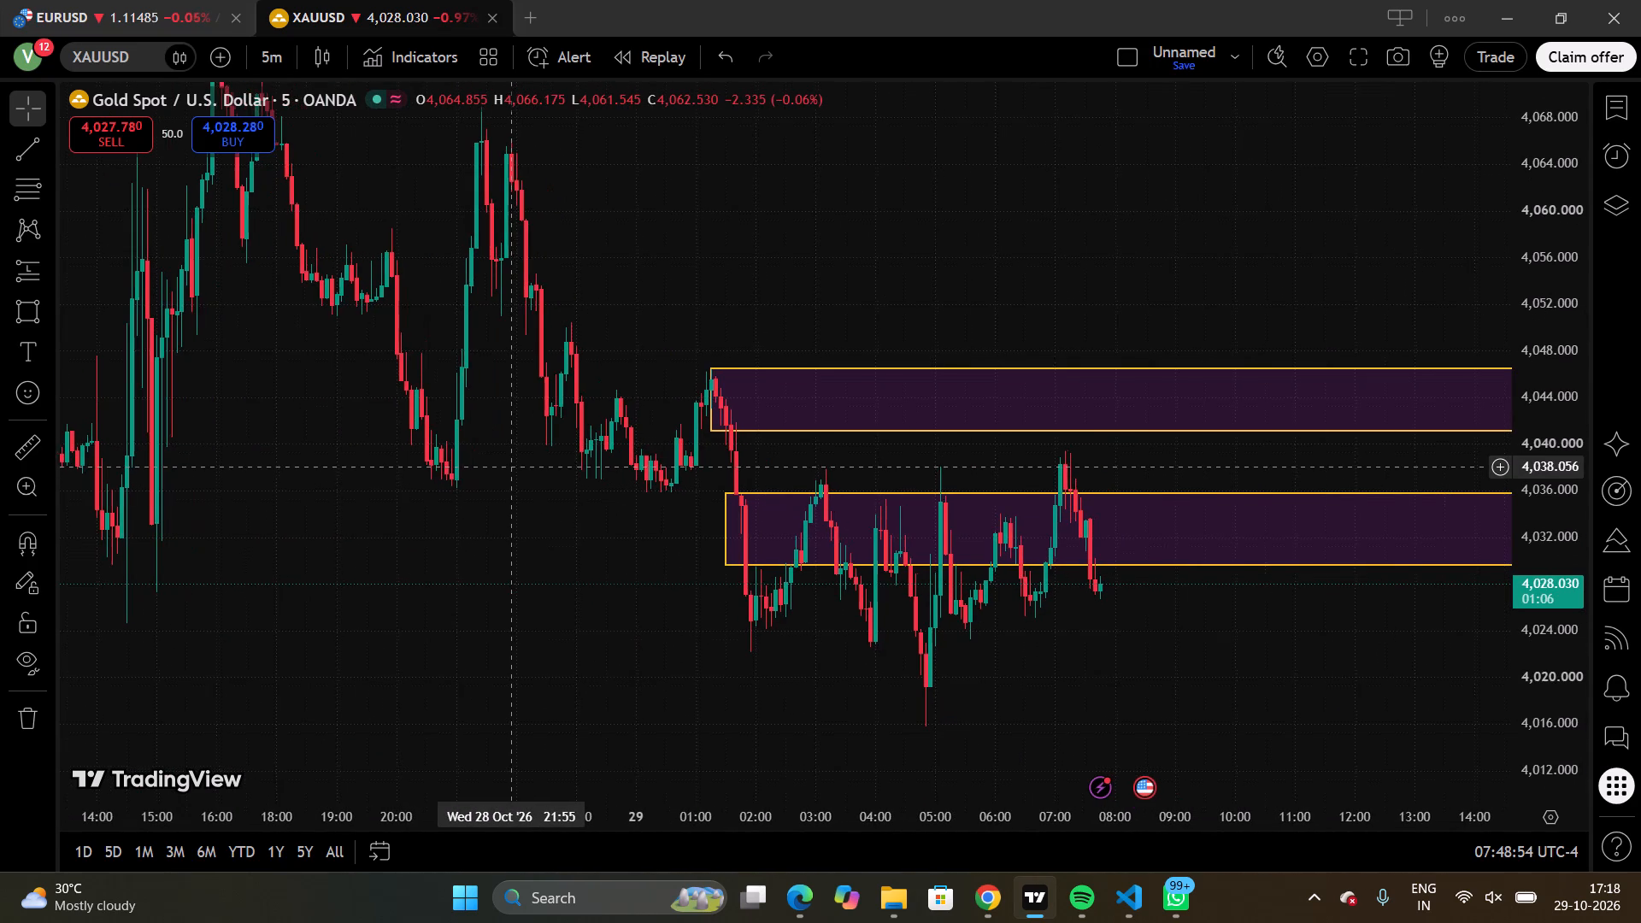
left_click_drag(511, 467, 505, 468)
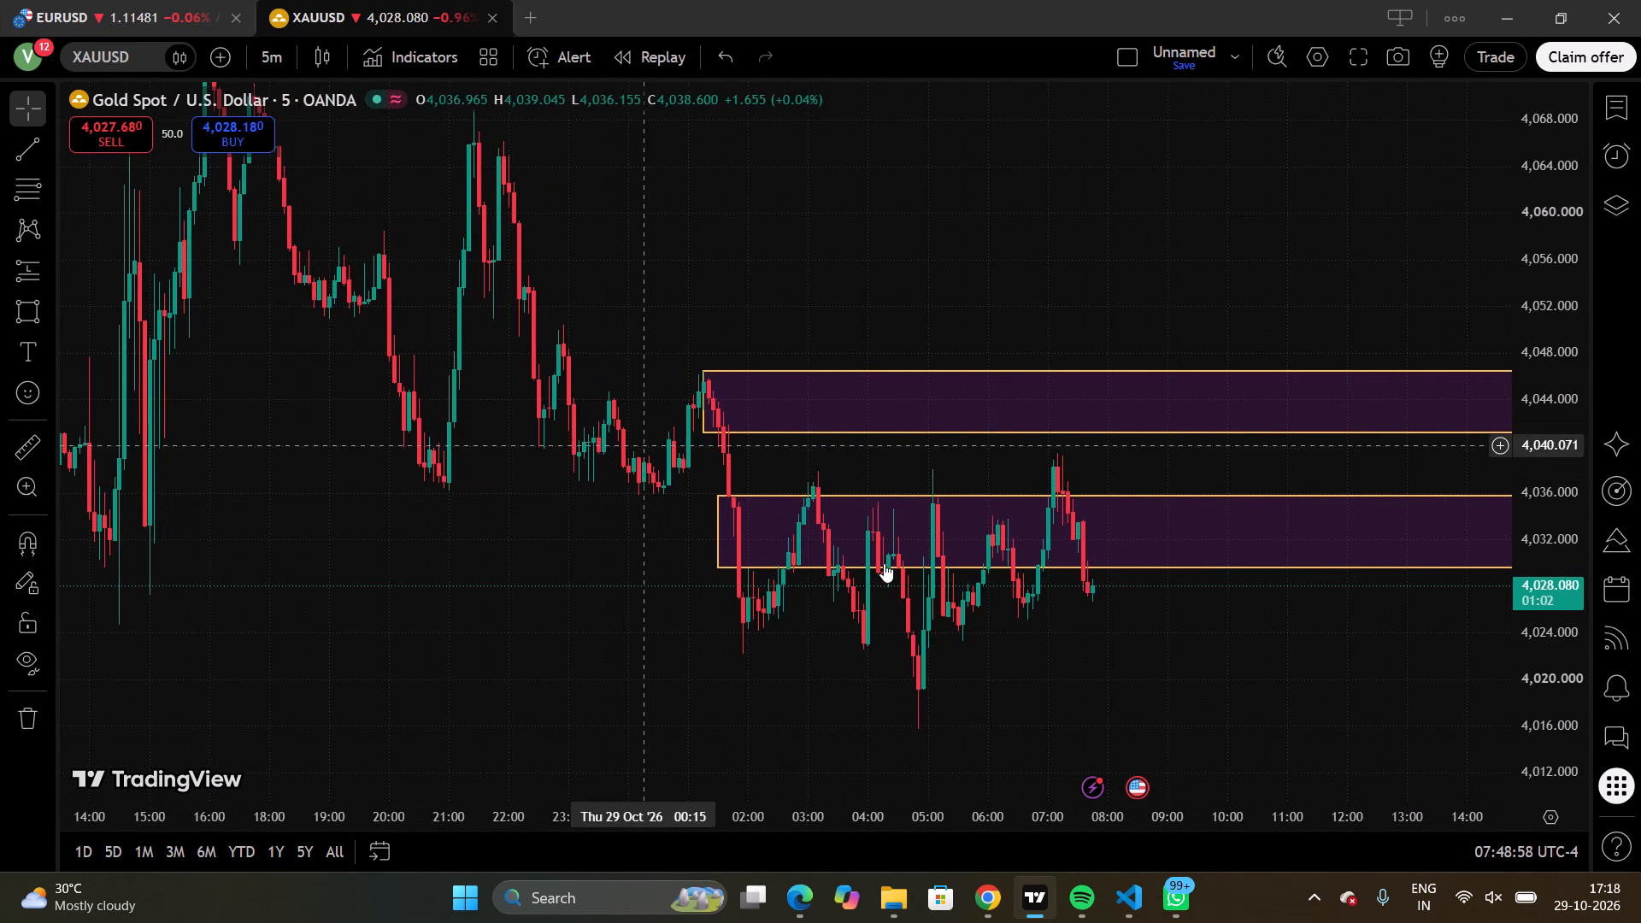
left_click_drag(1114, 644, 1025, 633)
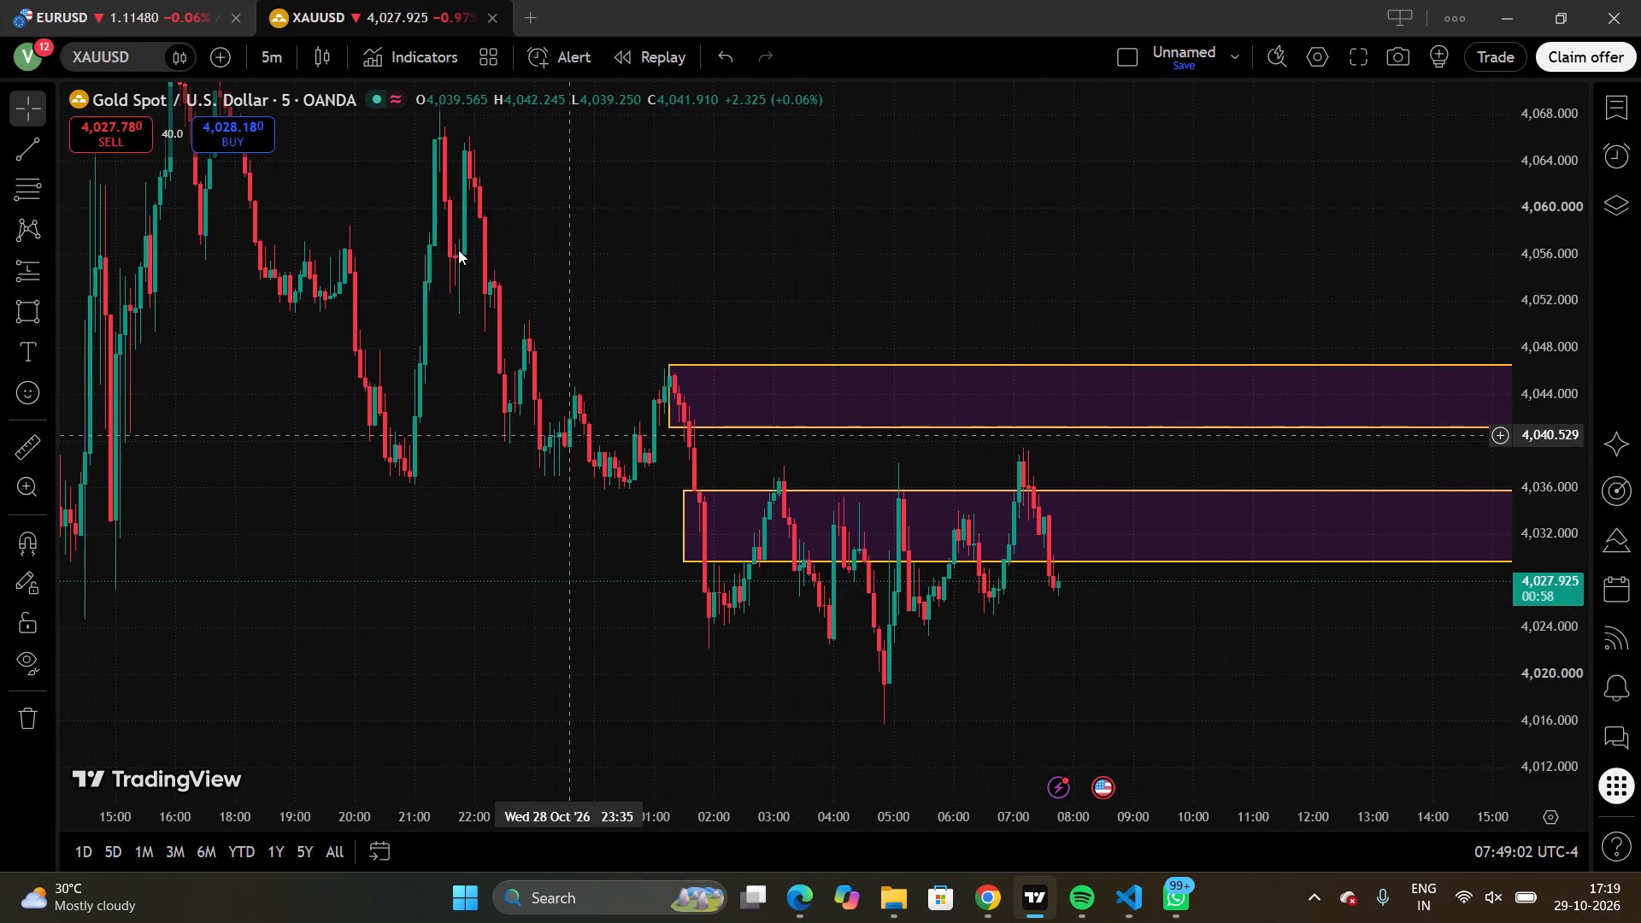
Add the Sessions [LuxAlgo] community indicator to the chart by searching for "session".
left_click(380, 52)
type("session")
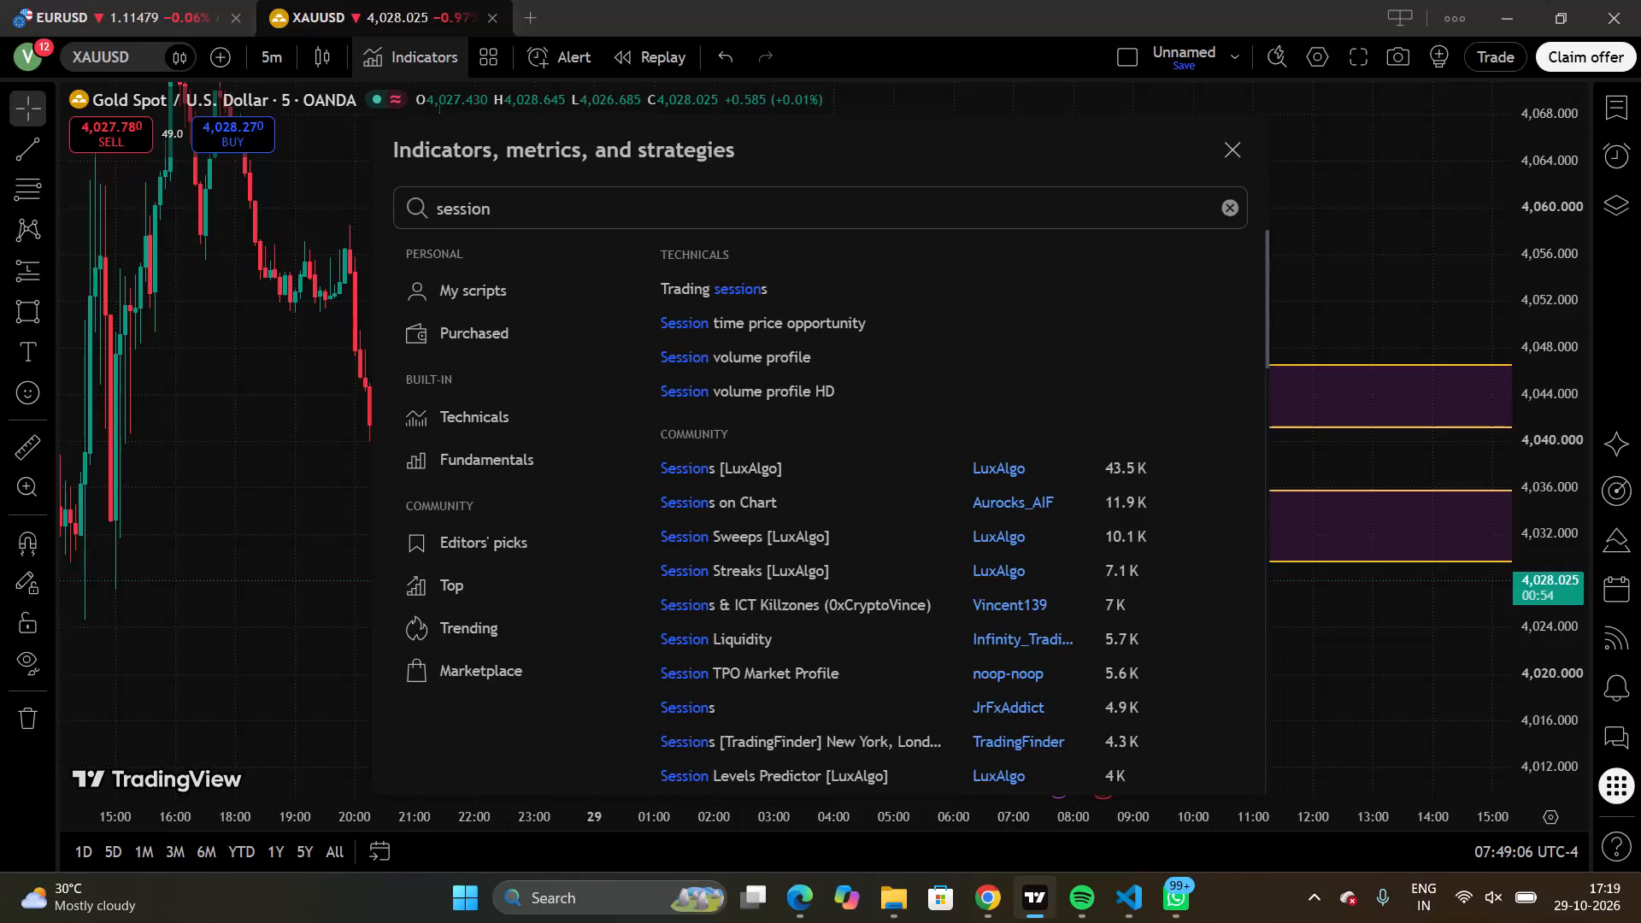
left_click(674, 478)
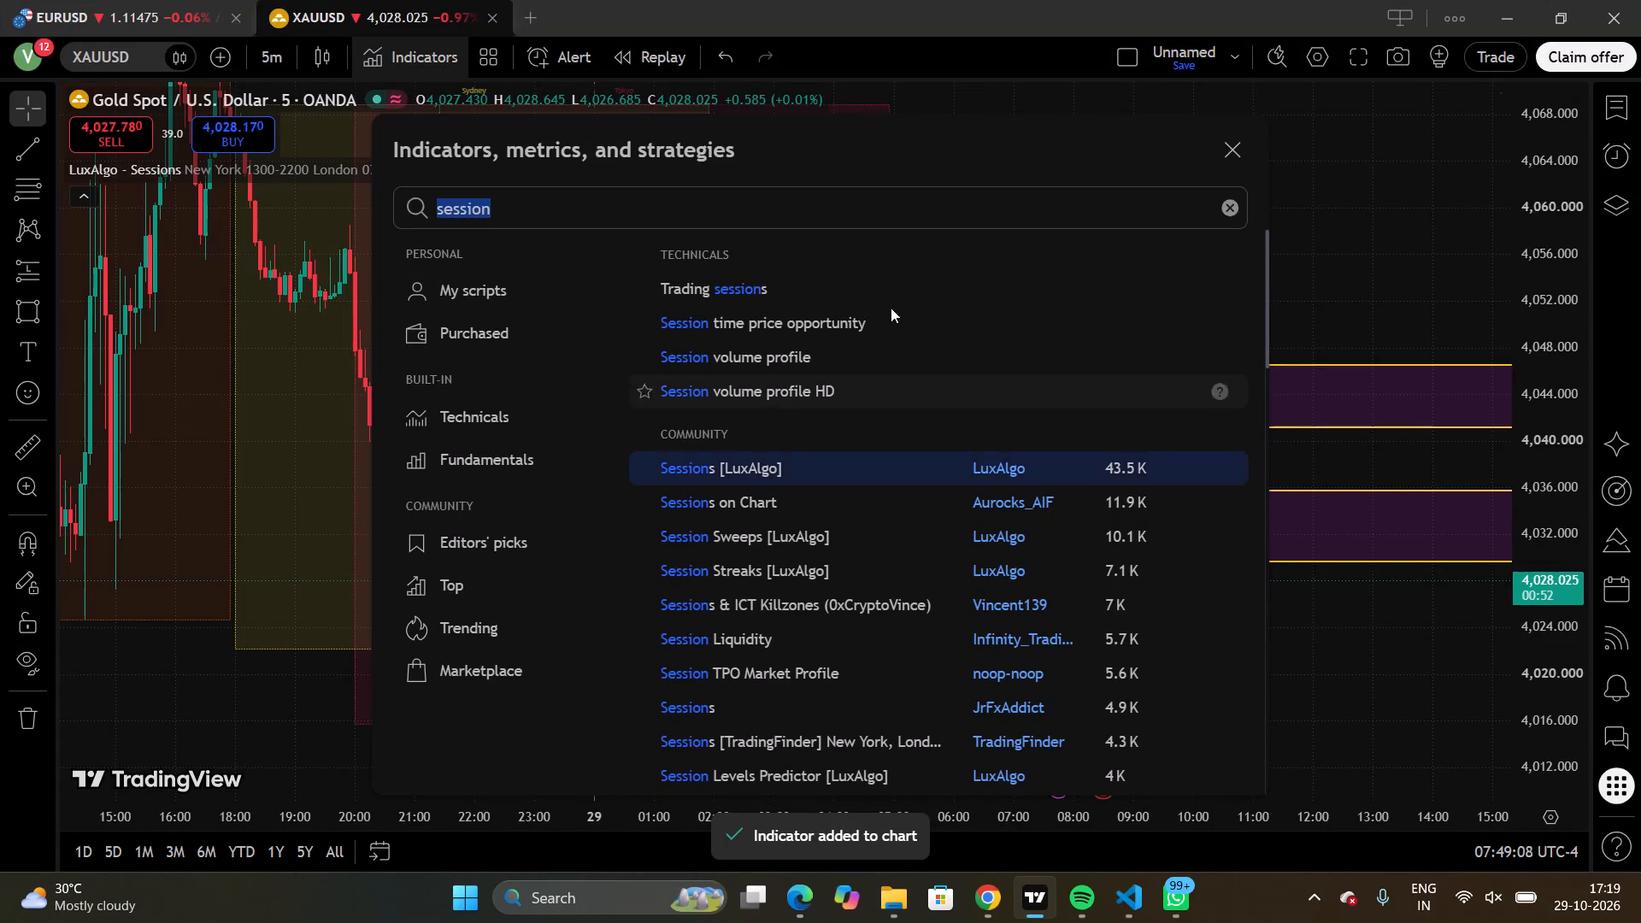
left_click(1229, 156)
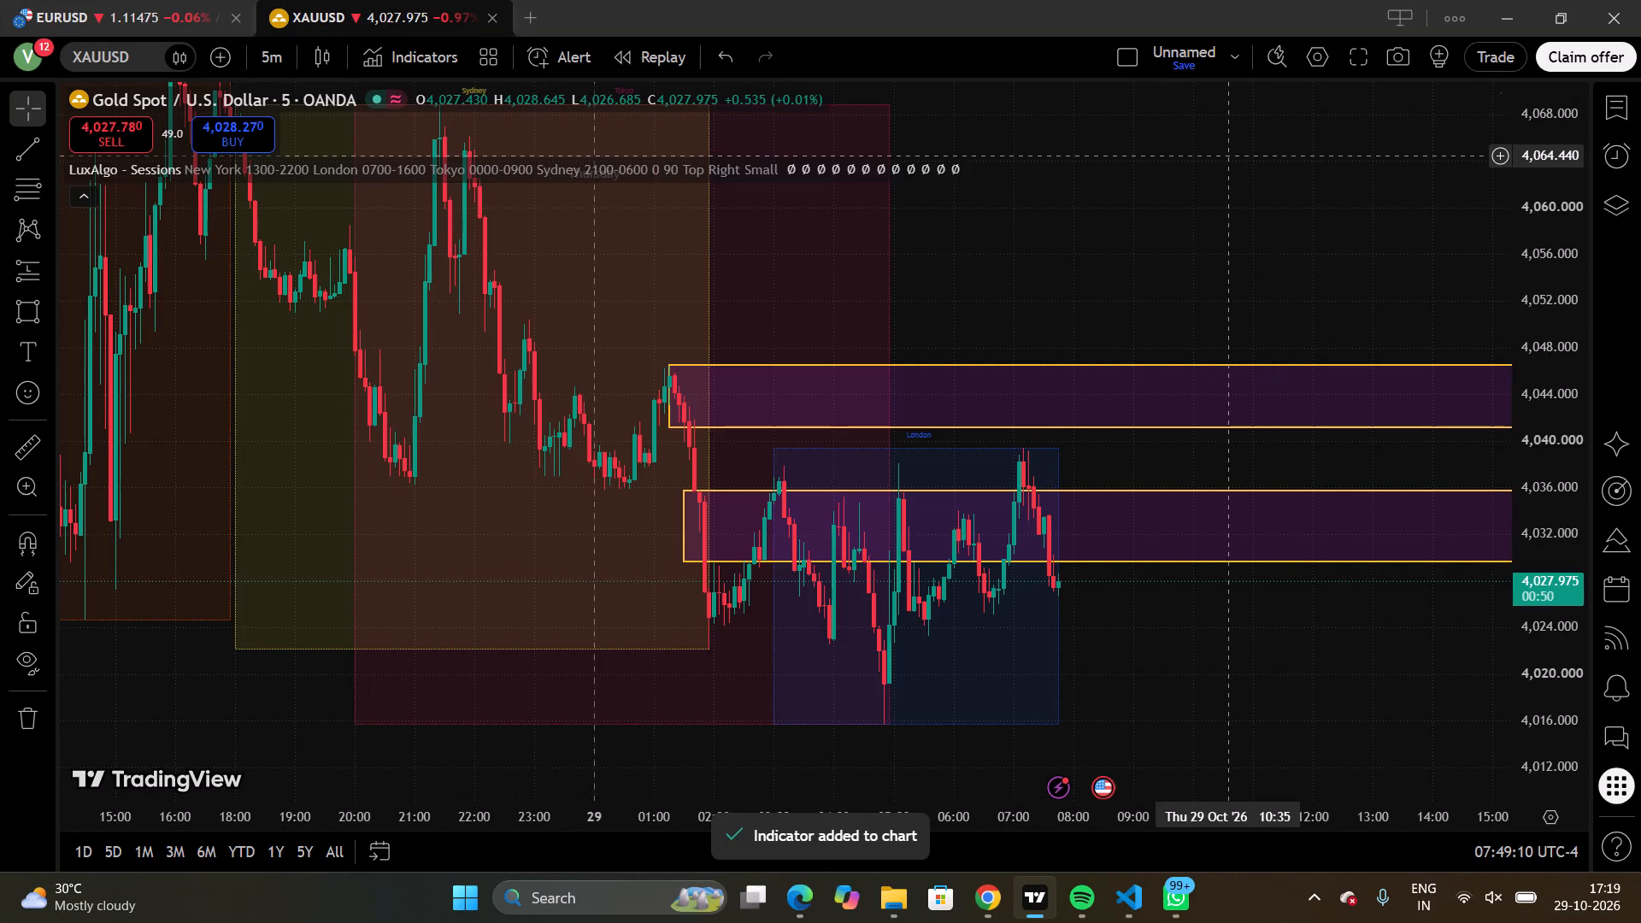
Examine how price moved within the New York, Sydney, Tokyo and London session boxes of 28 and 29 October relative to the two zones.
left_click_drag(1088, 235, 1147, 237)
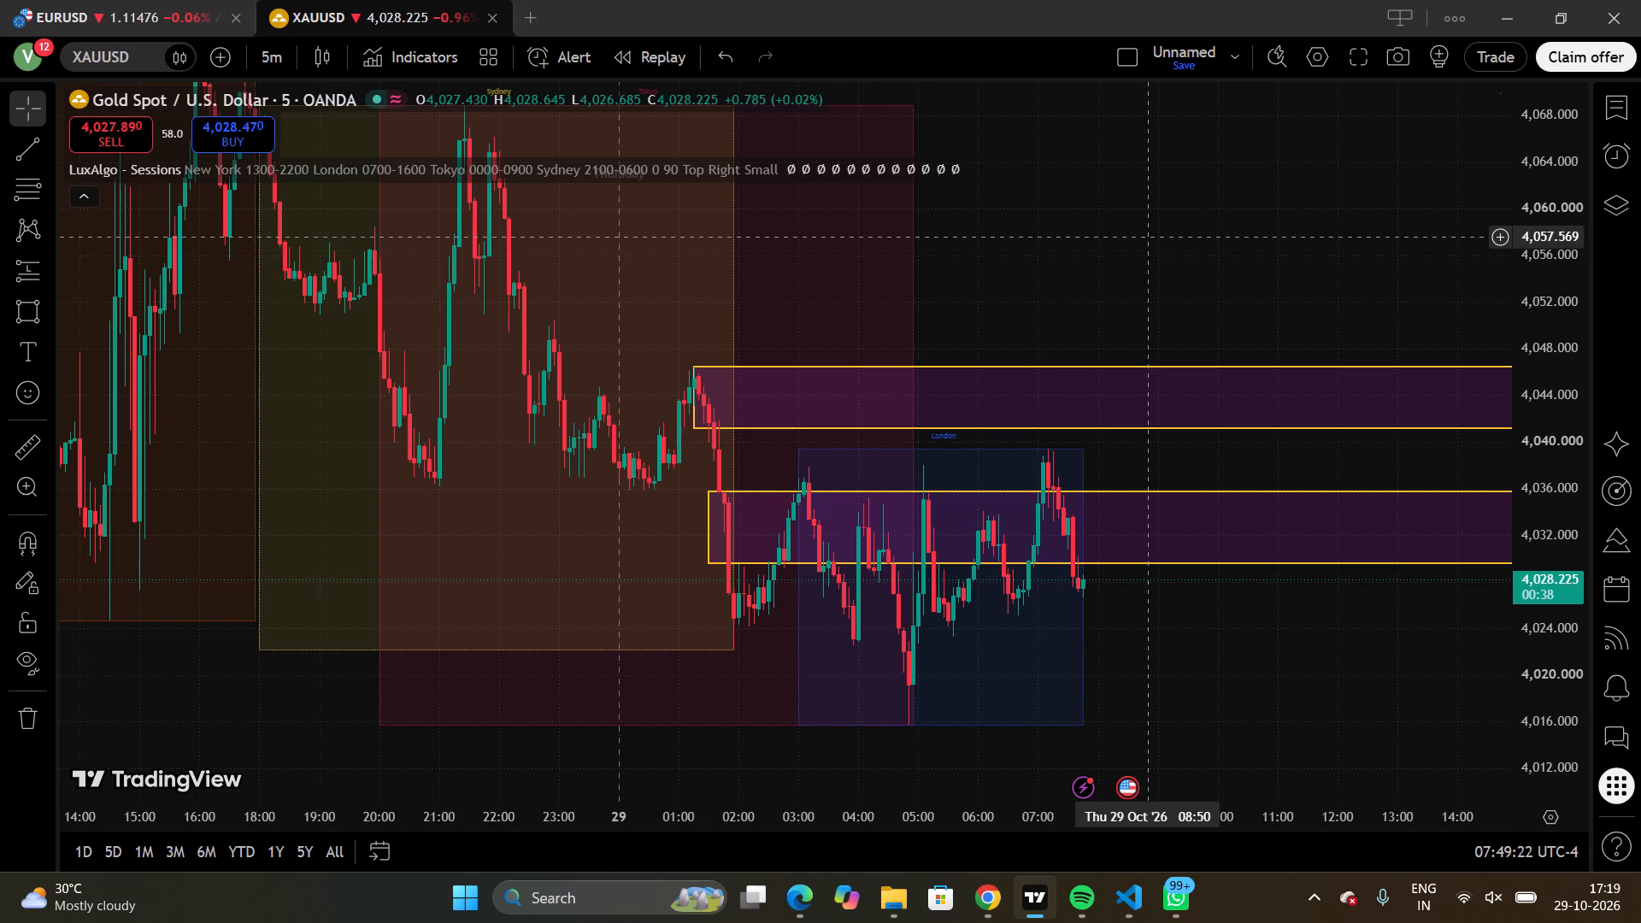
left_click_drag(920, 280, 1046, 579)
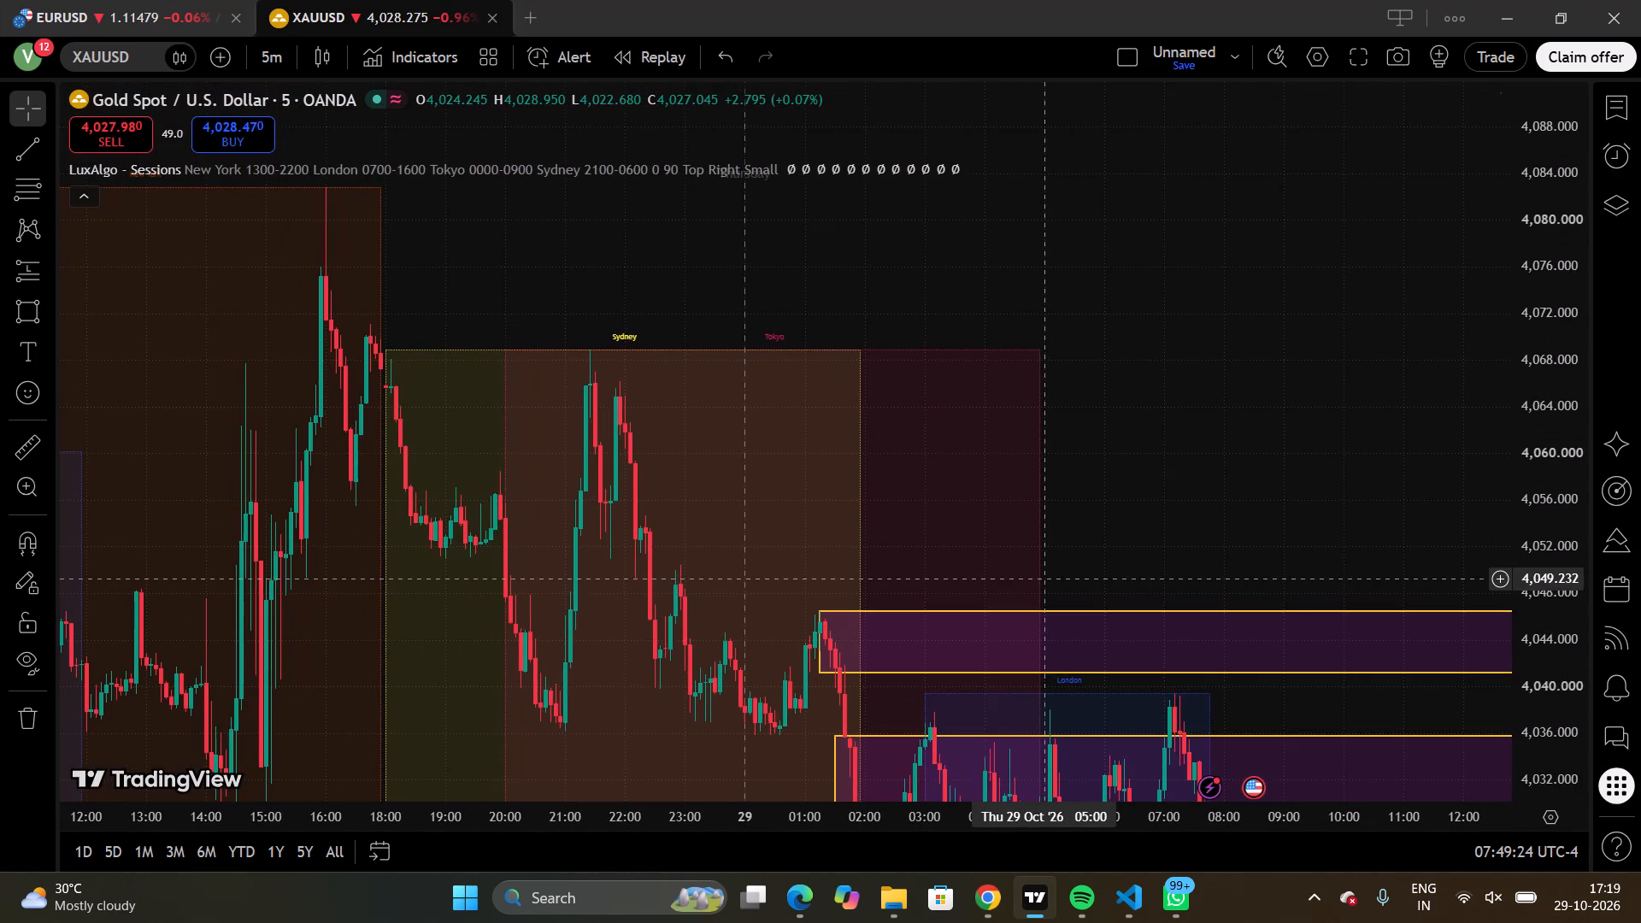
left_click_drag(1046, 579, 937, 367)
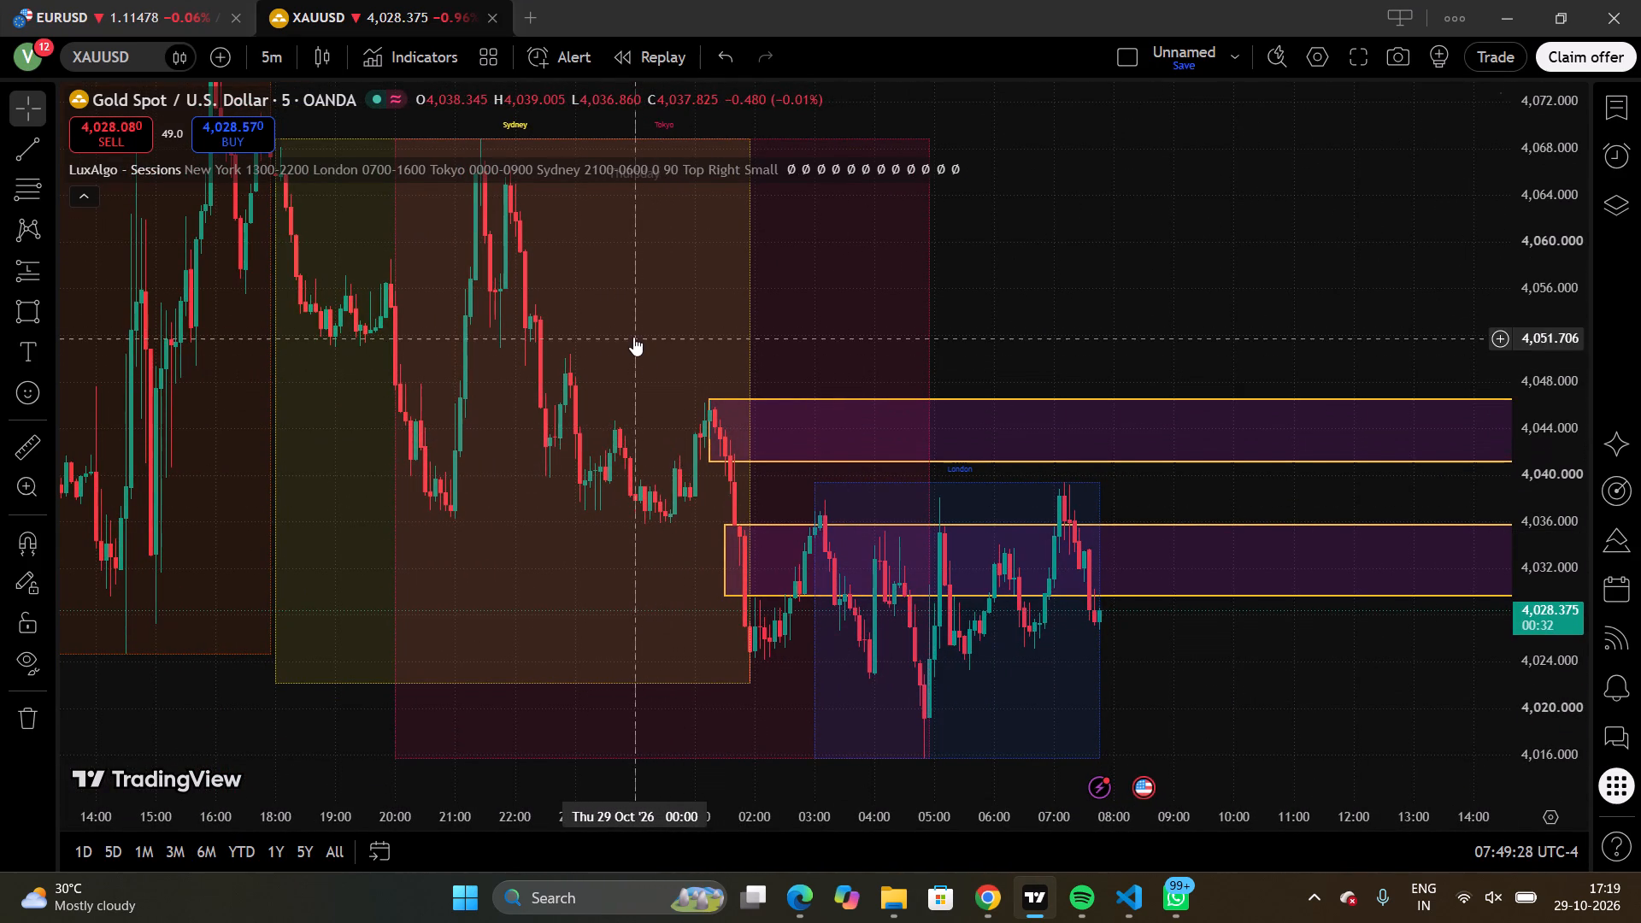
left_click_drag(633, 337, 633, 365)
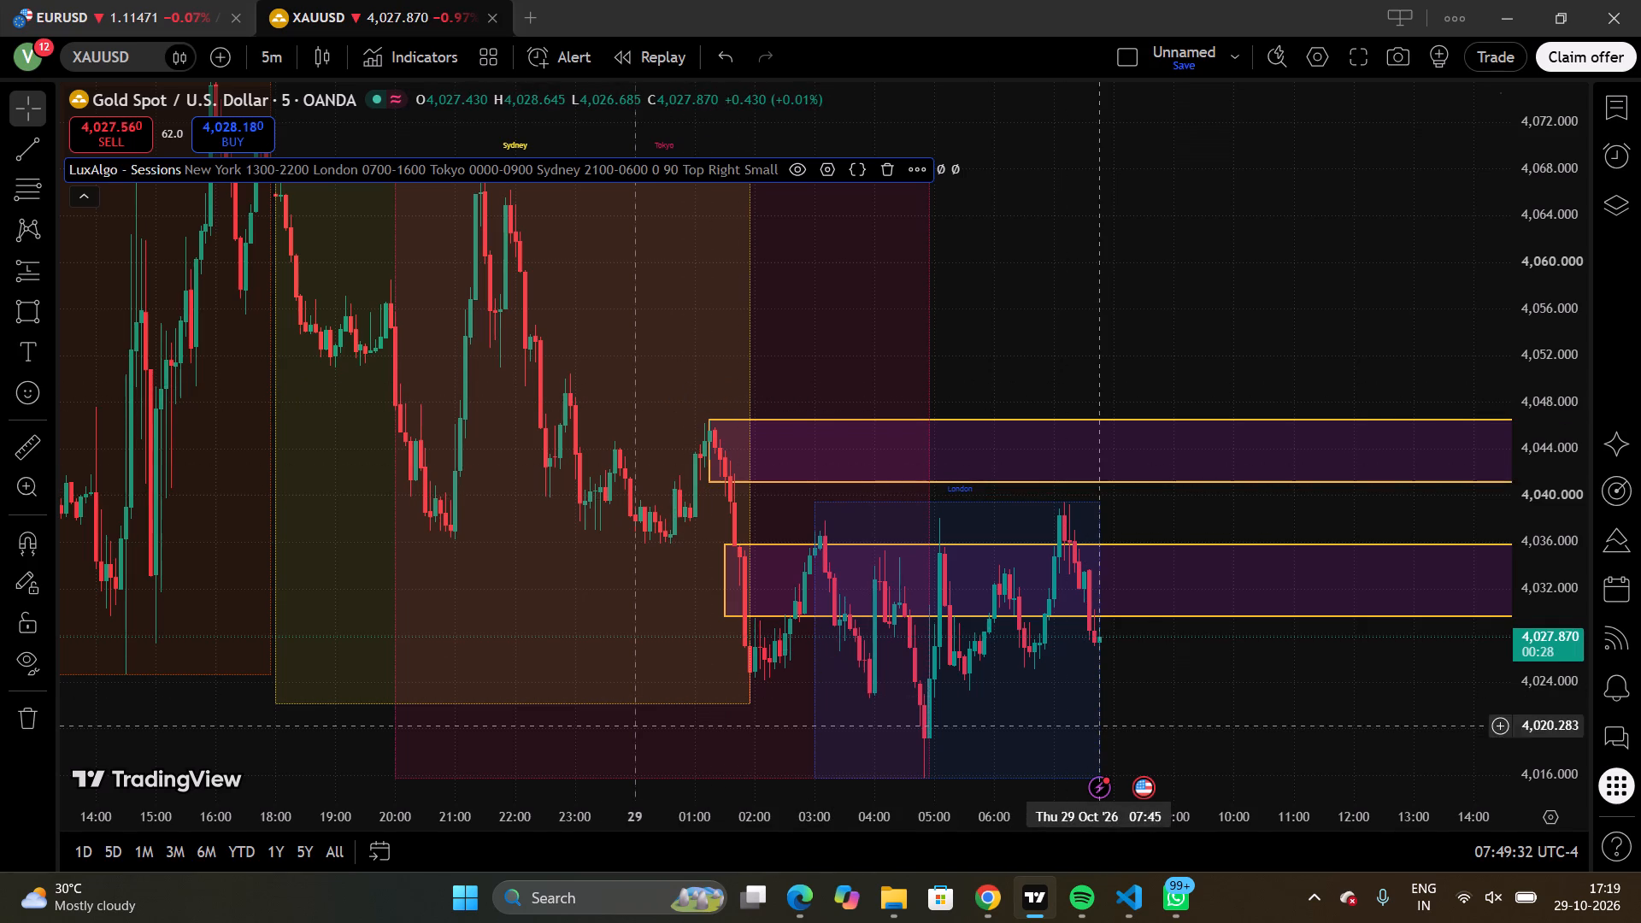
left_click_drag(1100, 725, 947, 647)
left_click_drag(971, 638, 875, 595)
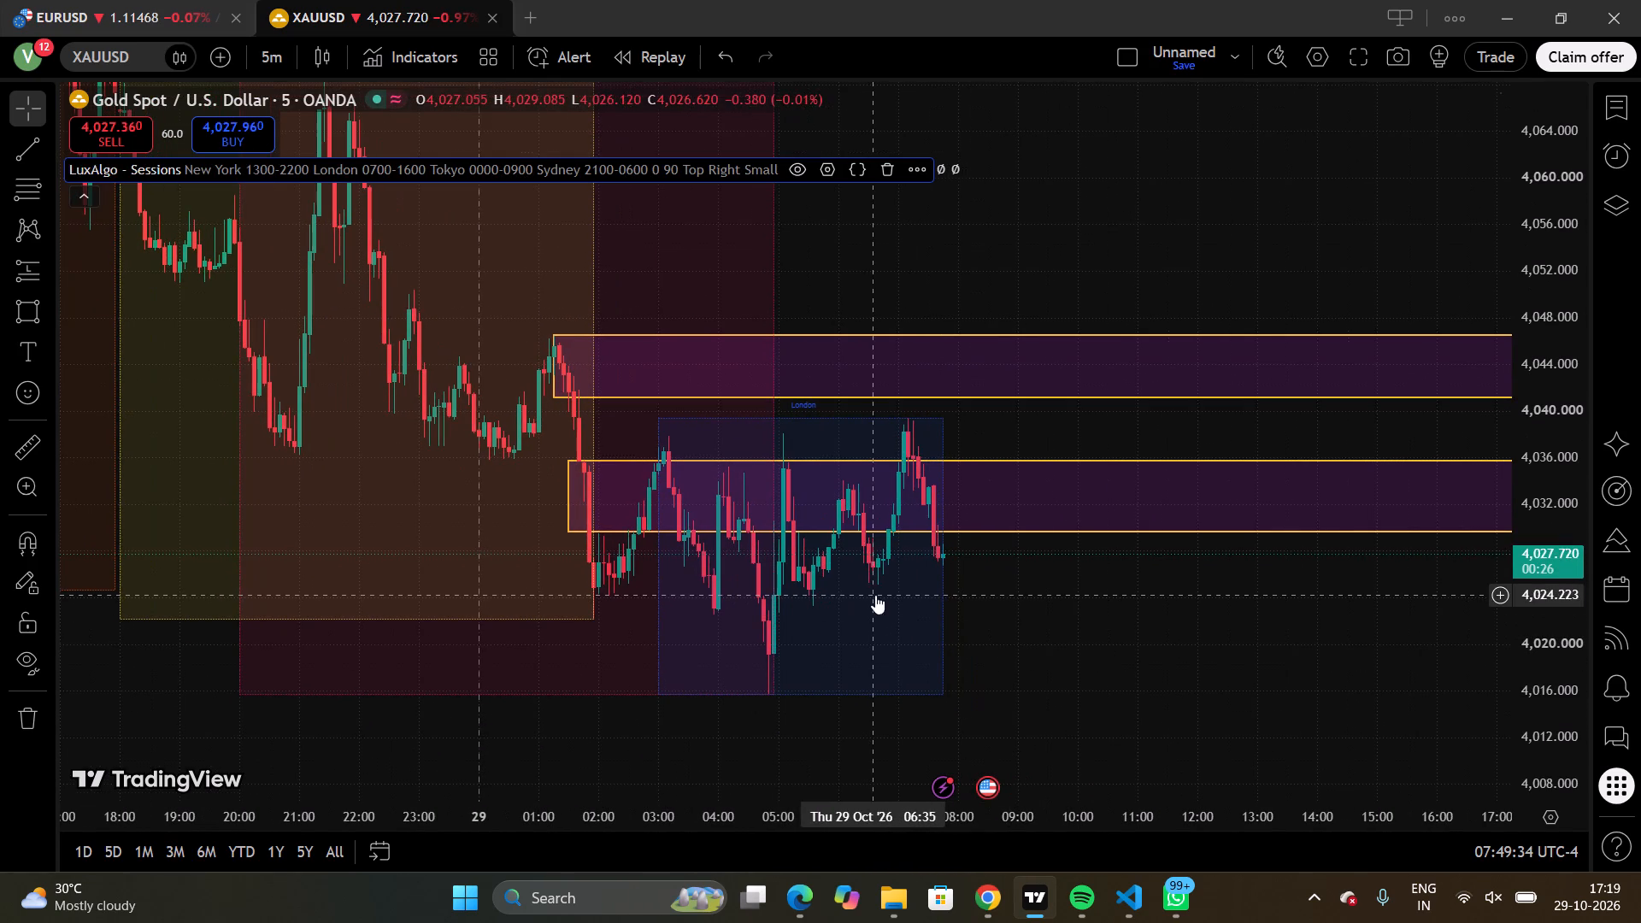
left_click_drag(526, 520, 1092, 767)
left_click_drag(750, 634, 885, 534)
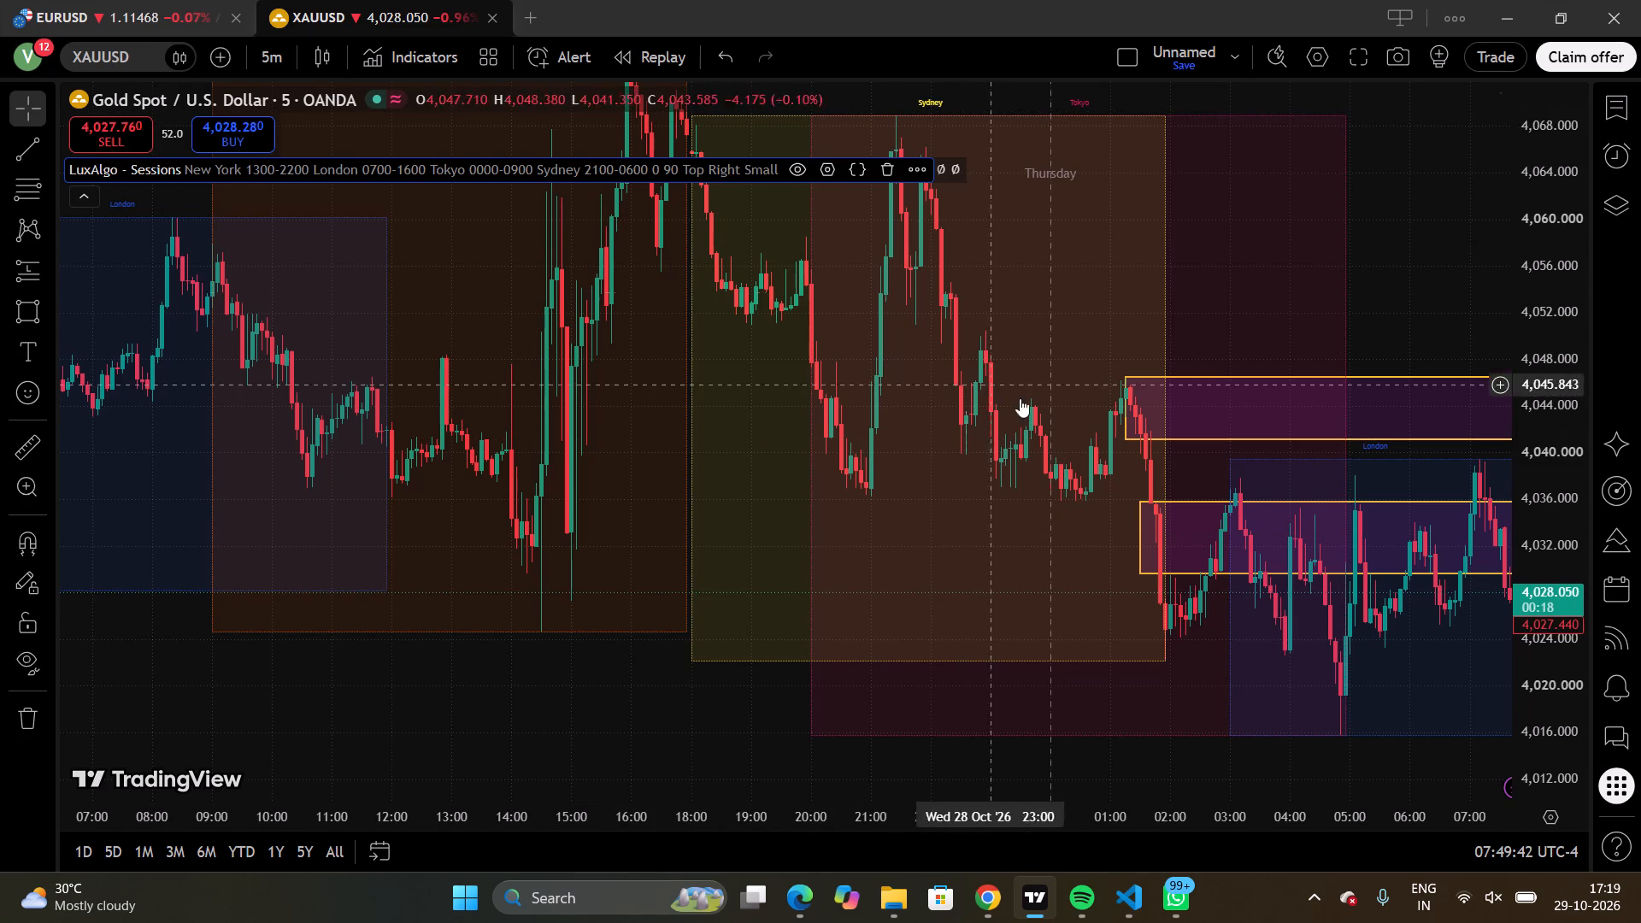
Add the ICT Killzones + Pivots [TFO] community indicator to the chart by searching for "ict".
left_click_drag(1152, 315, 751, 256)
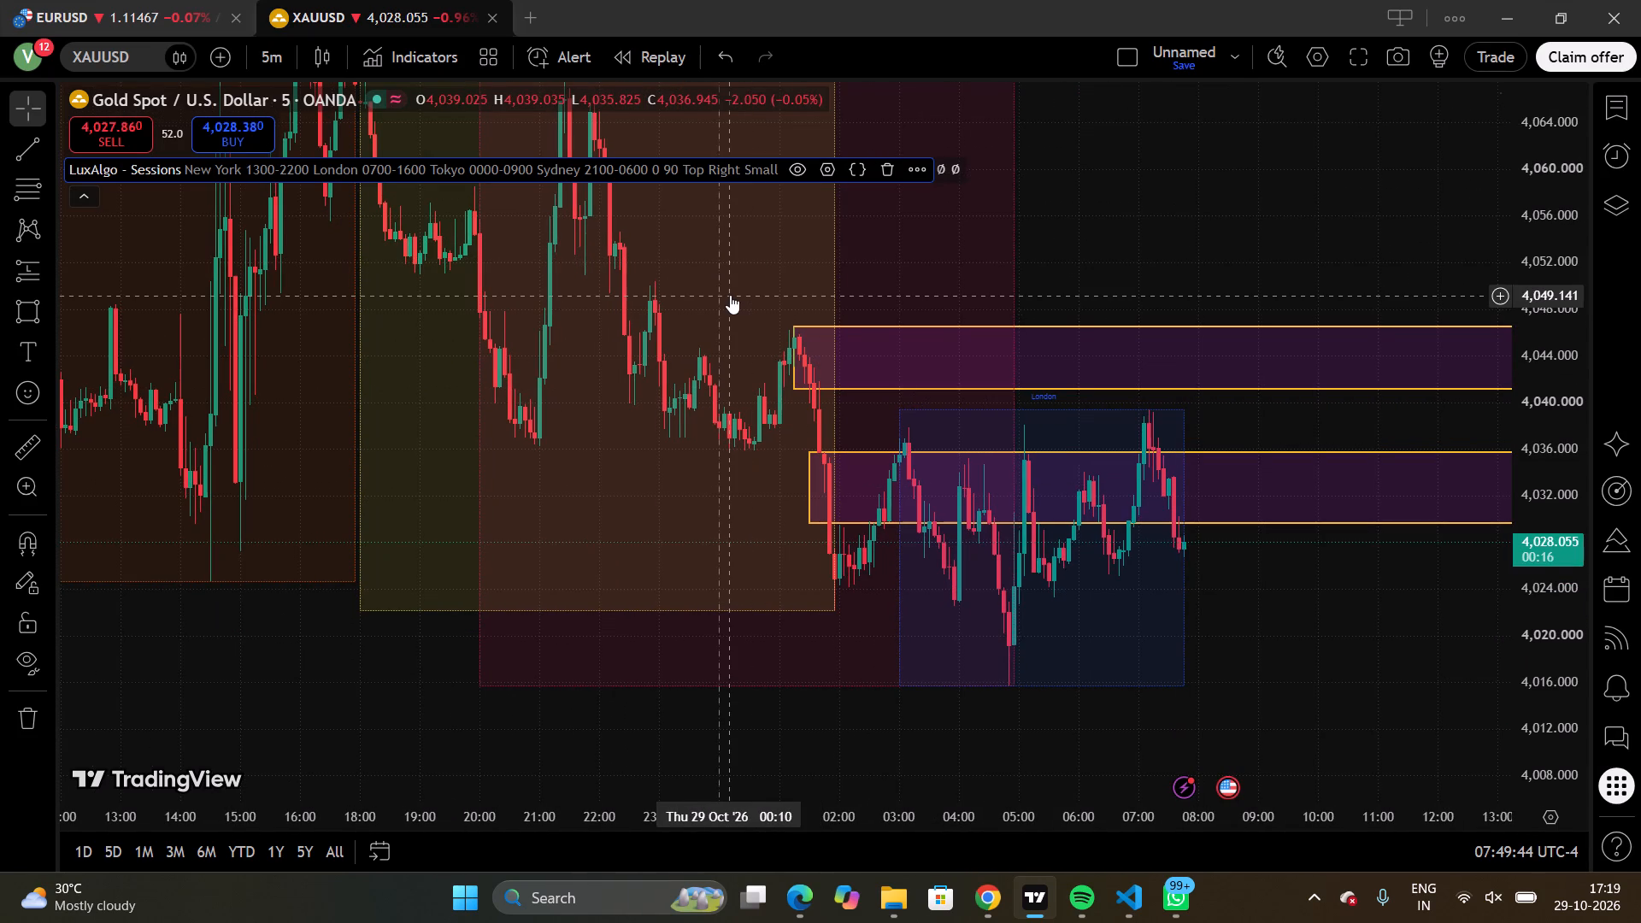
left_click_drag(775, 218, 679, 341)
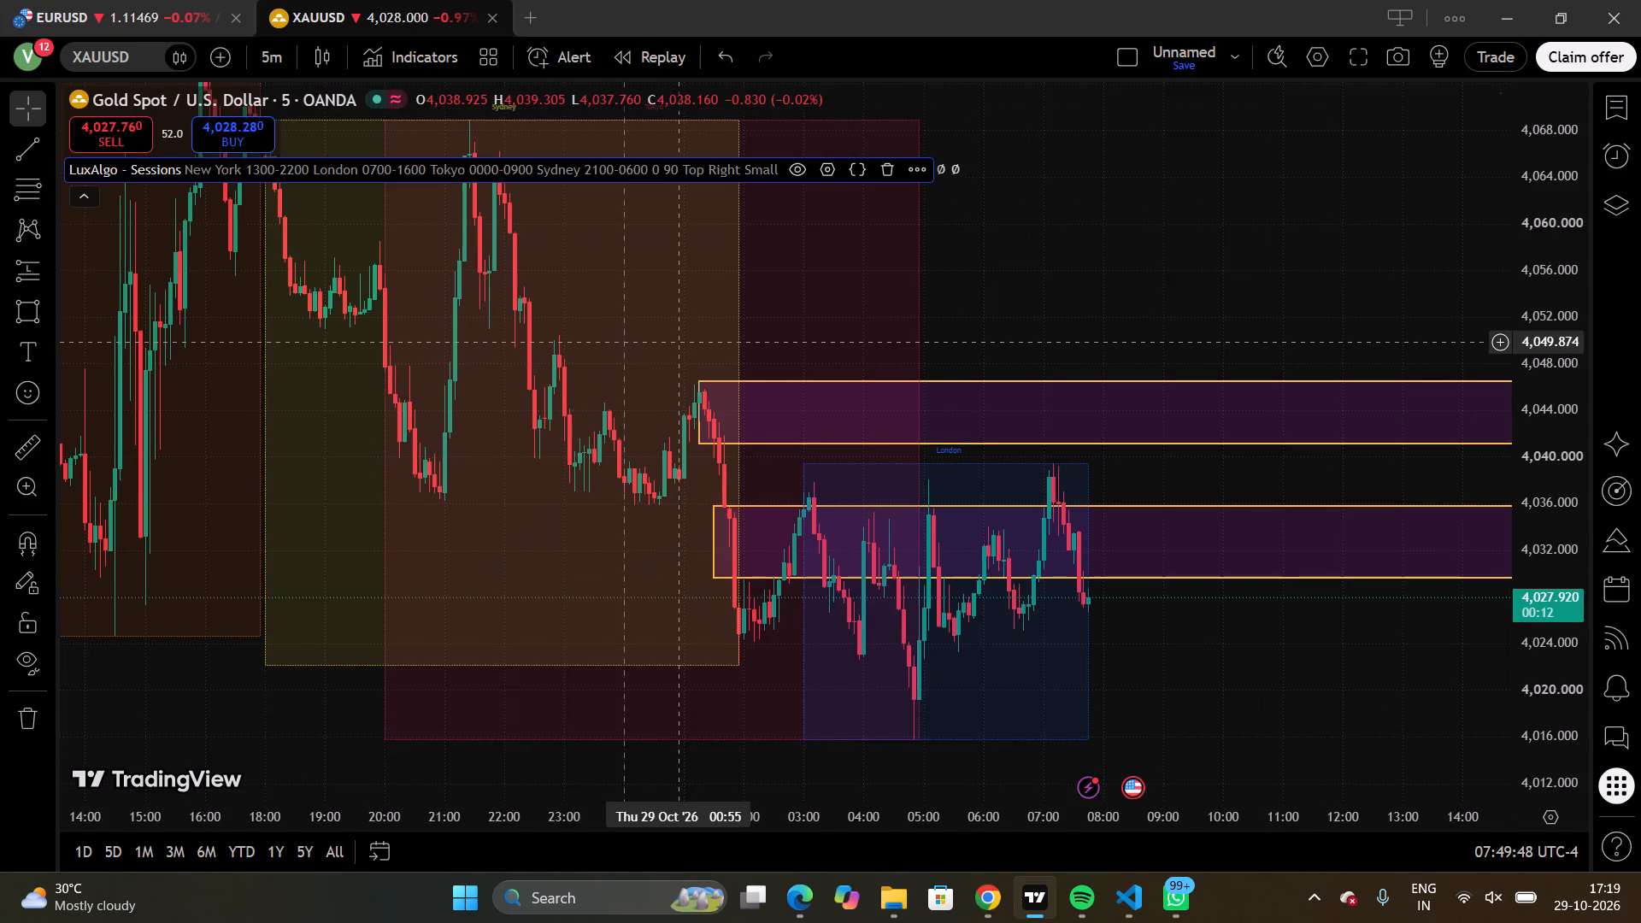
left_click_drag(679, 341, 805, 427)
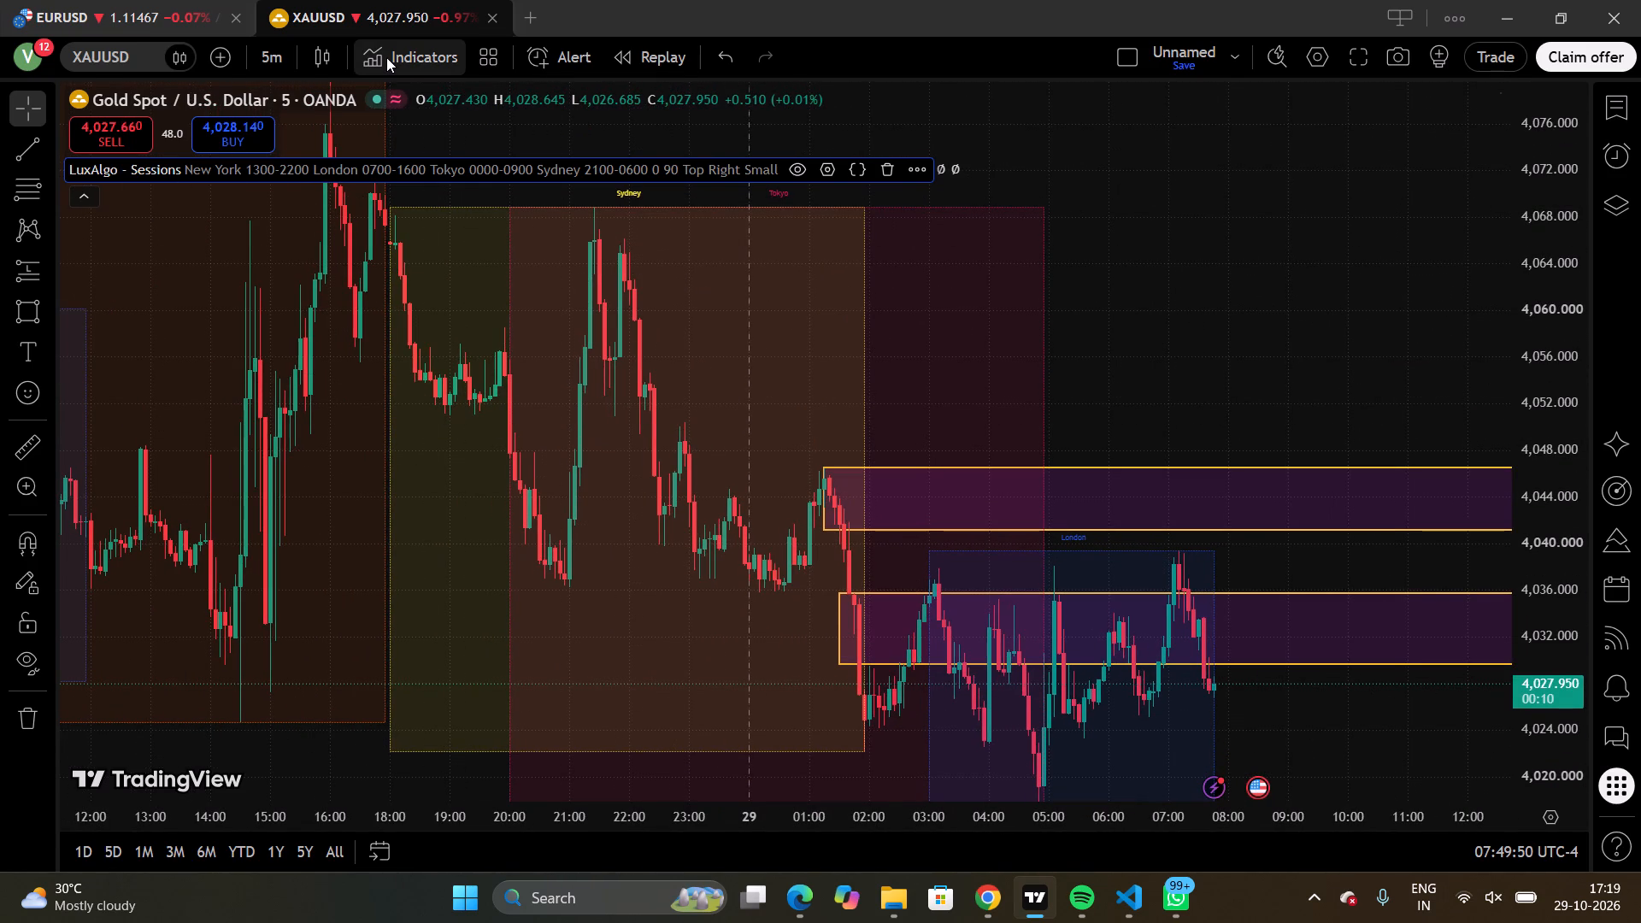
left_click(386, 57)
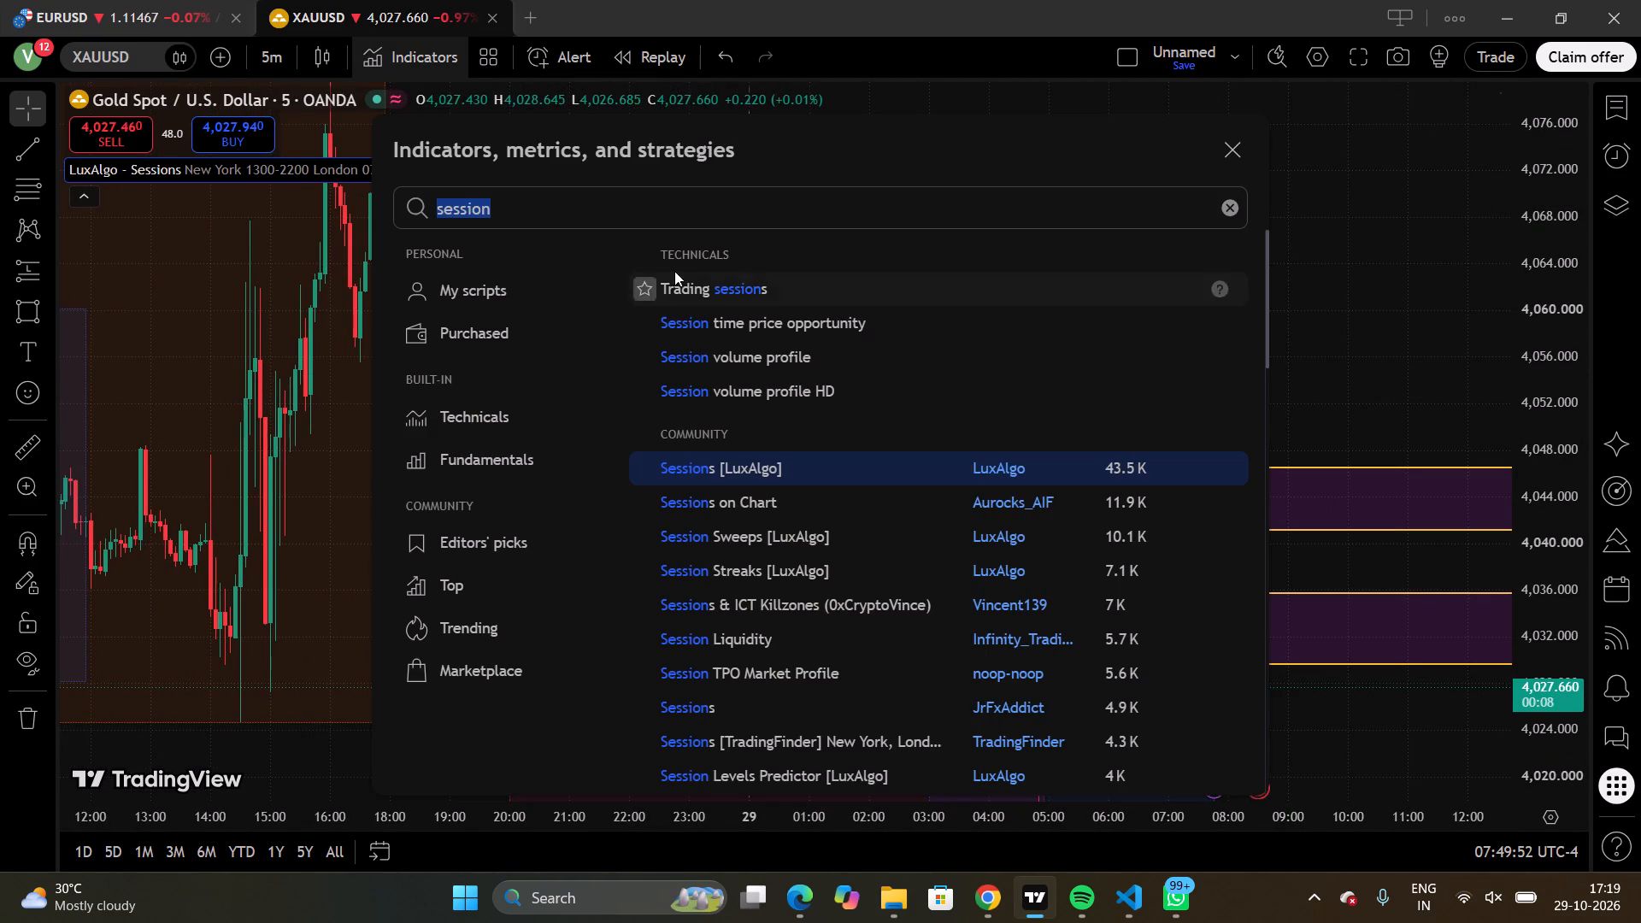
key("BackSpace")
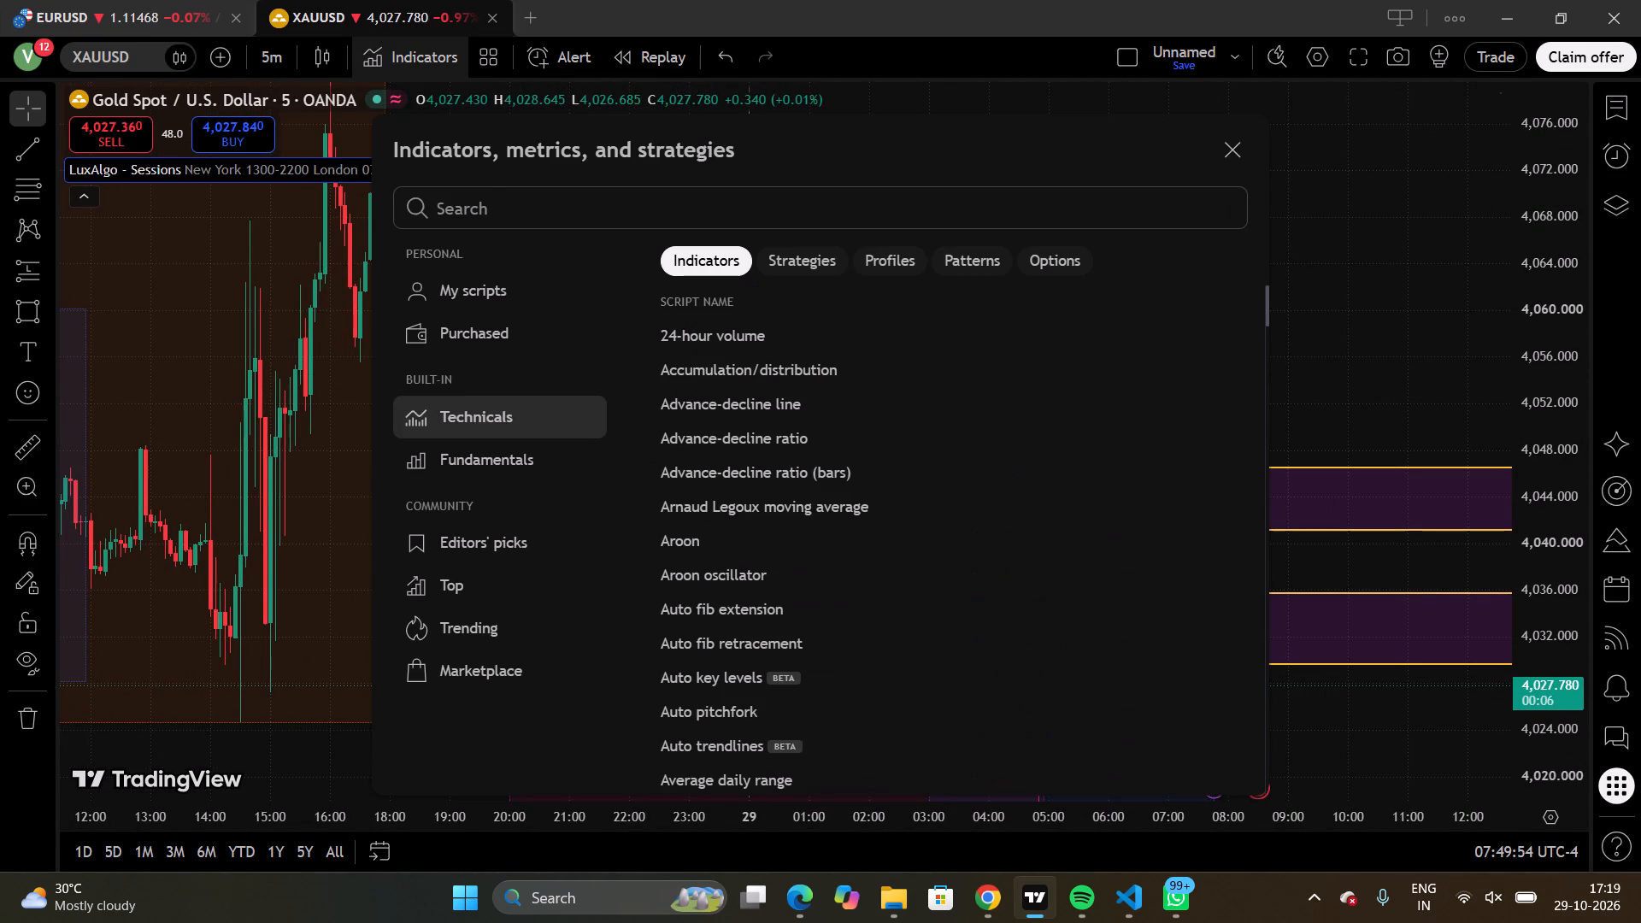
type("ict")
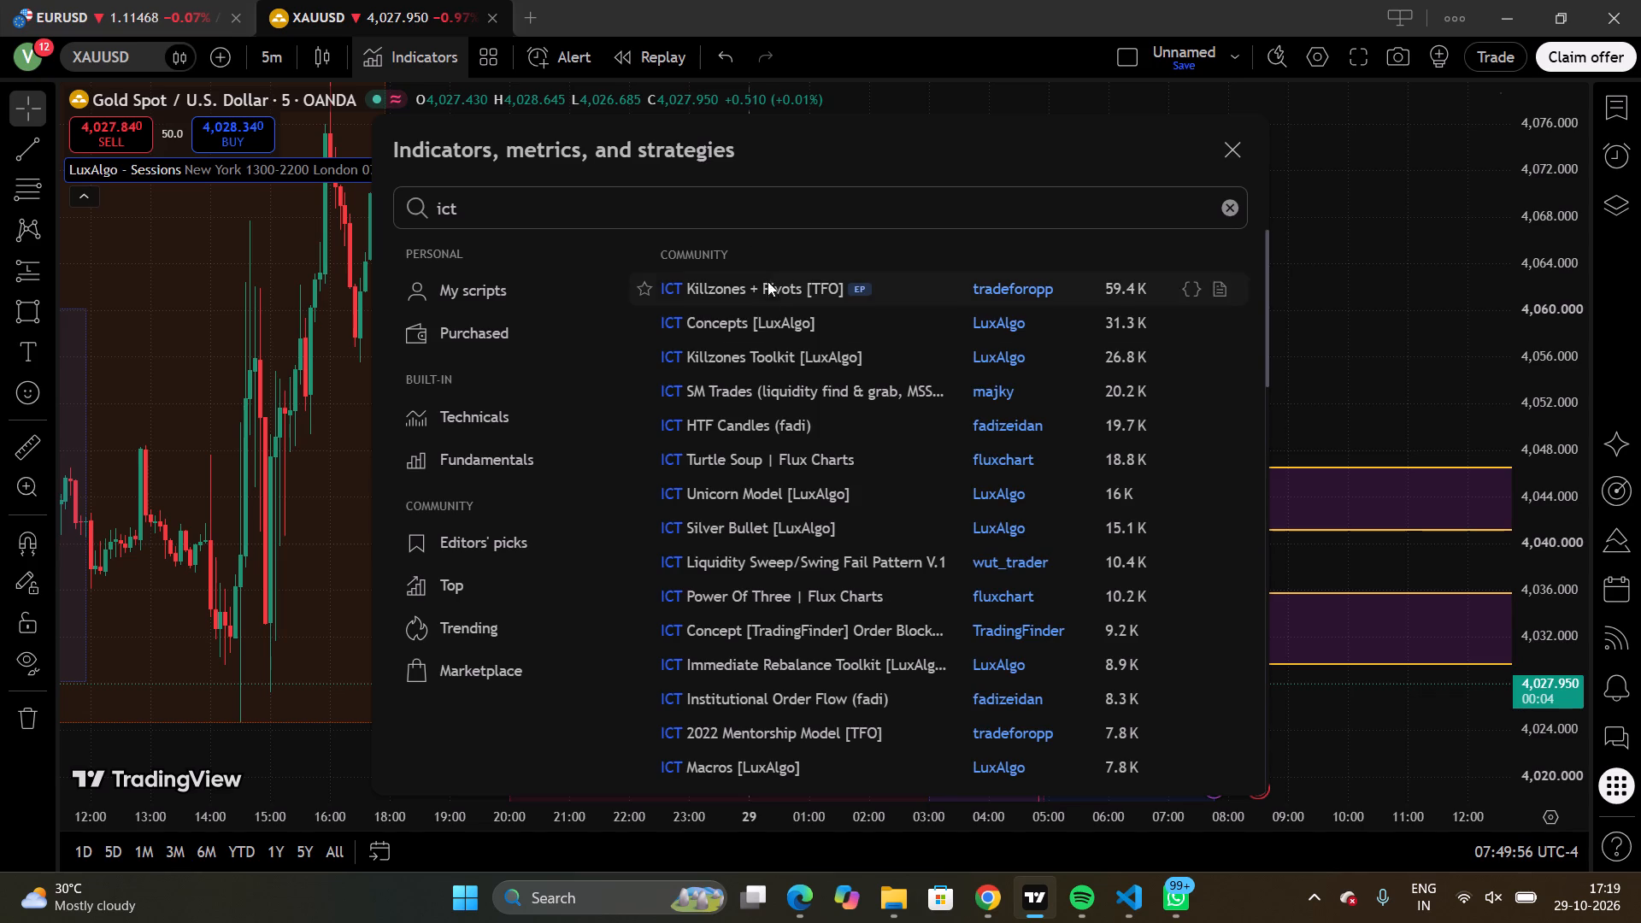
left_click(889, 297)
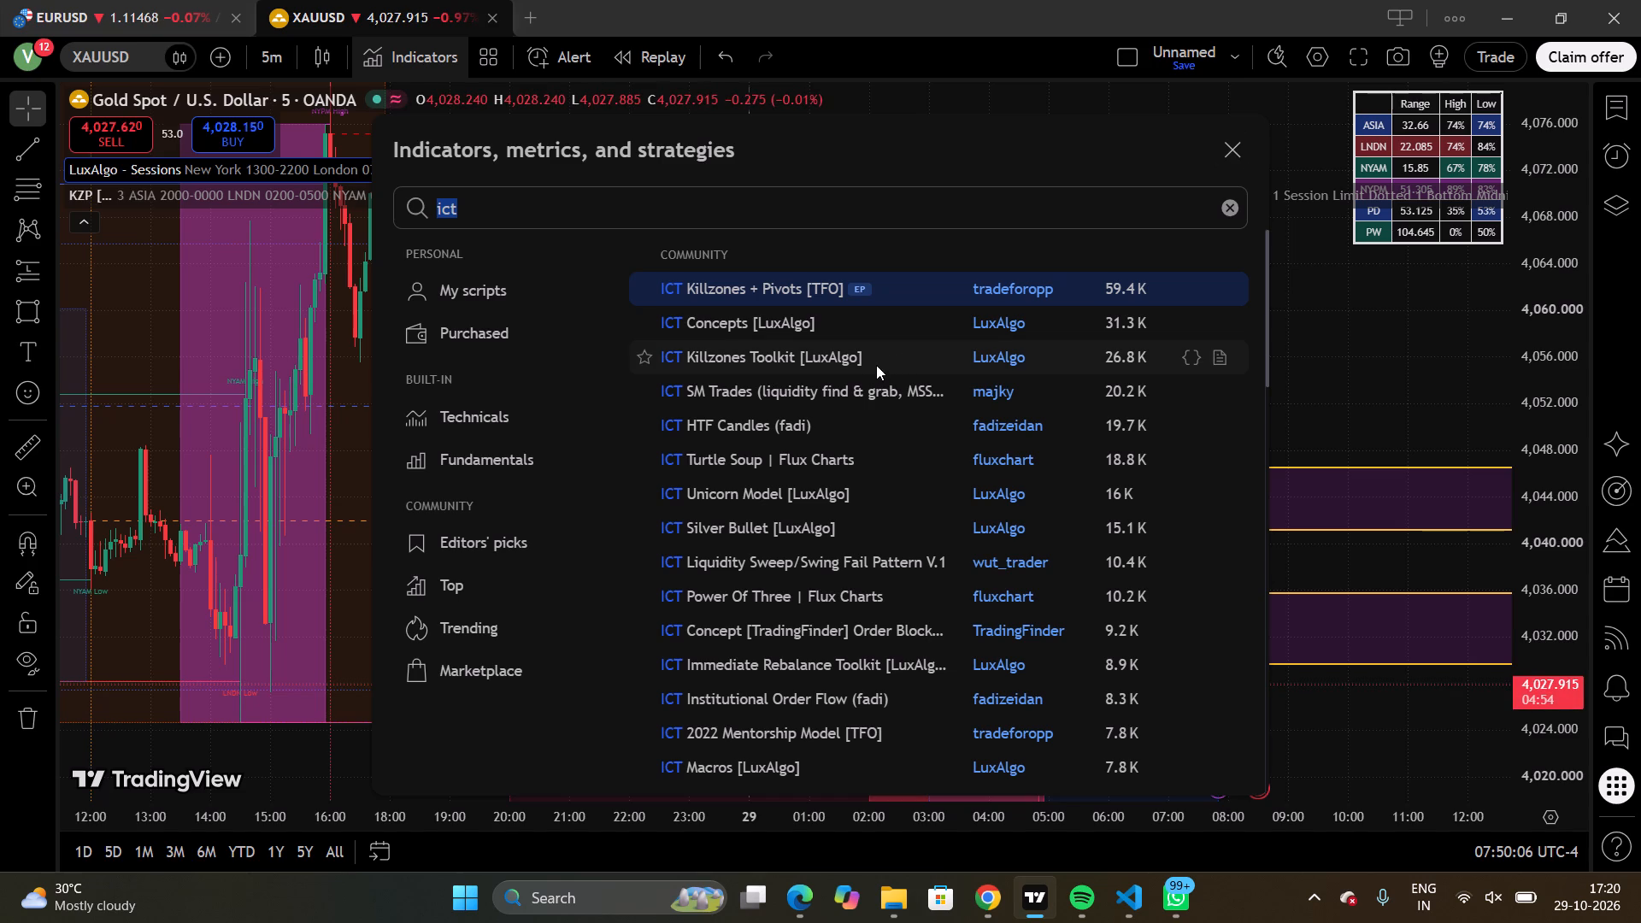
left_click(1237, 156)
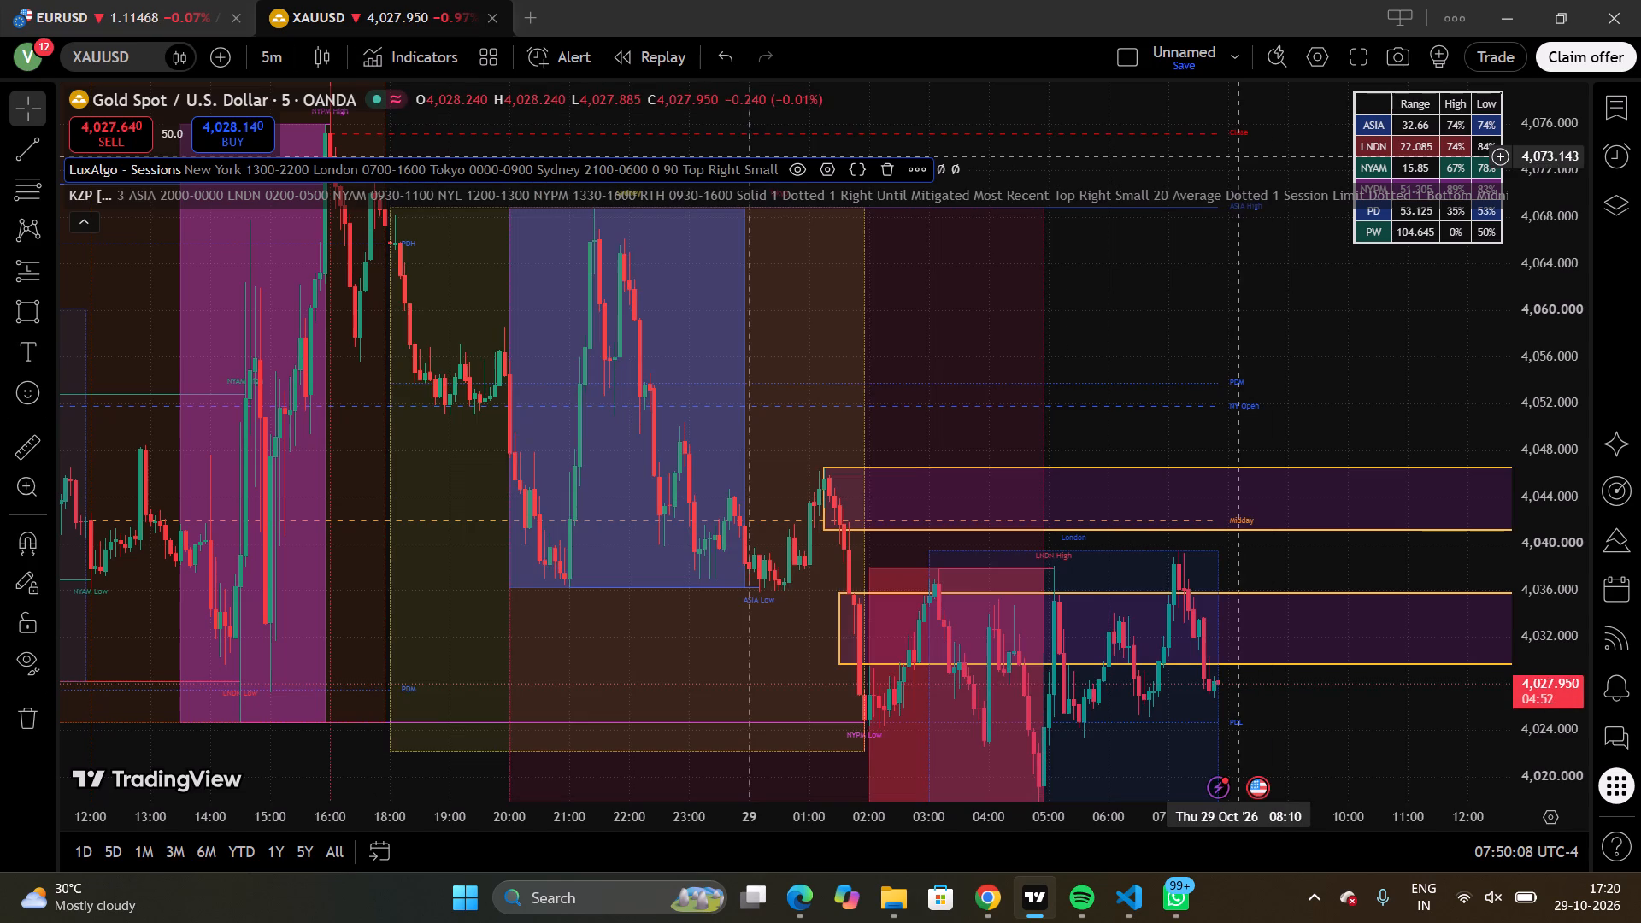
Hide the LuxAlgo Sessions indicator so only the ICT killzone boxes shade the chart.
left_click_drag(1000, 362, 929, 279)
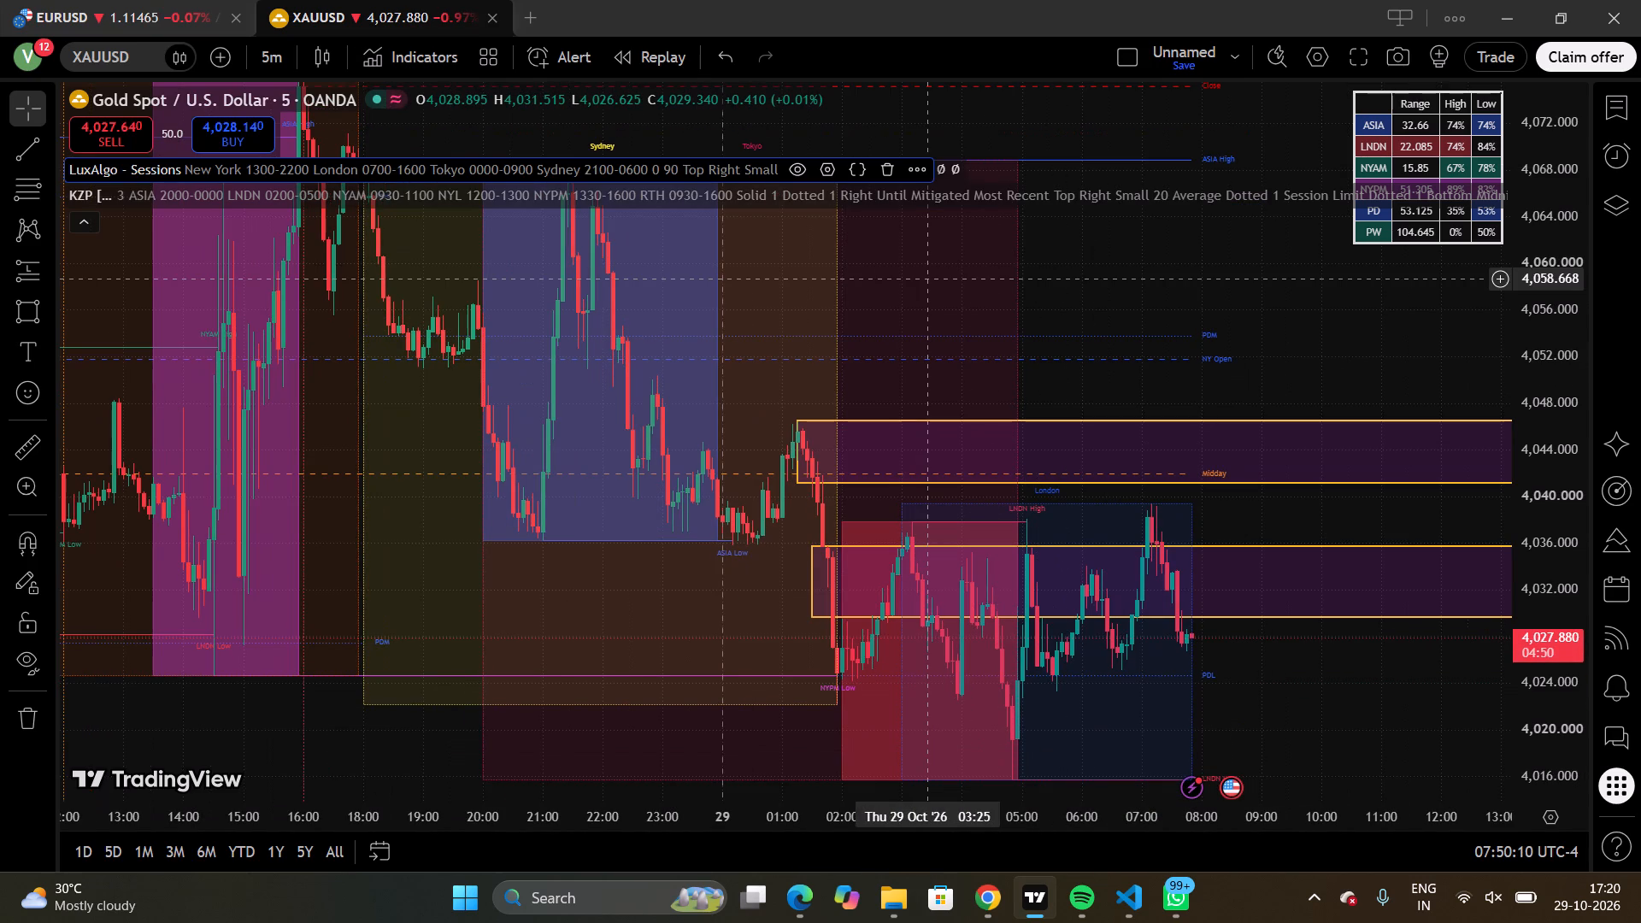
left_click_drag(929, 279, 952, 423)
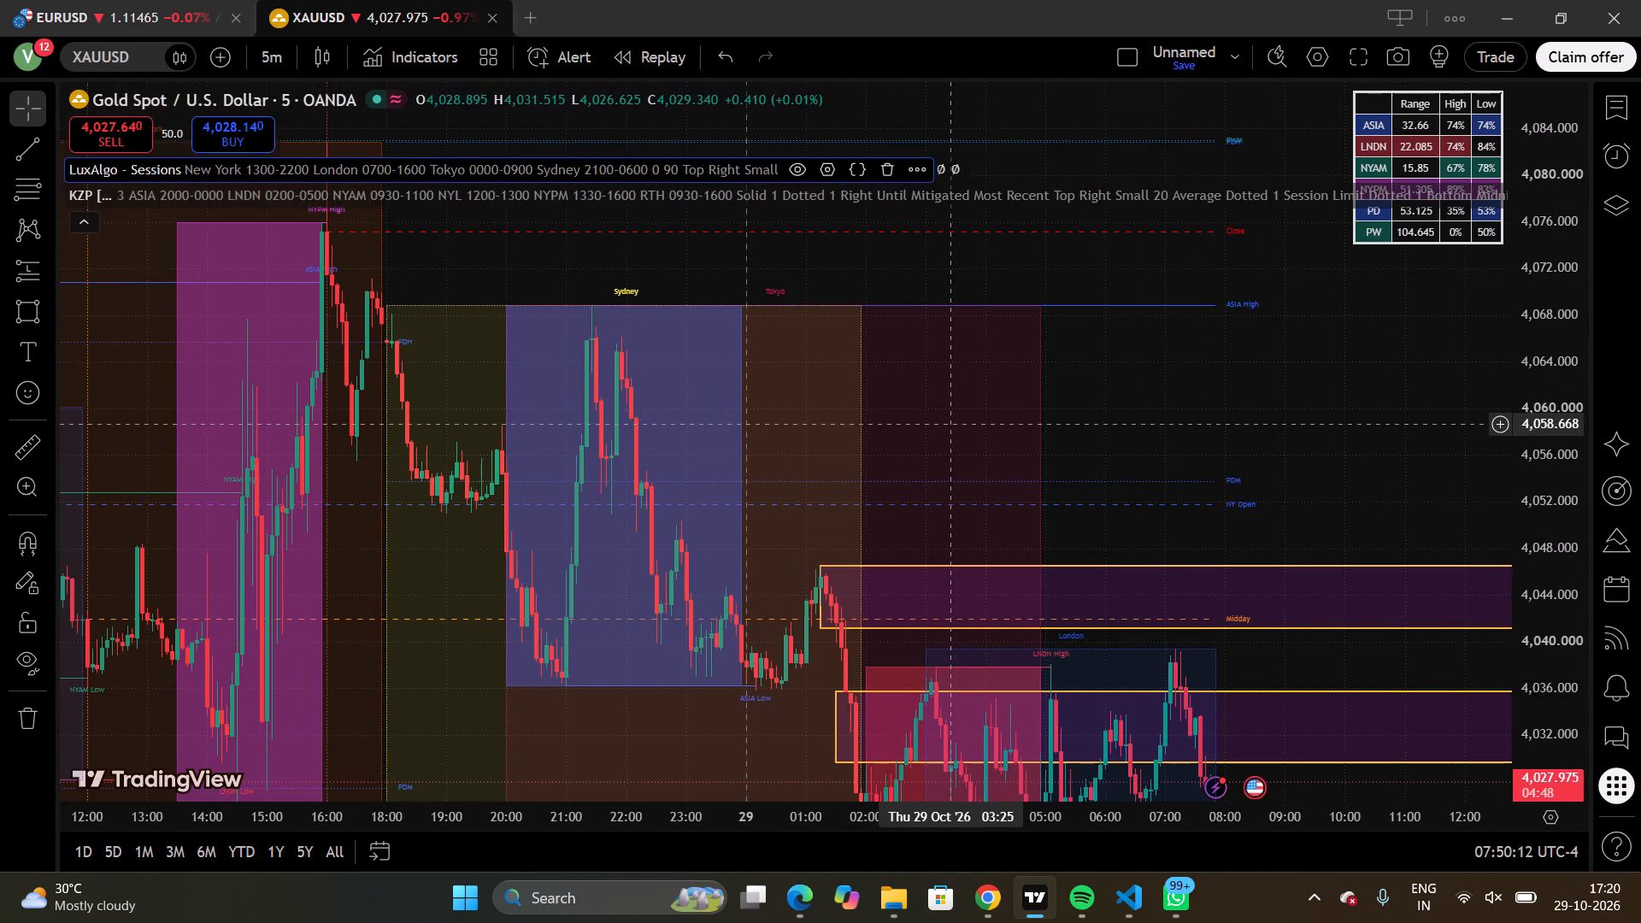
left_click_drag(952, 423, 948, 353)
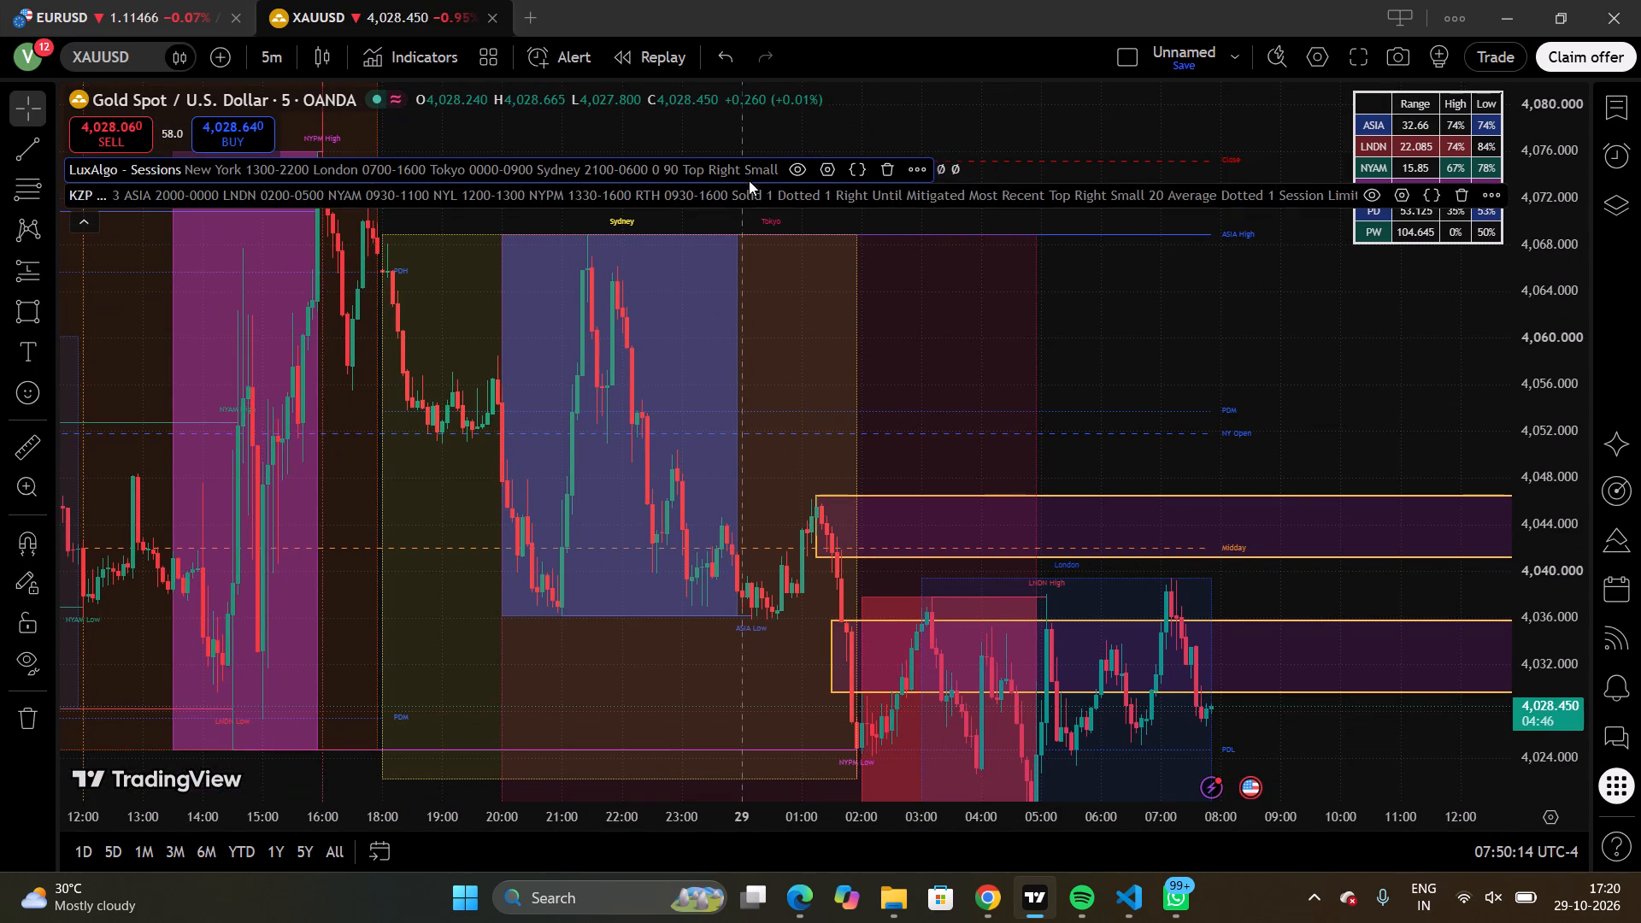
left_click(792, 171)
Examine the 5-minute price action around the Asia and London killzones and the two rectangle zones, closing the Delta Exchange advert.
left_click_drag(826, 373, 844, 295)
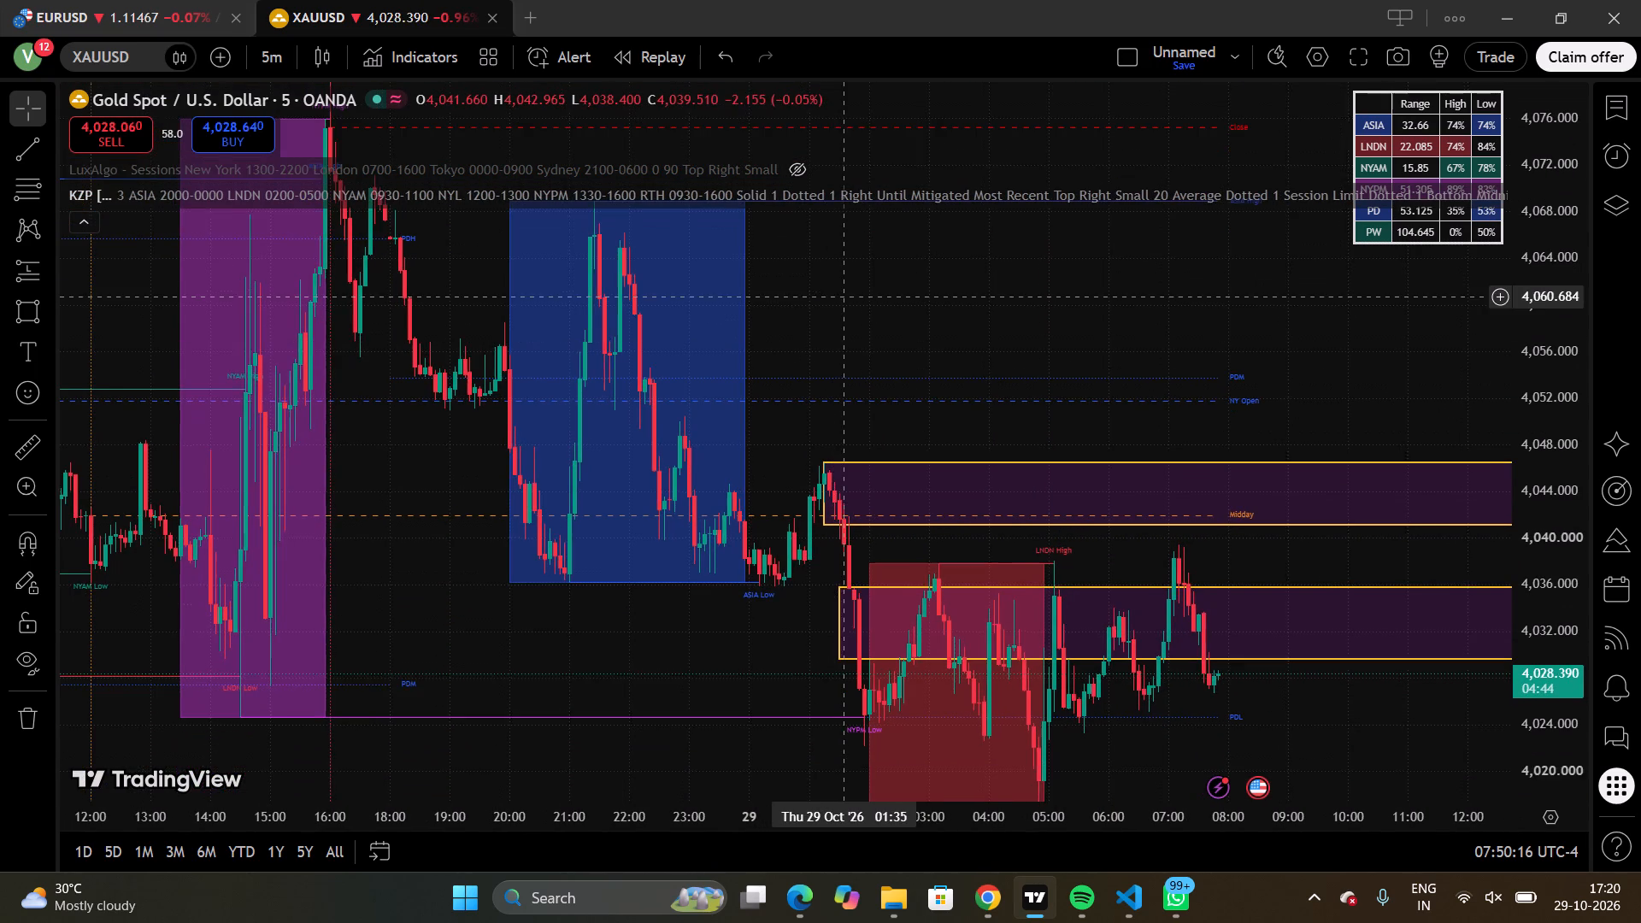
left_click_drag(844, 295, 844, 425)
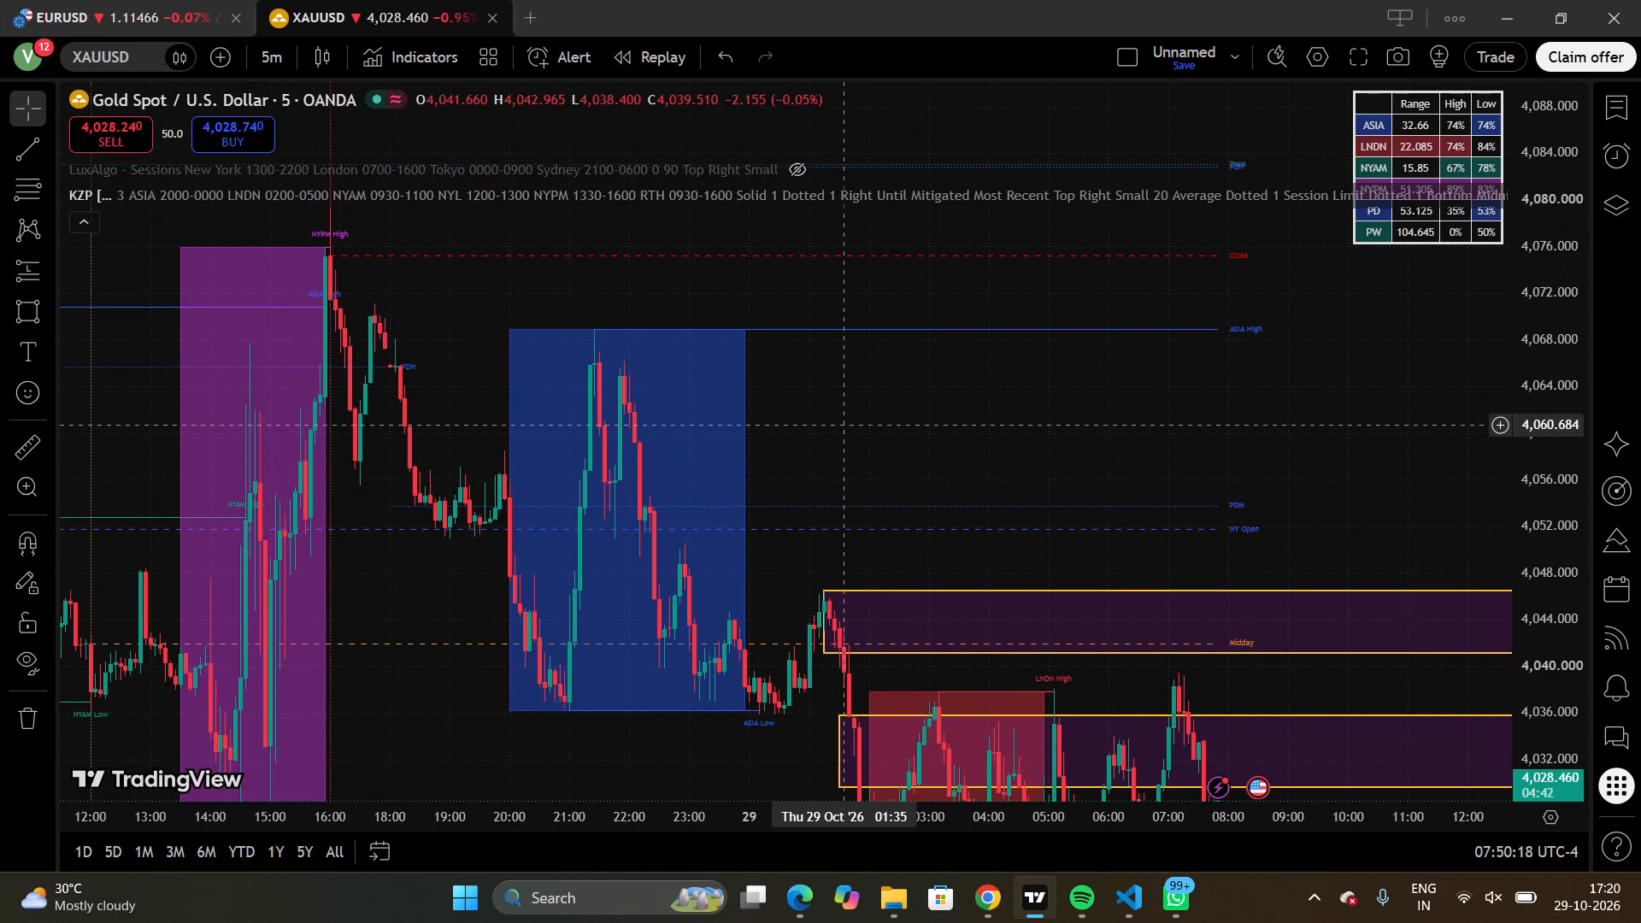
left_click_drag(844, 425, 615, 138)
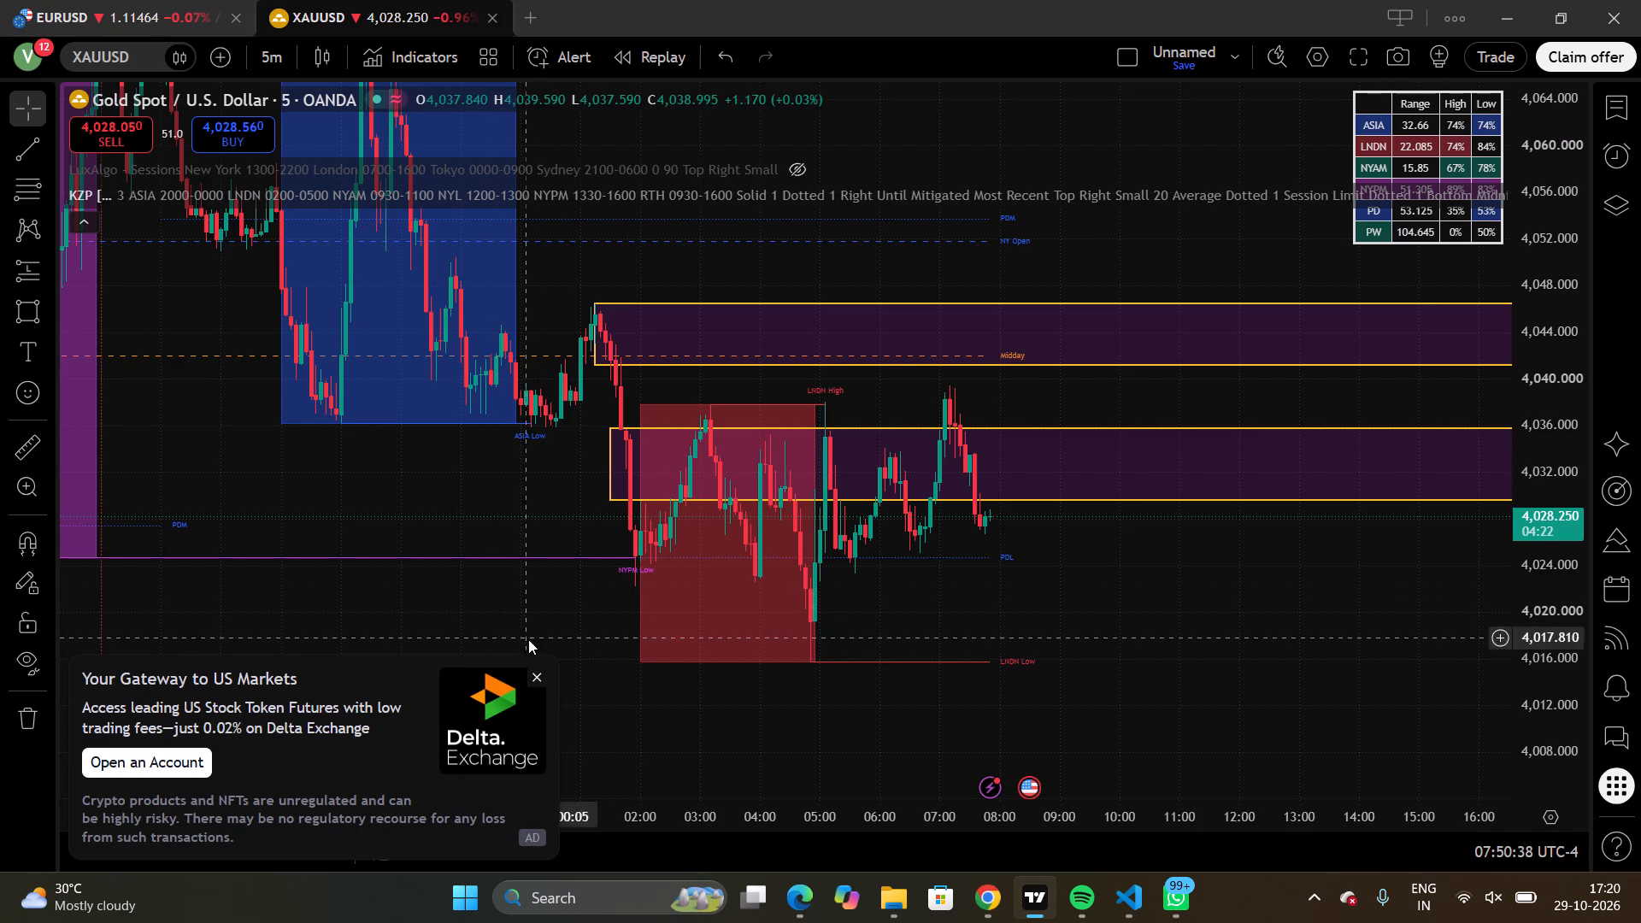
left_click(539, 686)
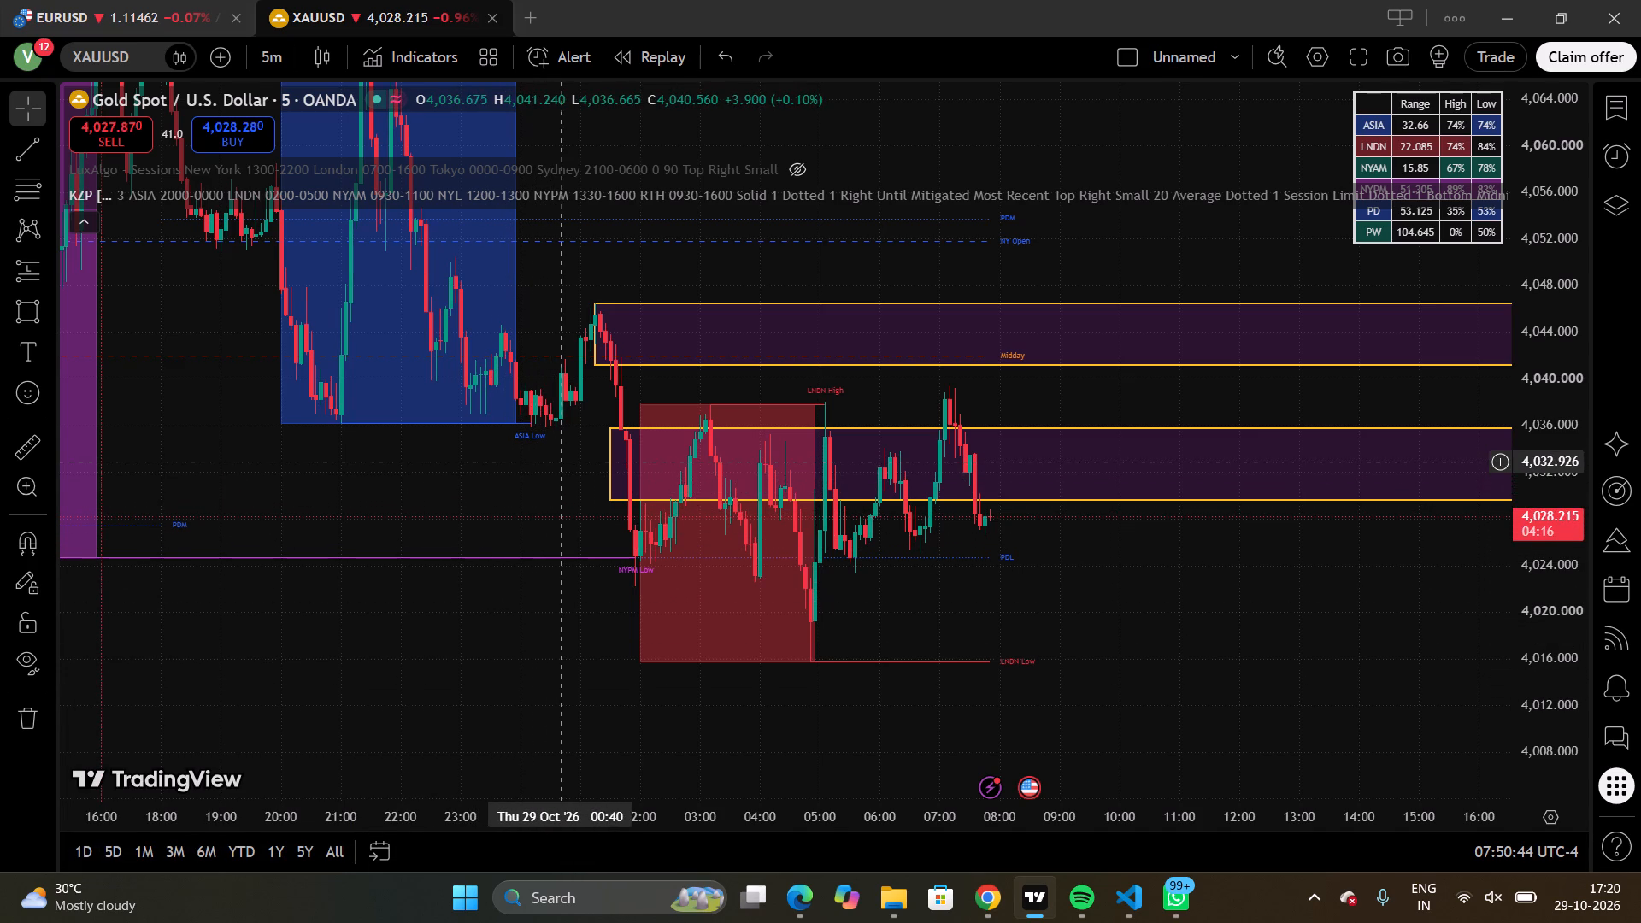
left_click_drag(560, 461, 598, 638)
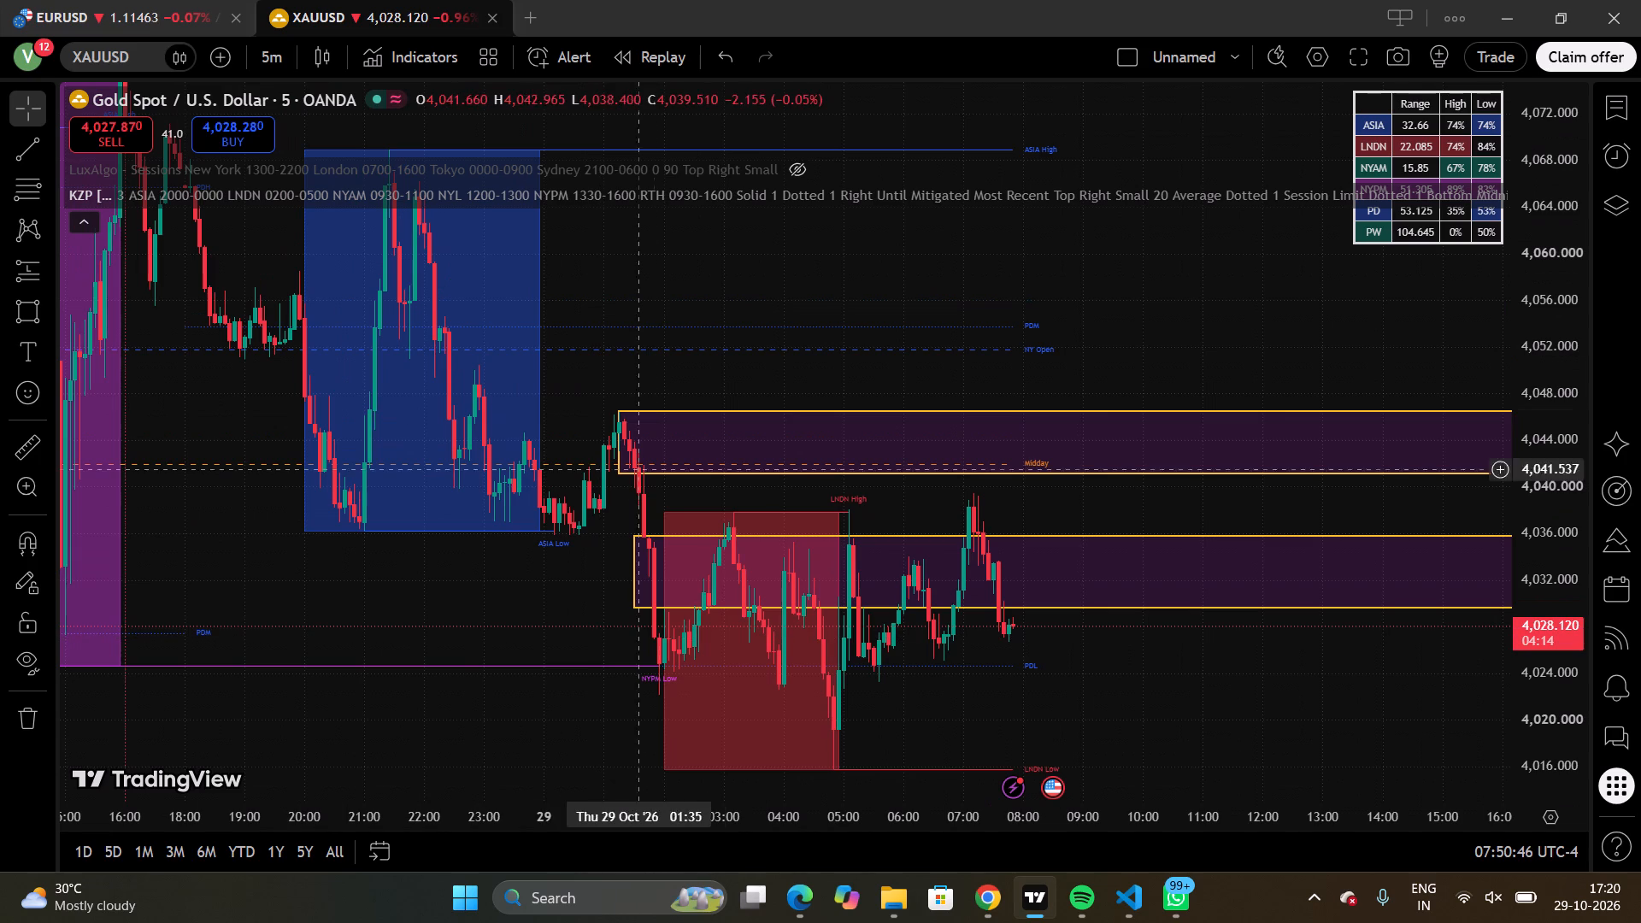
left_click(637, 352)
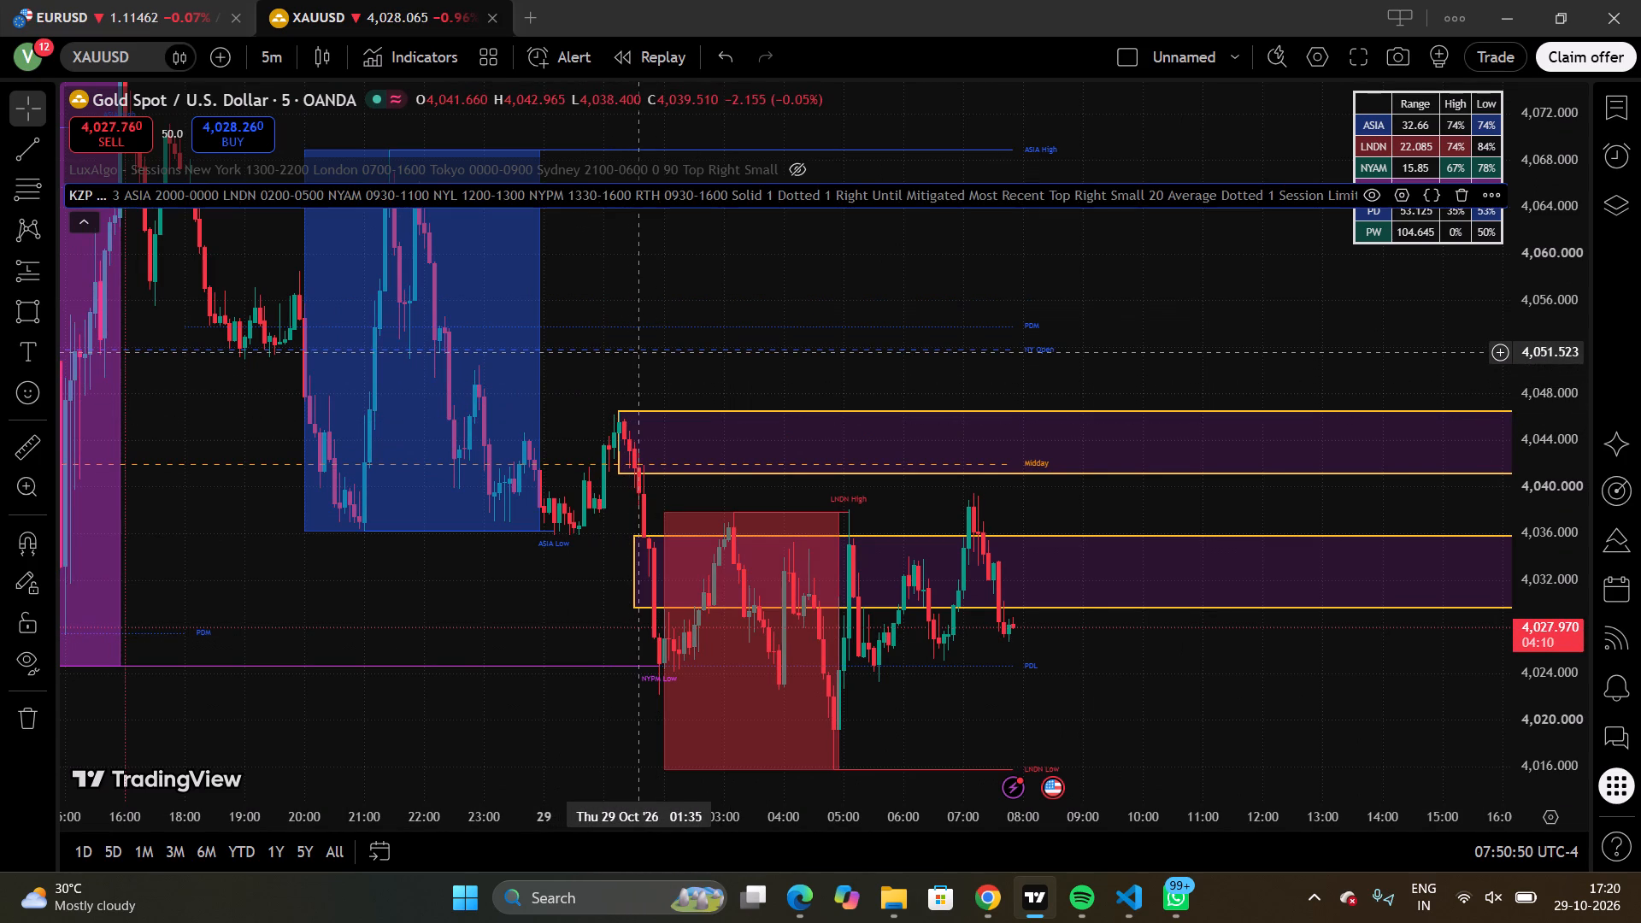
left_click_drag(617, 301, 609, 419)
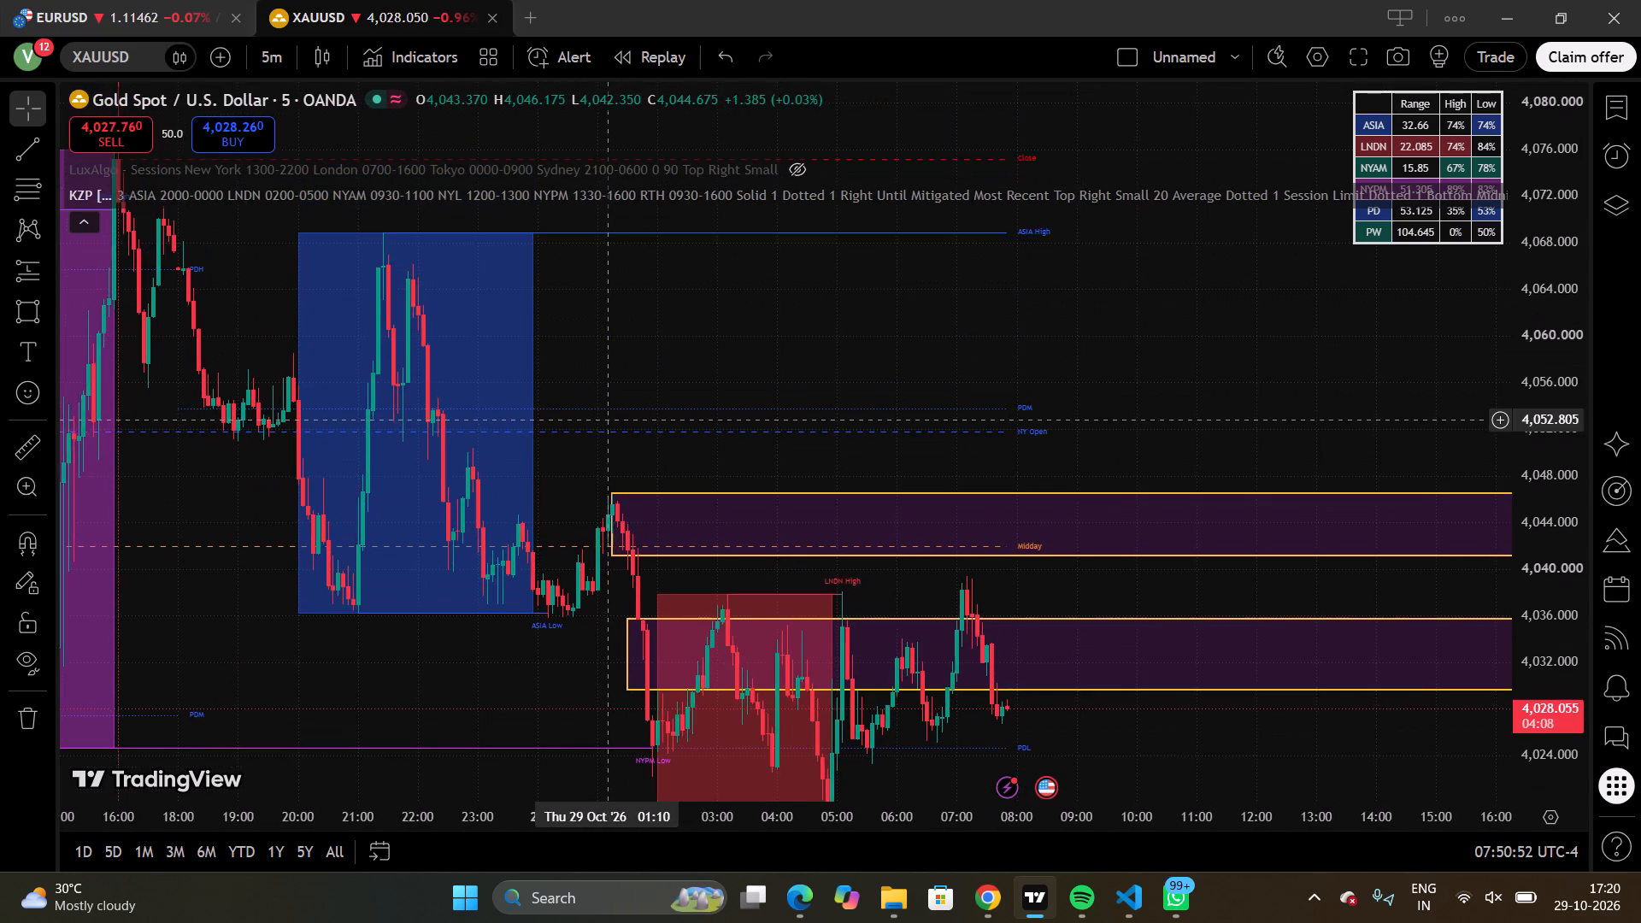
left_click_drag(609, 419, 526, 297)
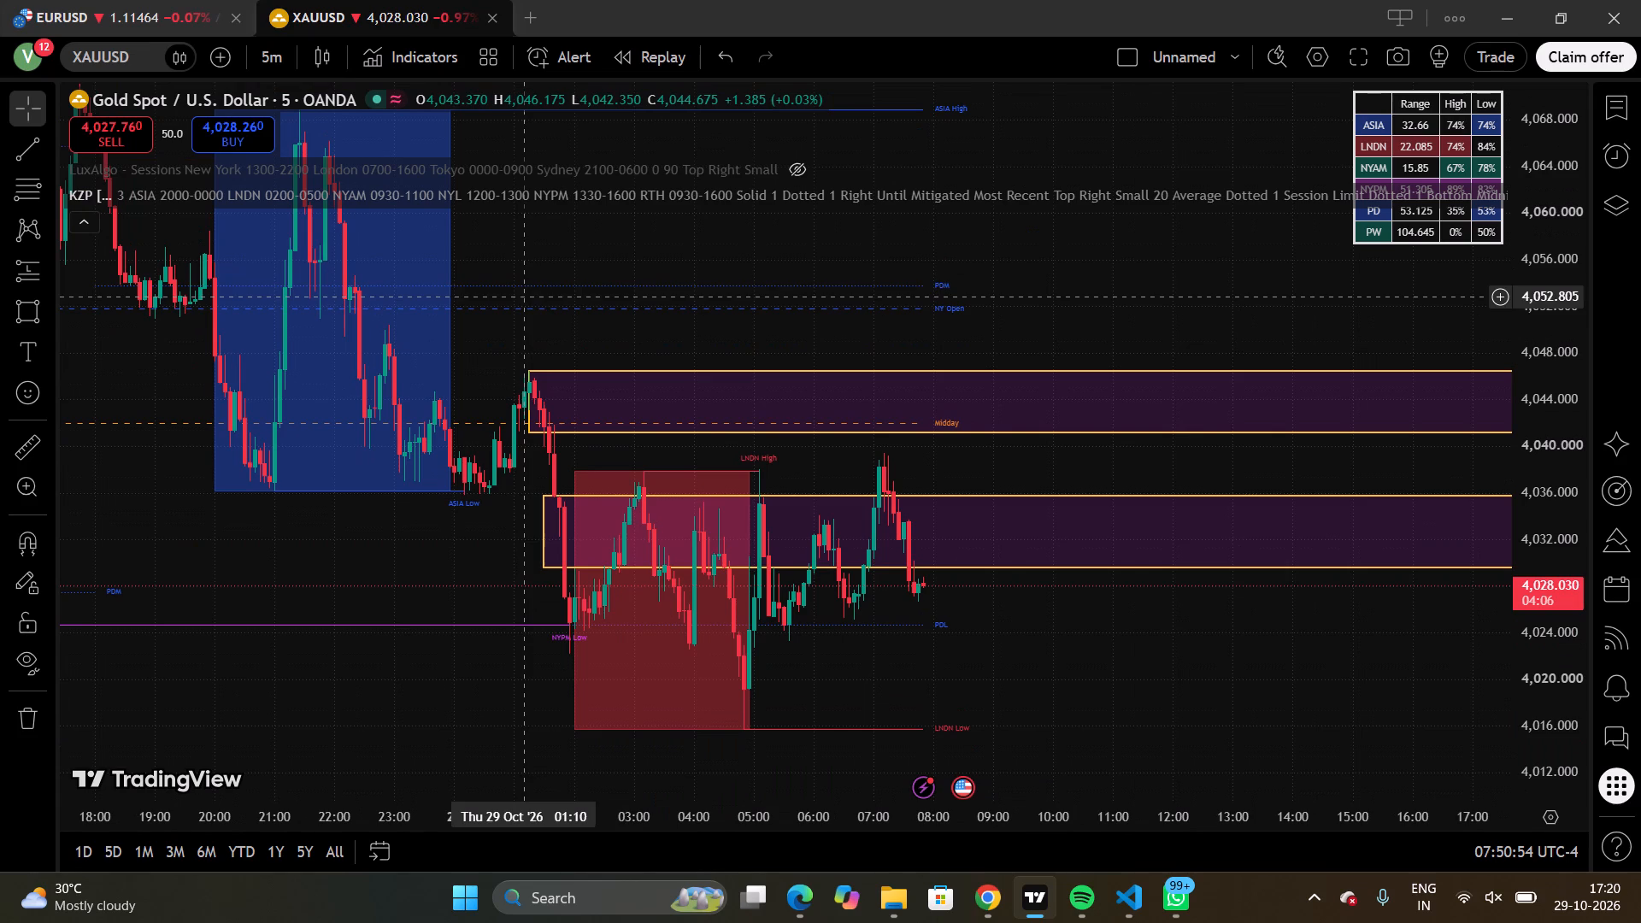
left_click(598, 309)
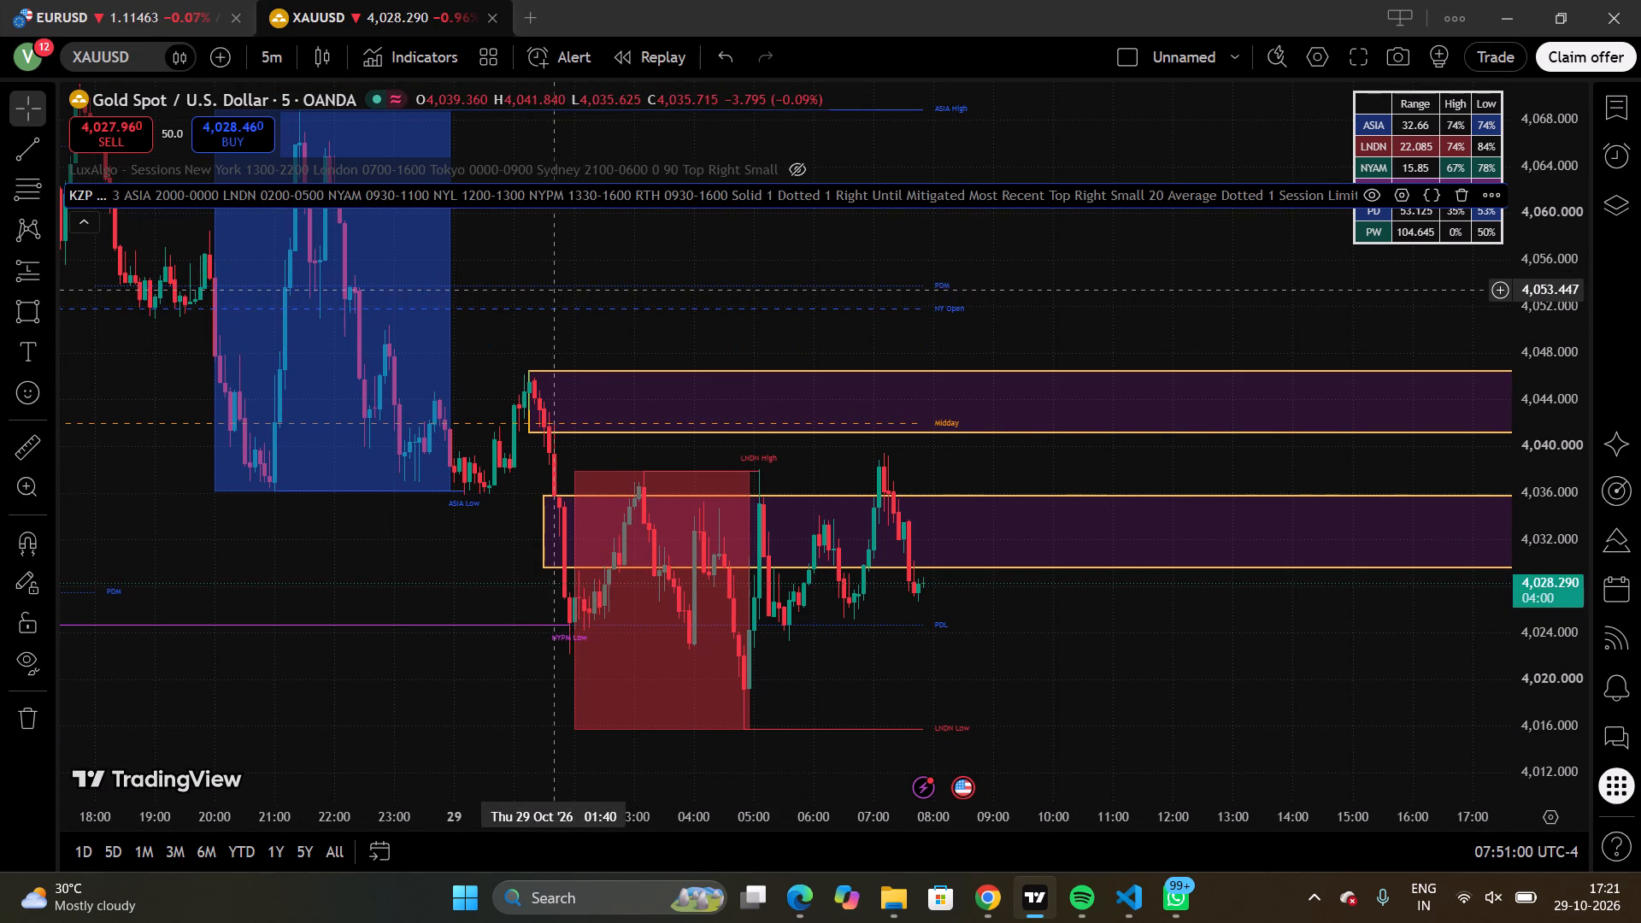
left_click(531, 288)
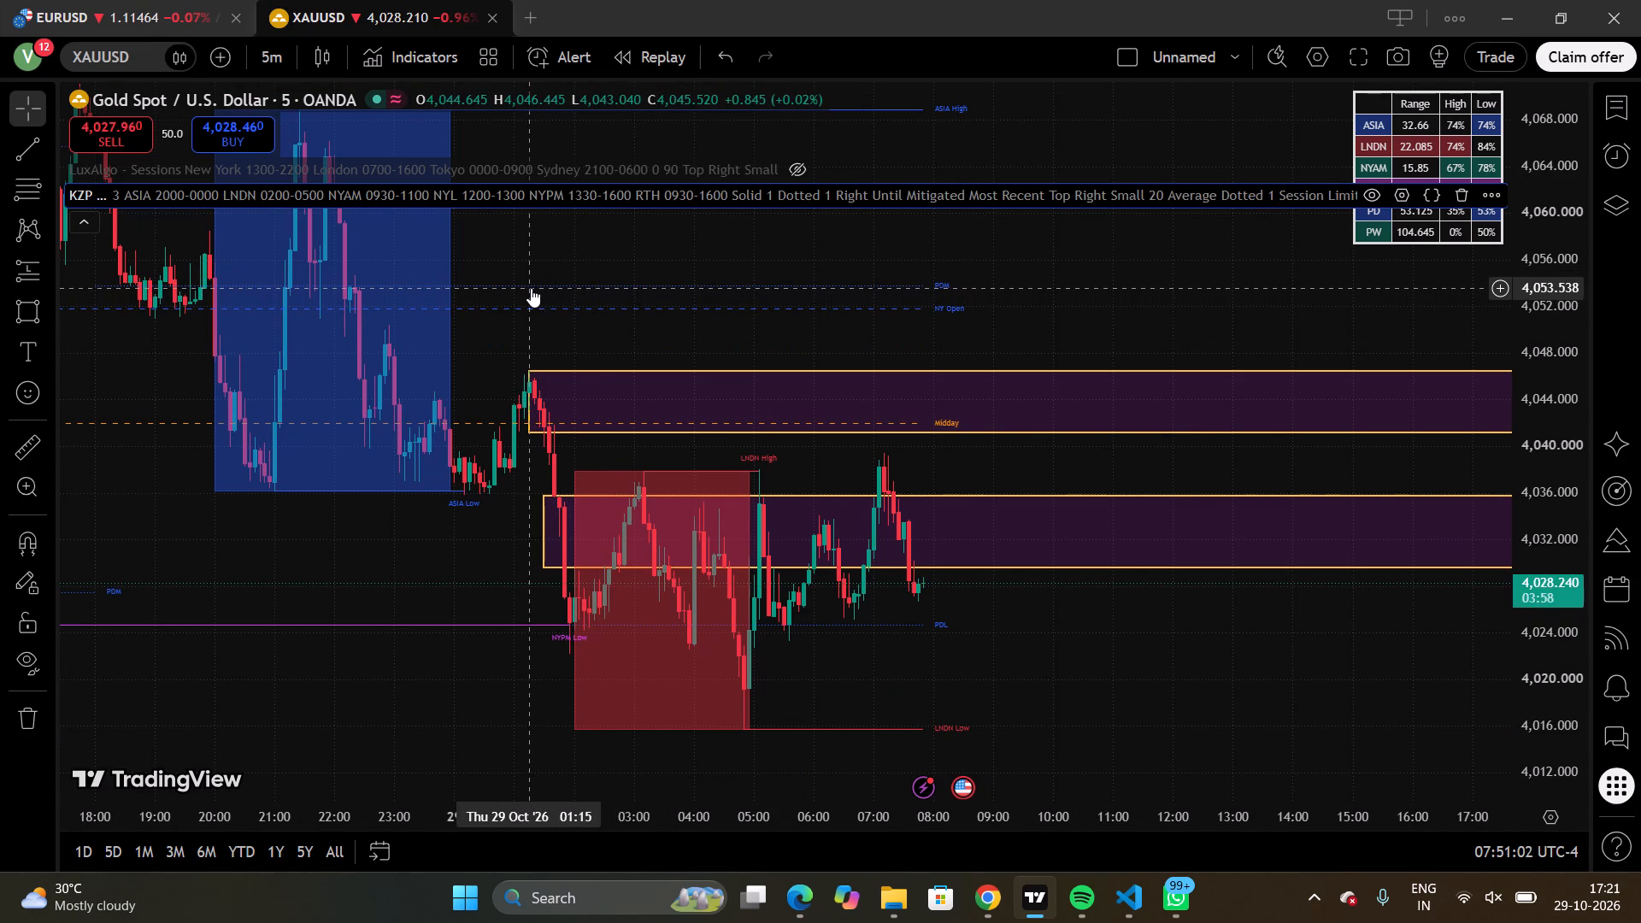
left_click_drag(550, 273, 679, 442)
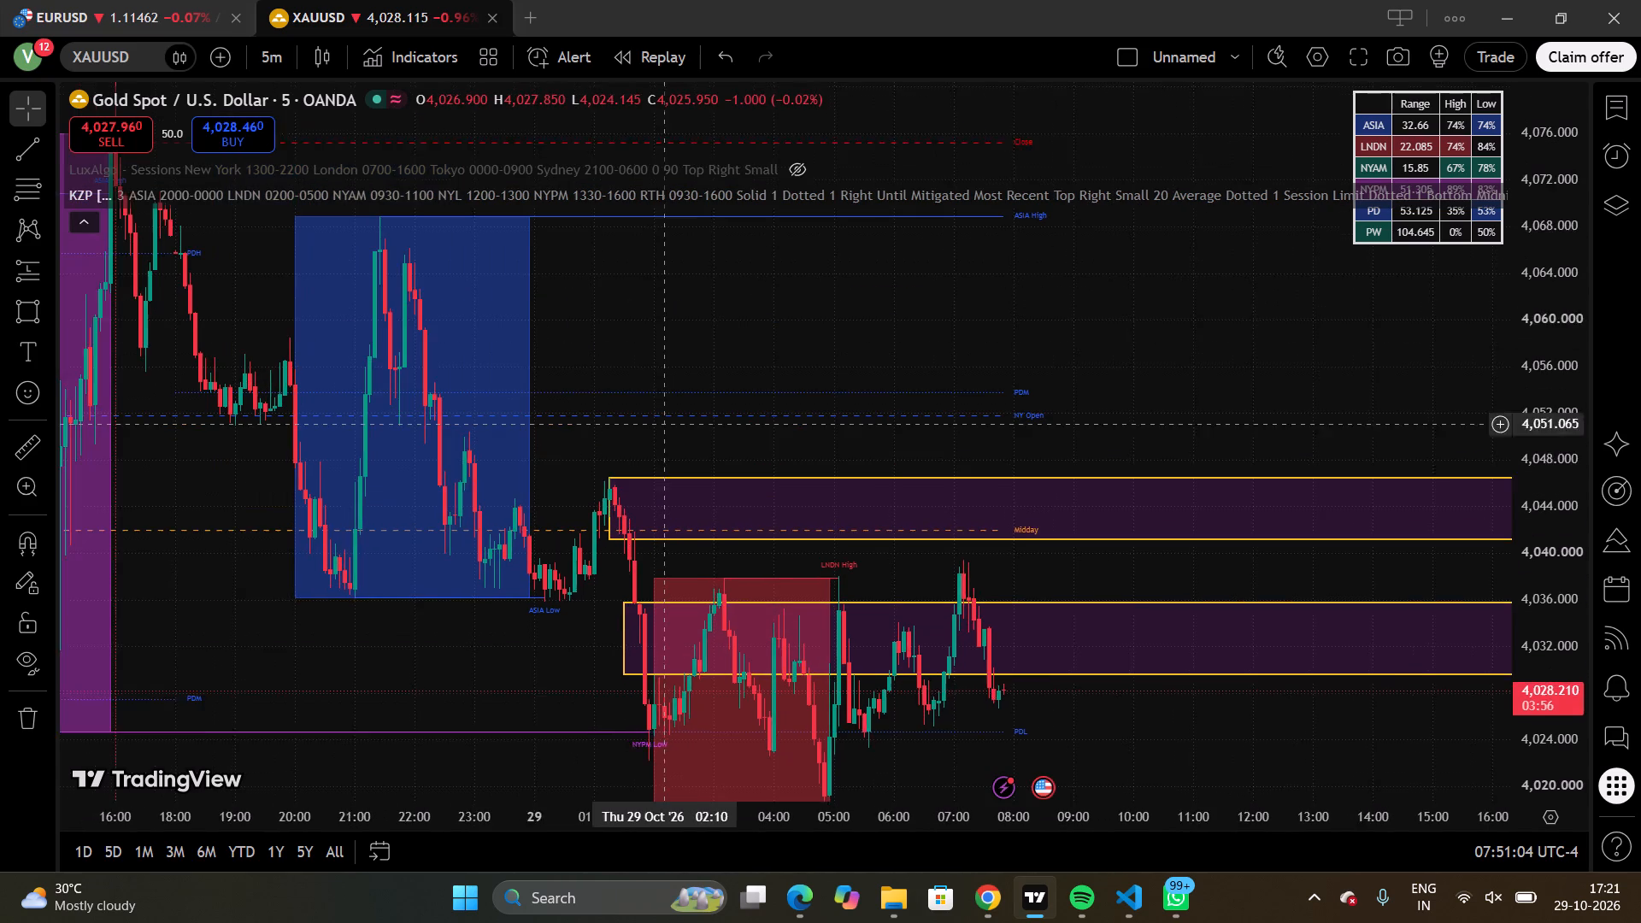
left_click_drag(679, 442, 687, 447)
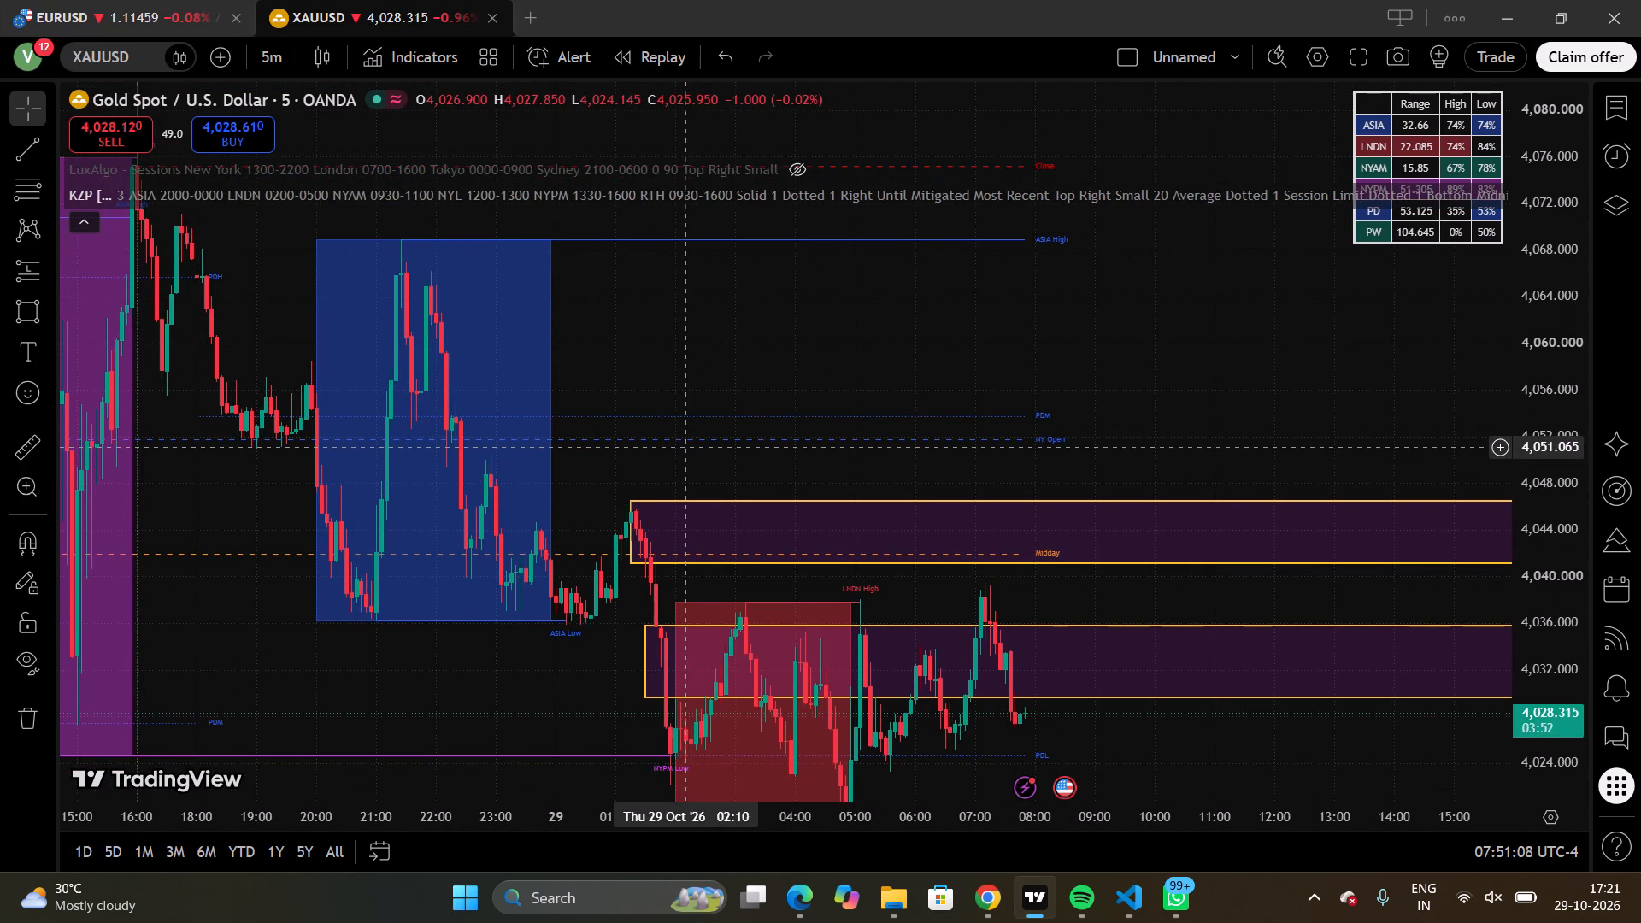
left_click_drag(679, 401, 678, 358)
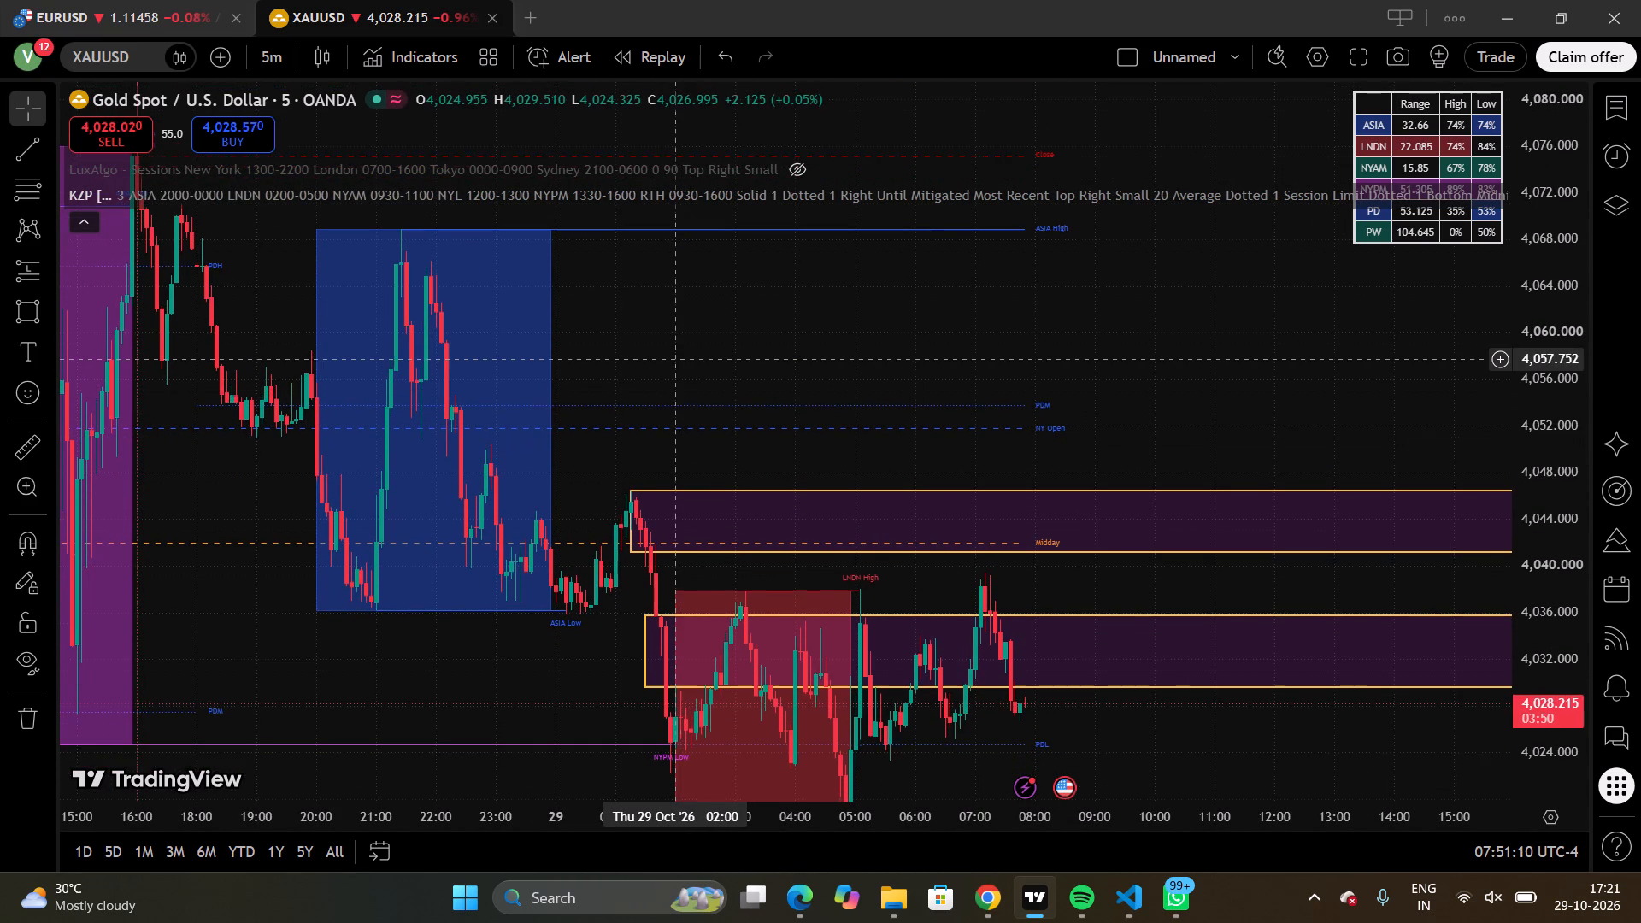
left_click_drag(678, 358, 678, 356)
left_click_drag(673, 366, 653, 305)
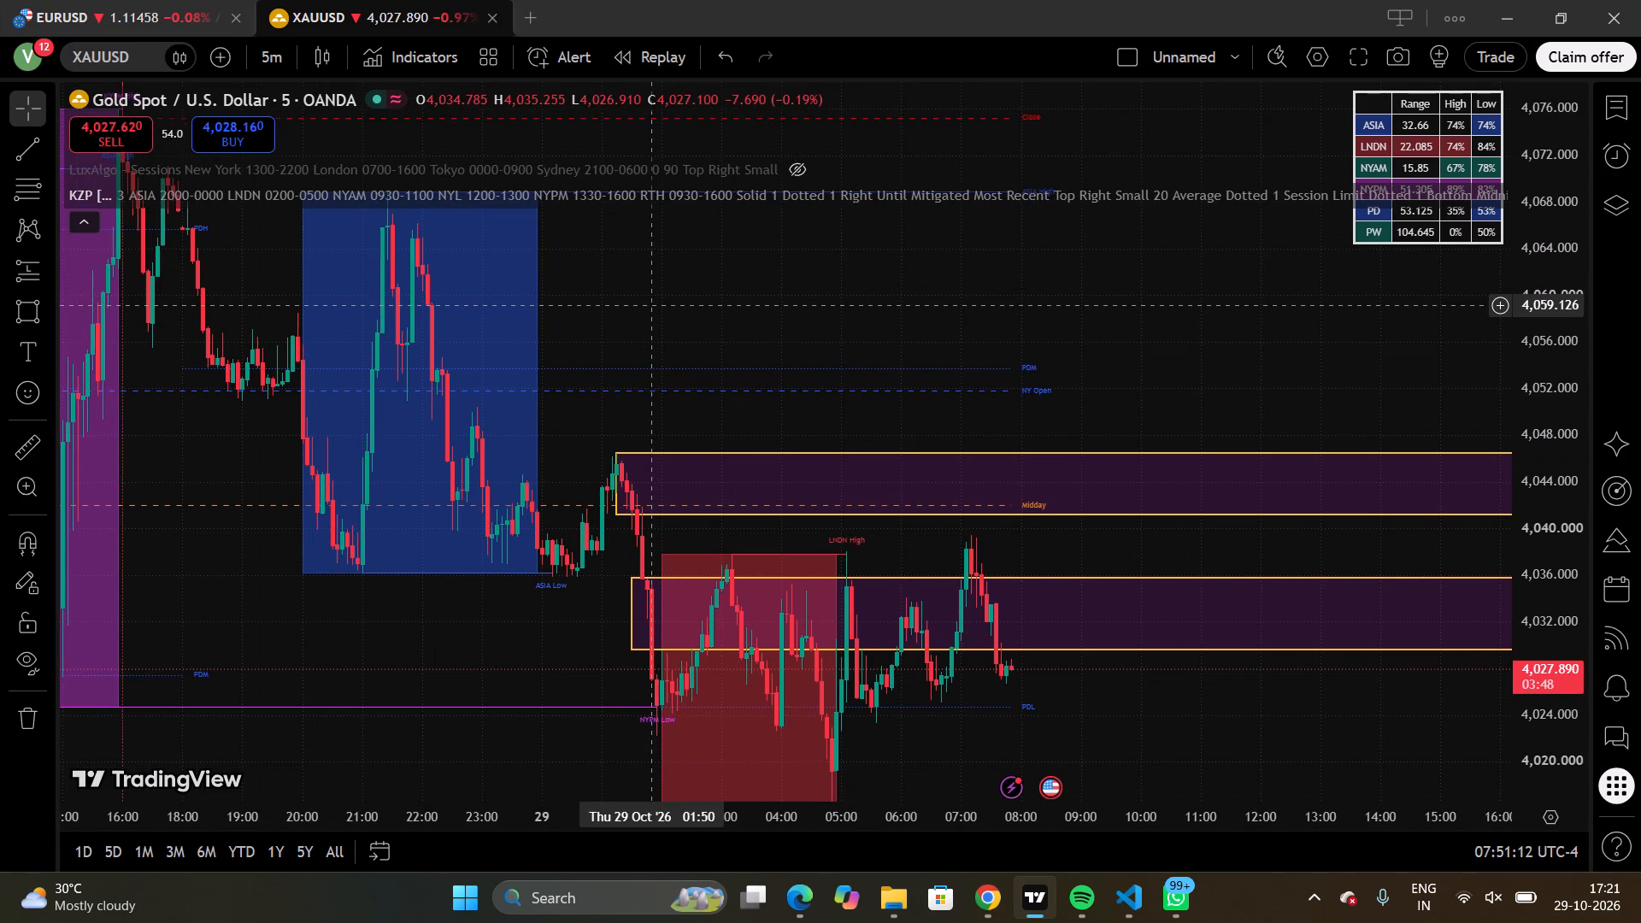
left_click_drag(653, 305, 637, 286)
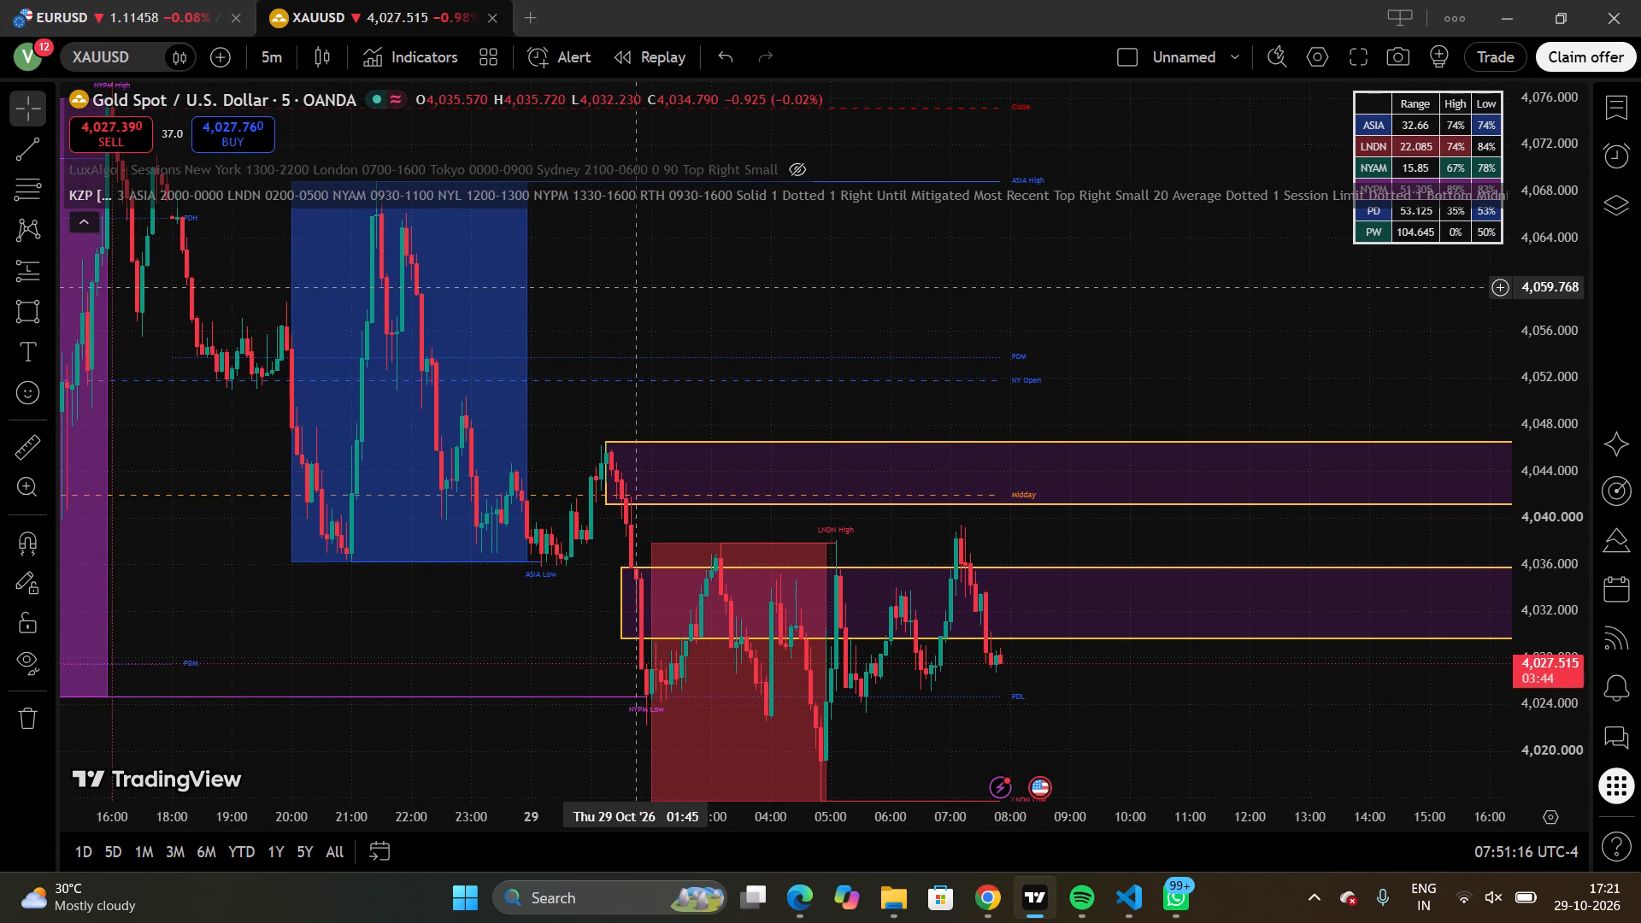
left_click_drag(610, 286, 653, 391)
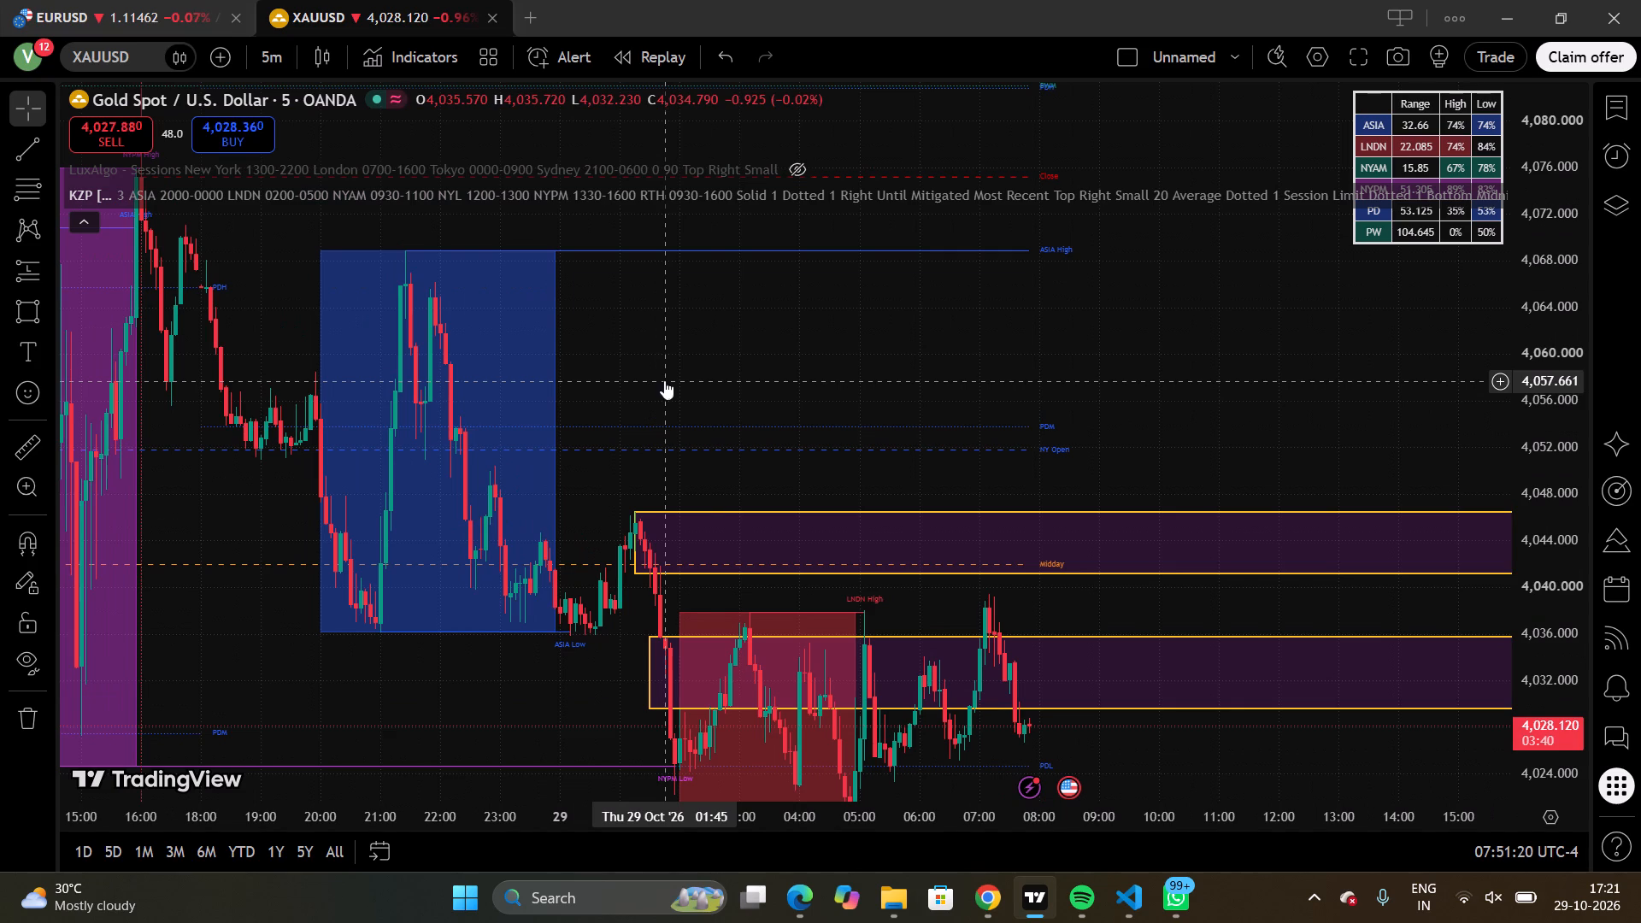
left_click_drag(710, 421, 629, 318)
left_click_drag(629, 318, 492, 263)
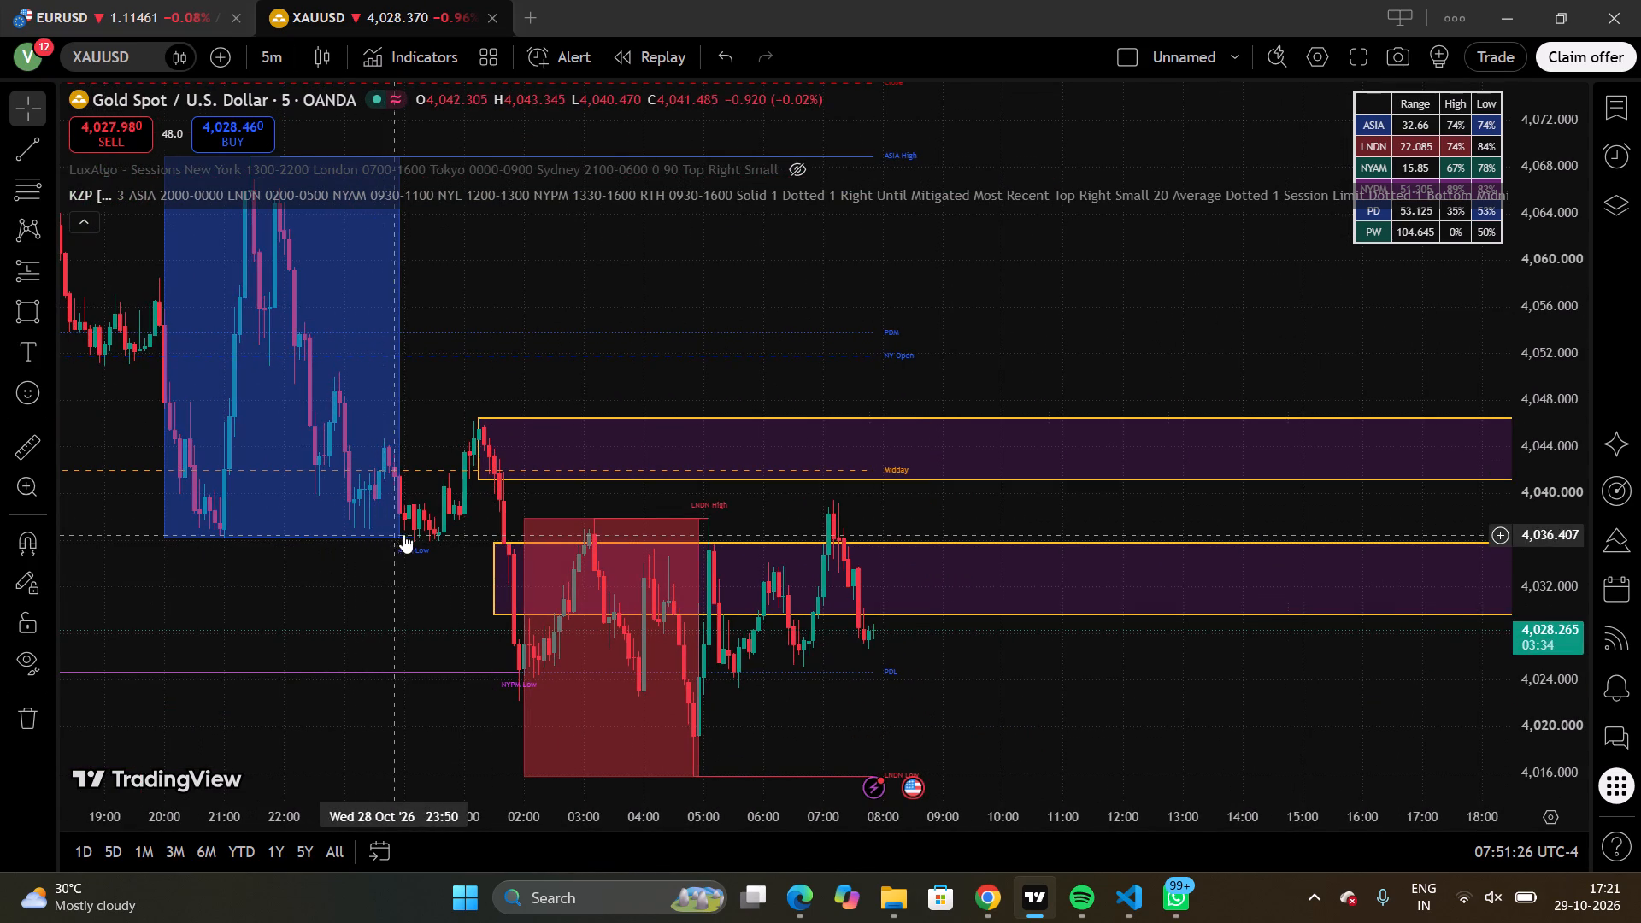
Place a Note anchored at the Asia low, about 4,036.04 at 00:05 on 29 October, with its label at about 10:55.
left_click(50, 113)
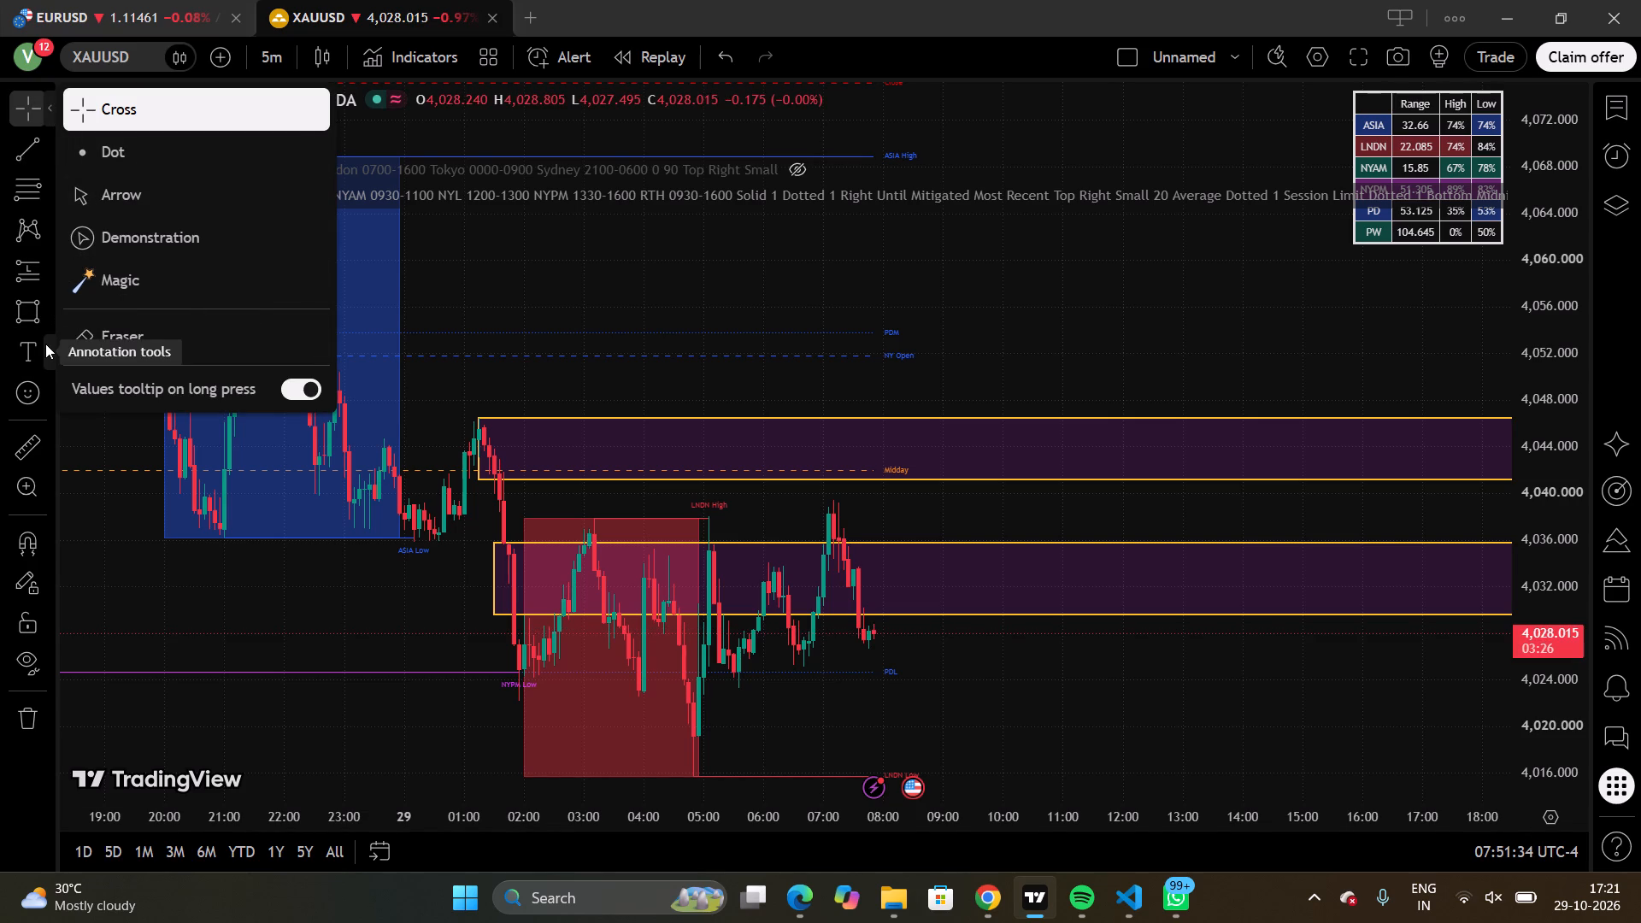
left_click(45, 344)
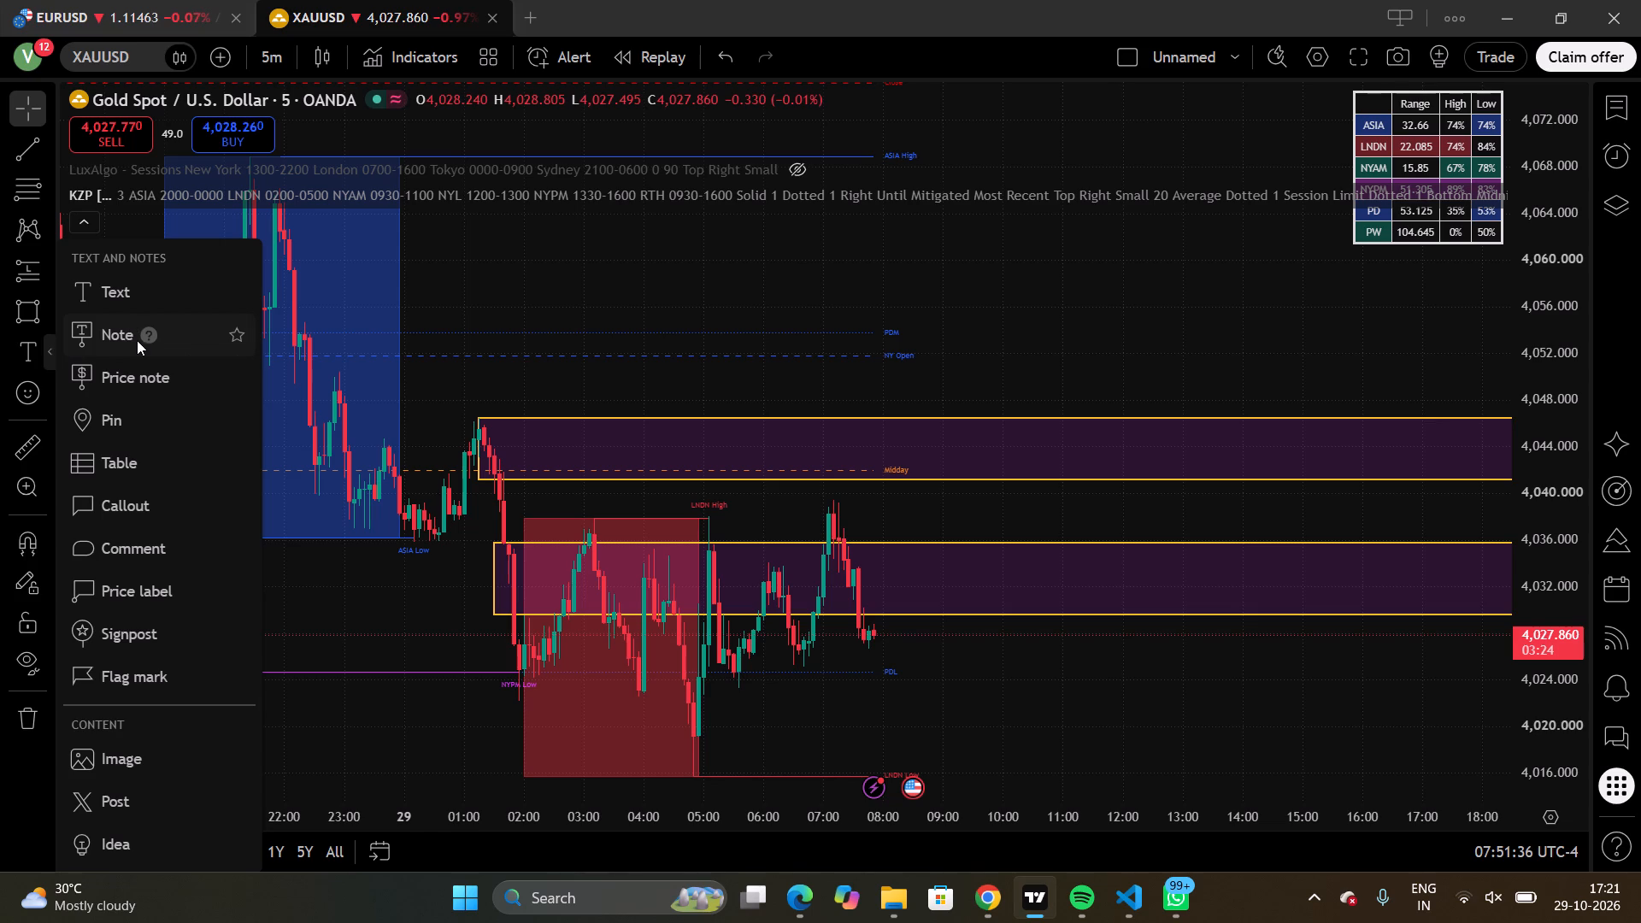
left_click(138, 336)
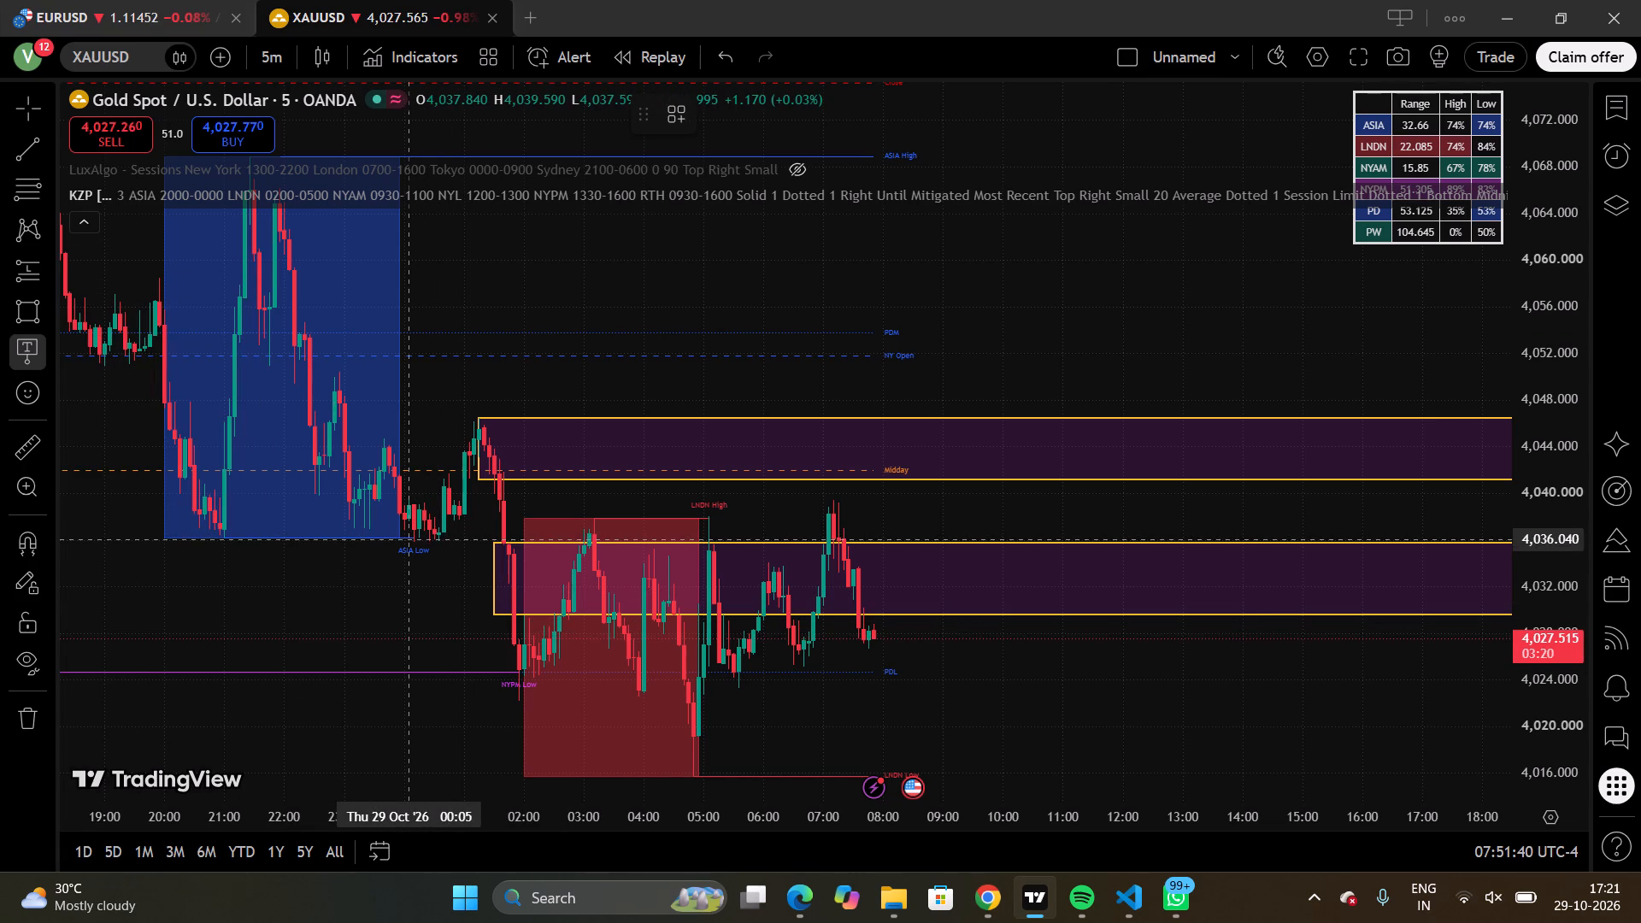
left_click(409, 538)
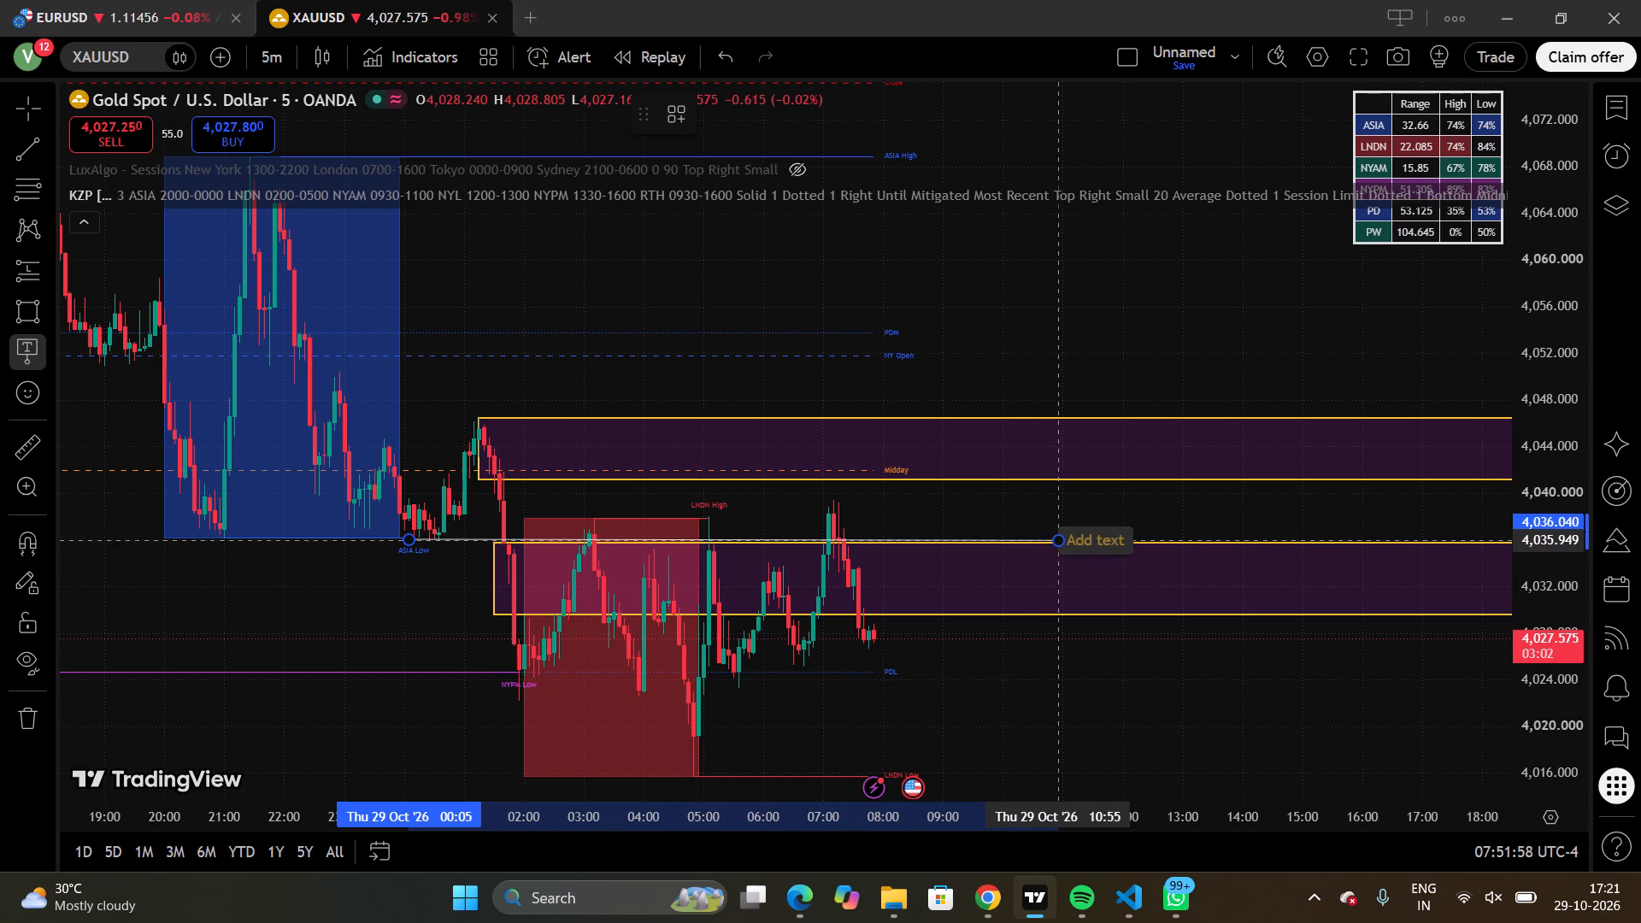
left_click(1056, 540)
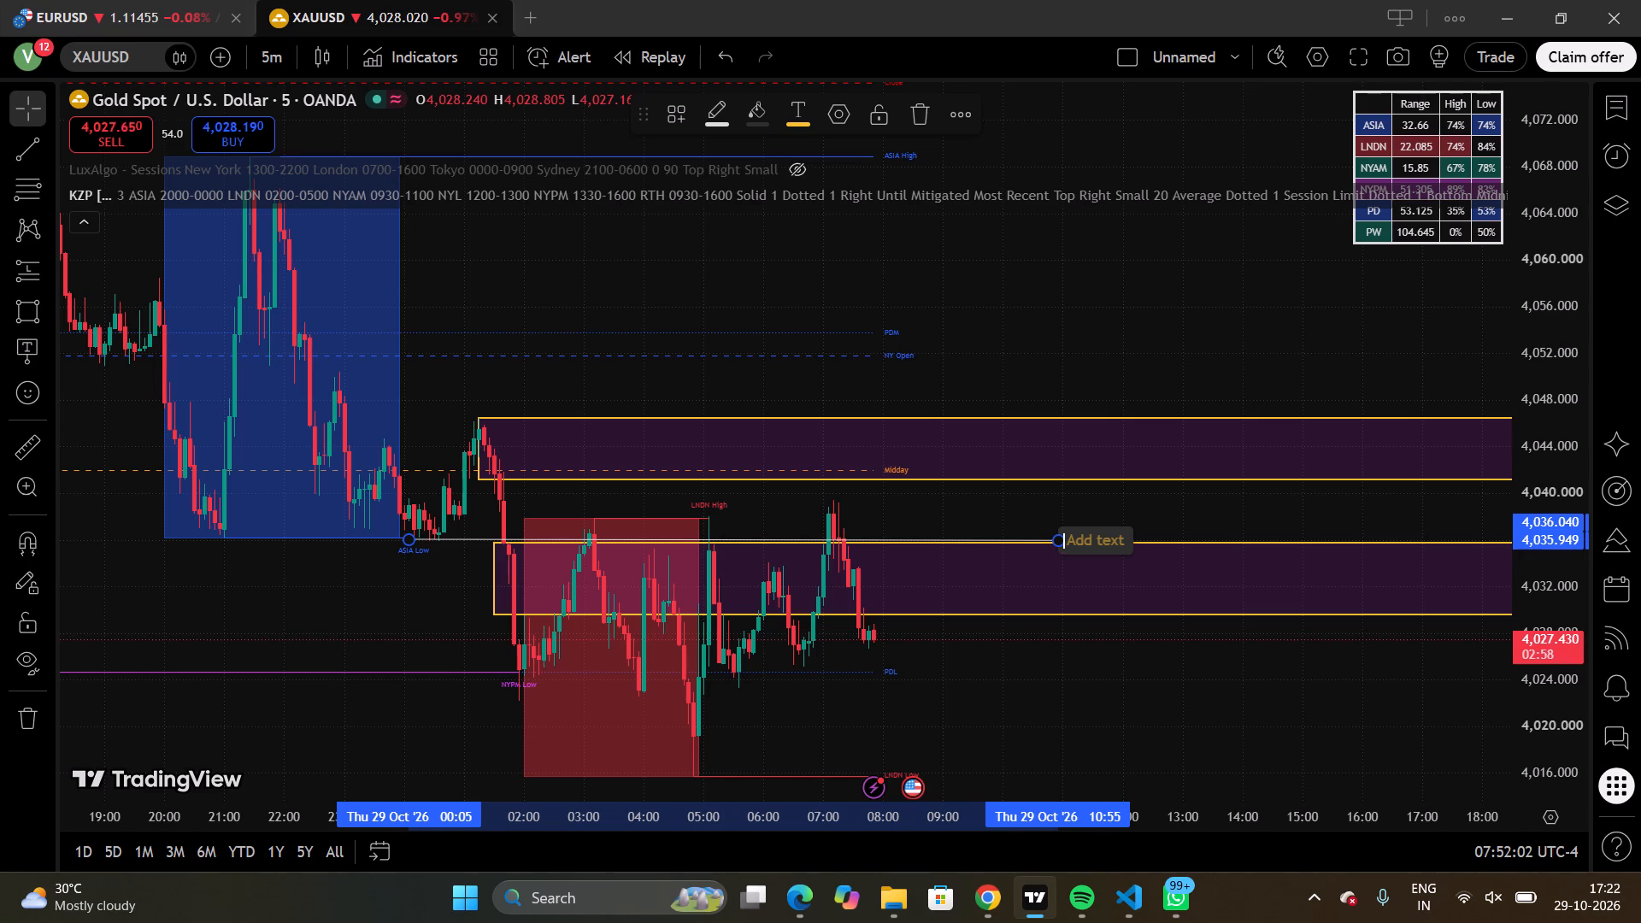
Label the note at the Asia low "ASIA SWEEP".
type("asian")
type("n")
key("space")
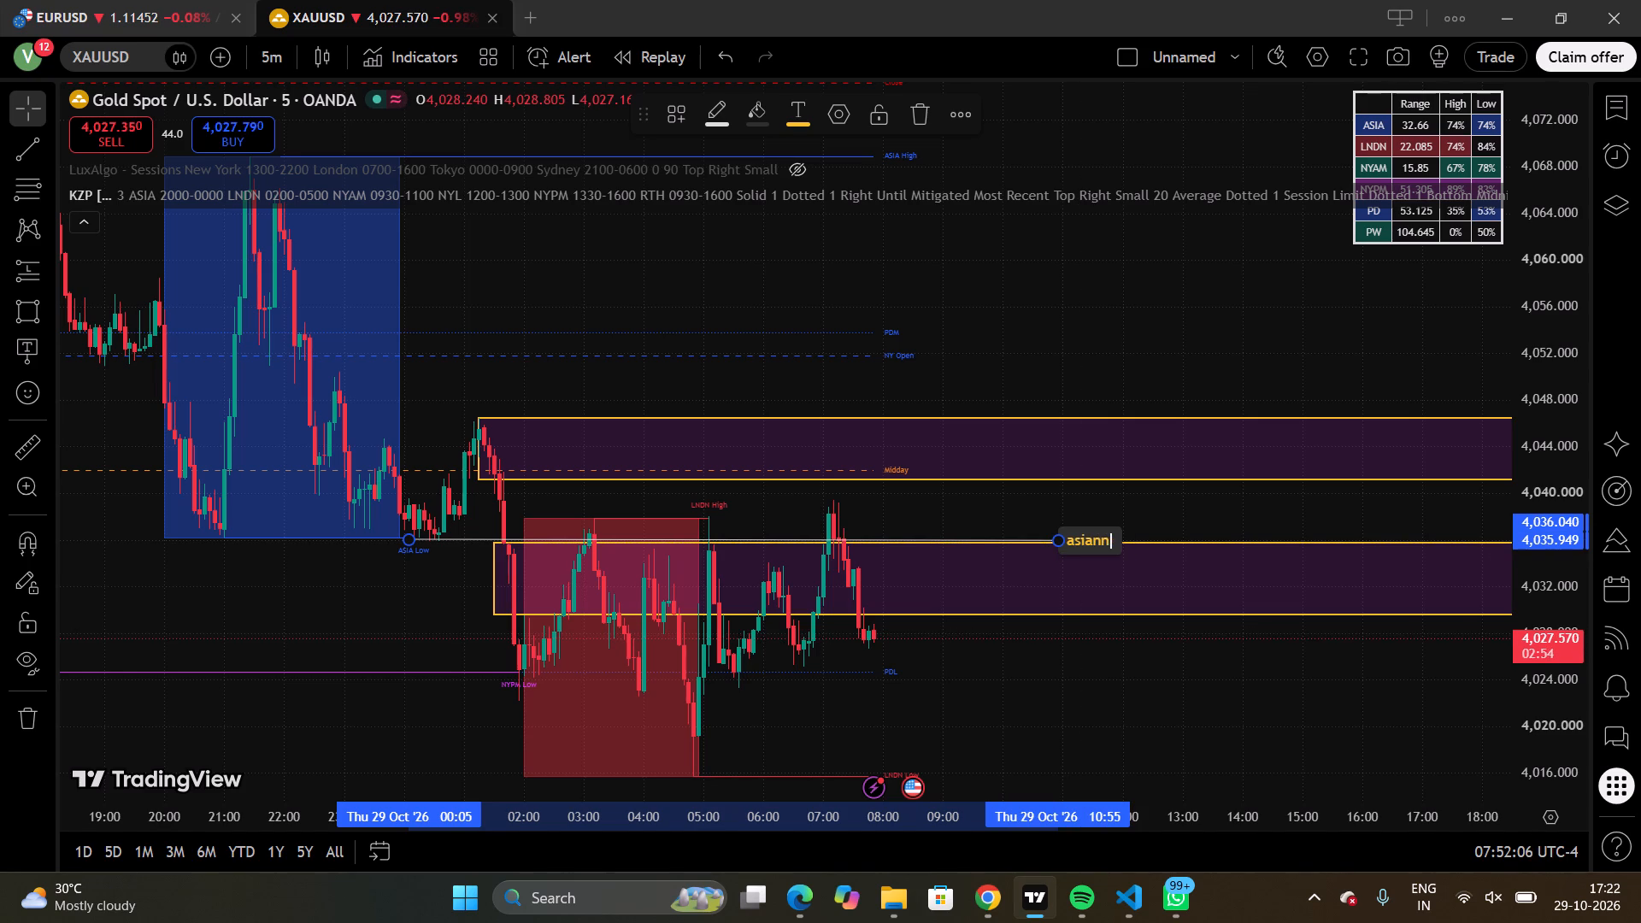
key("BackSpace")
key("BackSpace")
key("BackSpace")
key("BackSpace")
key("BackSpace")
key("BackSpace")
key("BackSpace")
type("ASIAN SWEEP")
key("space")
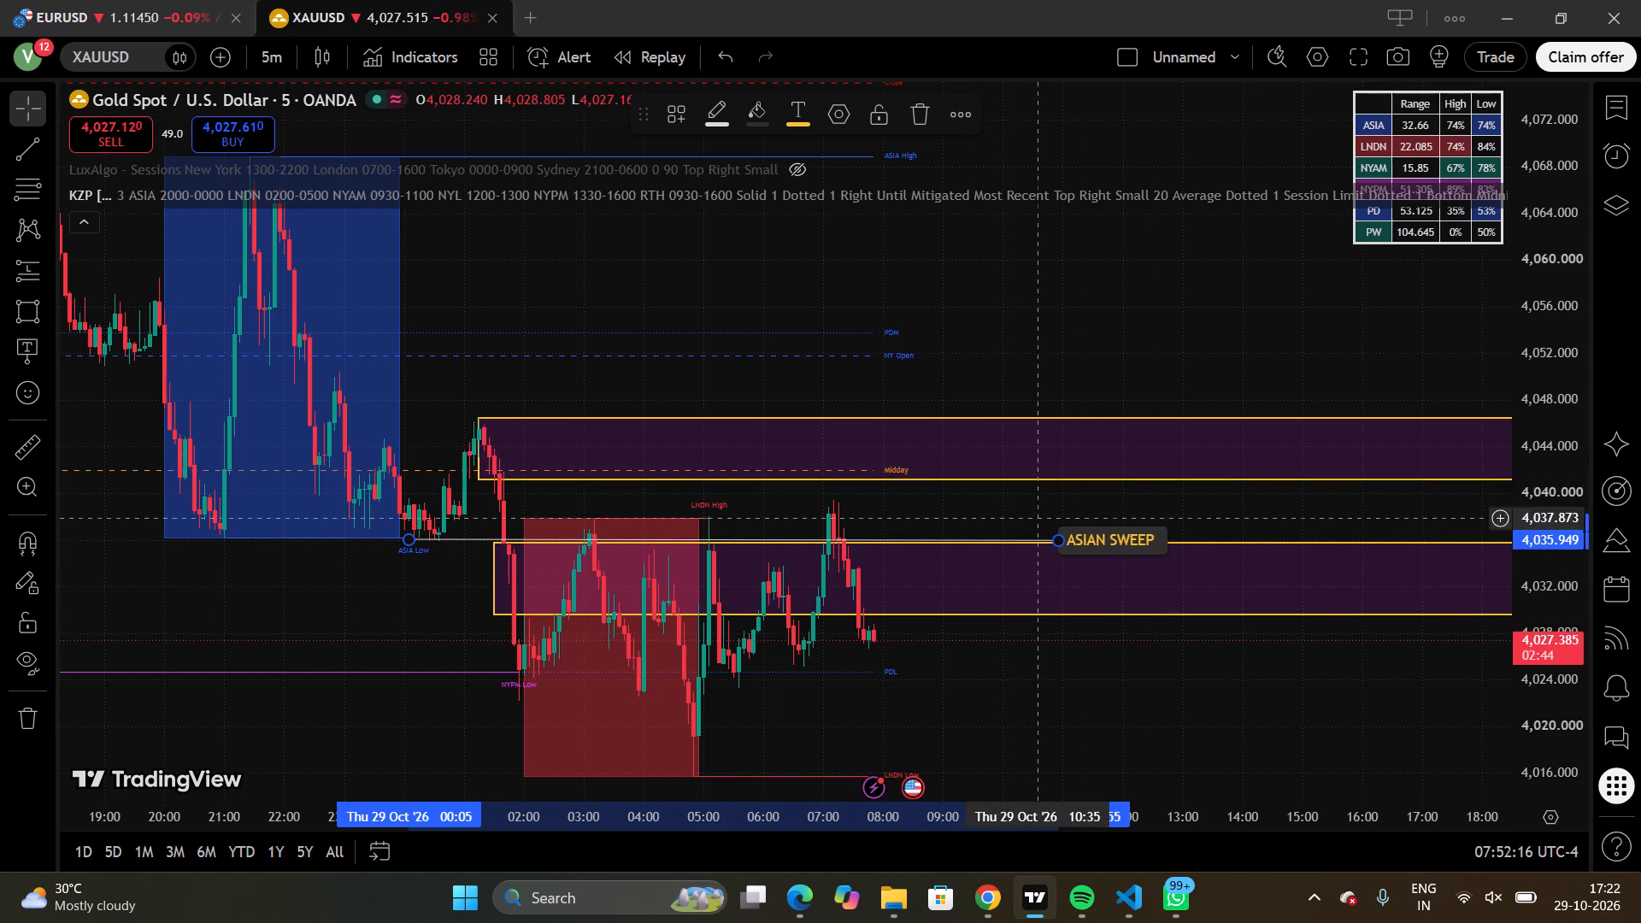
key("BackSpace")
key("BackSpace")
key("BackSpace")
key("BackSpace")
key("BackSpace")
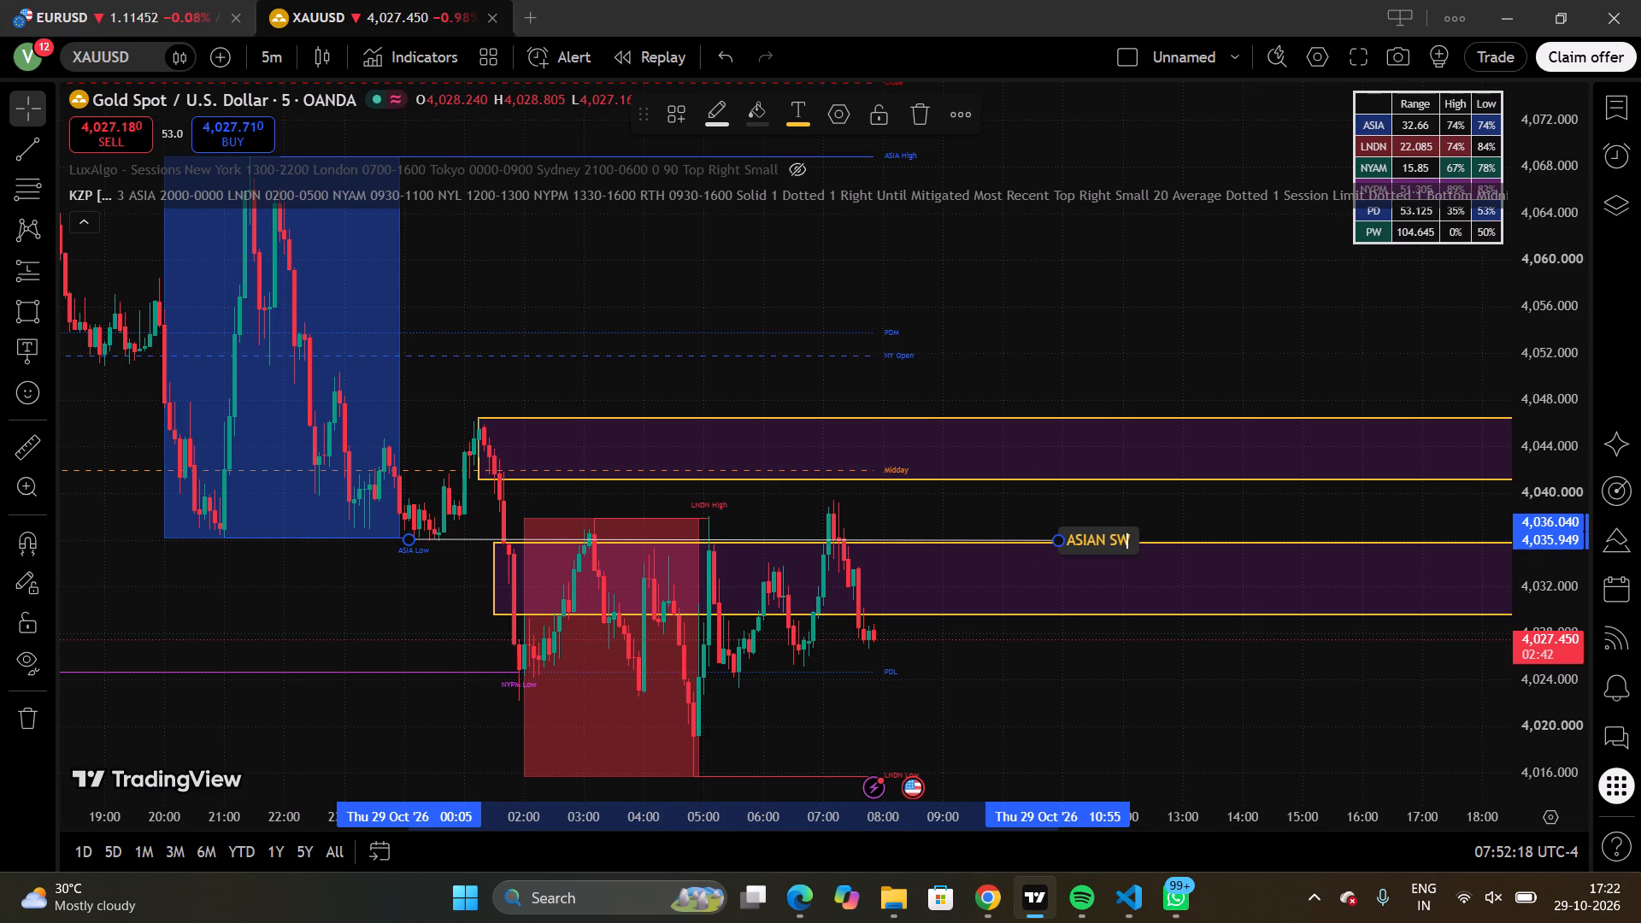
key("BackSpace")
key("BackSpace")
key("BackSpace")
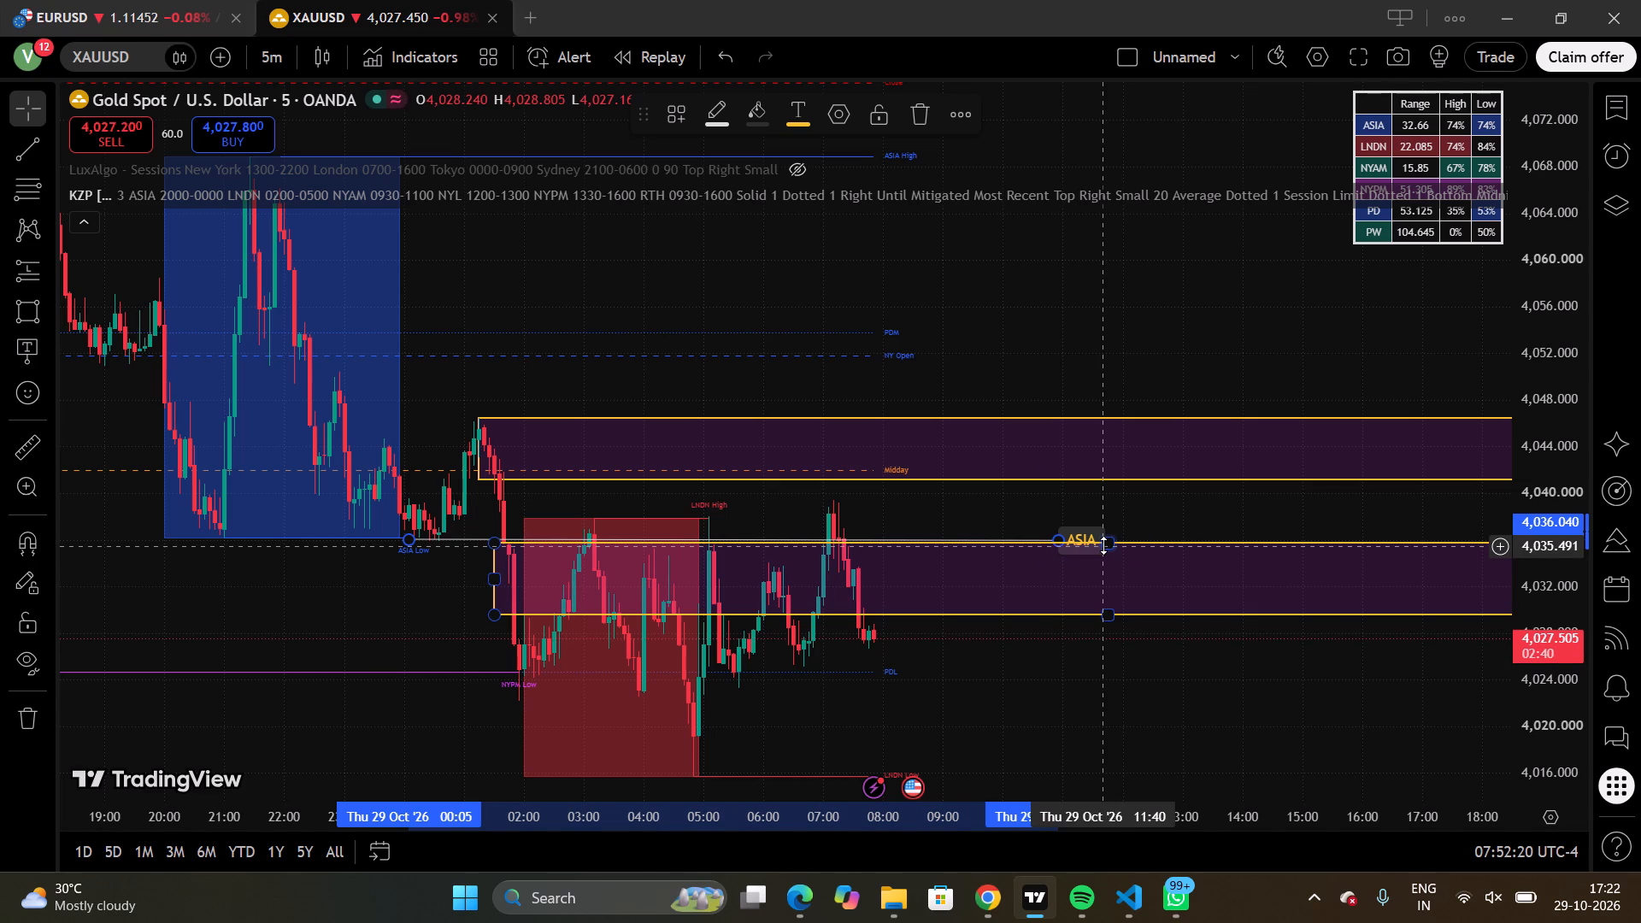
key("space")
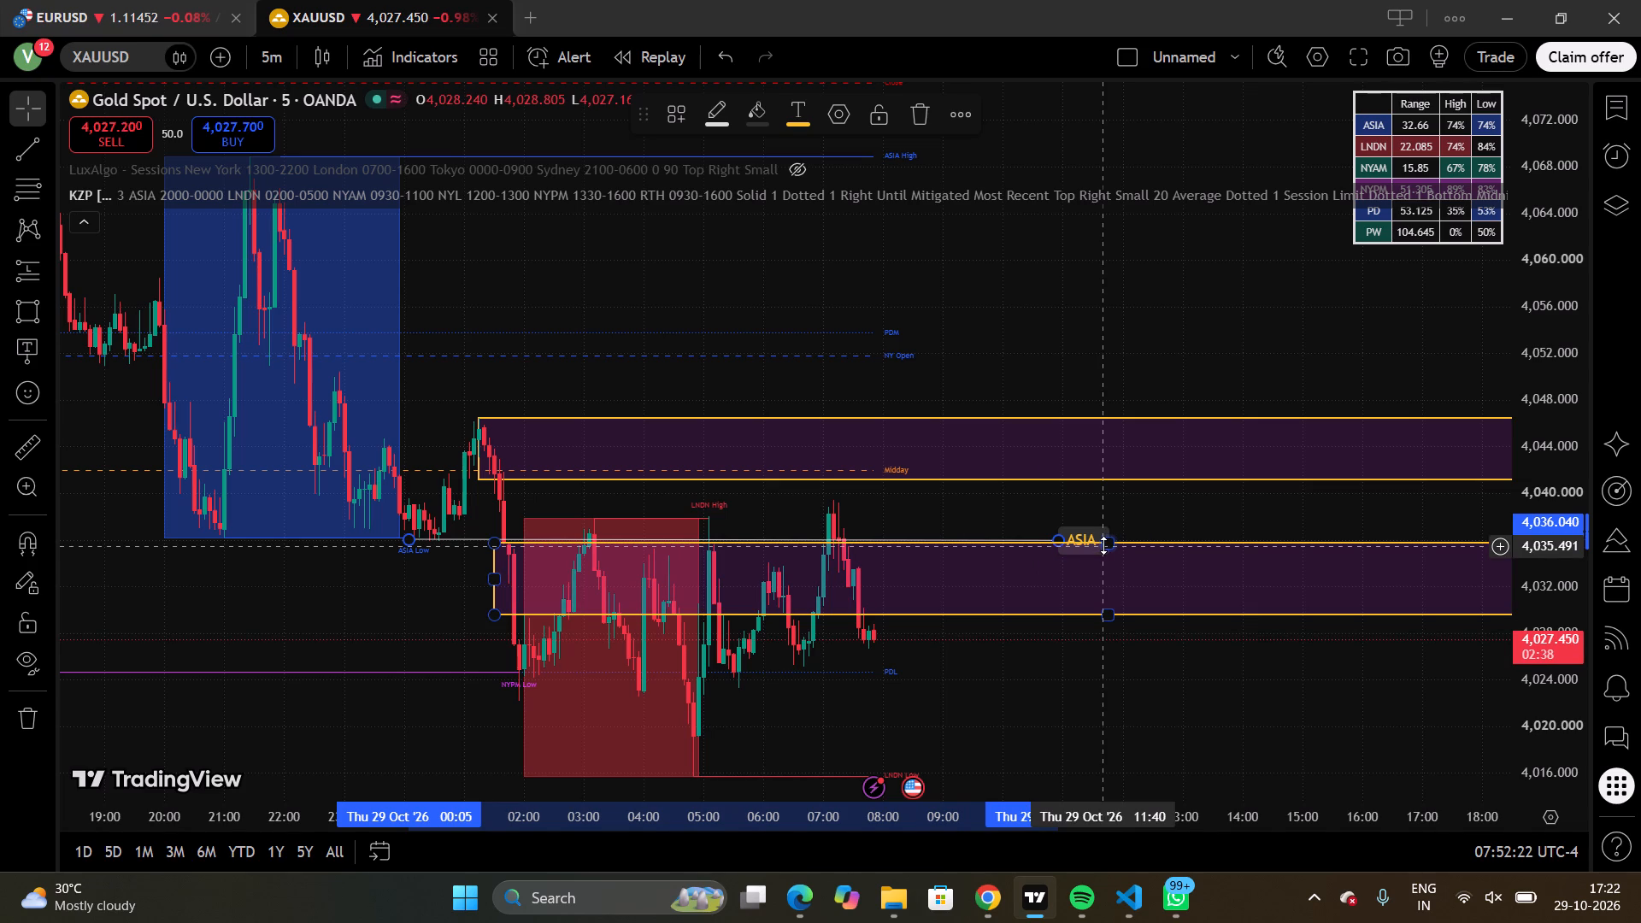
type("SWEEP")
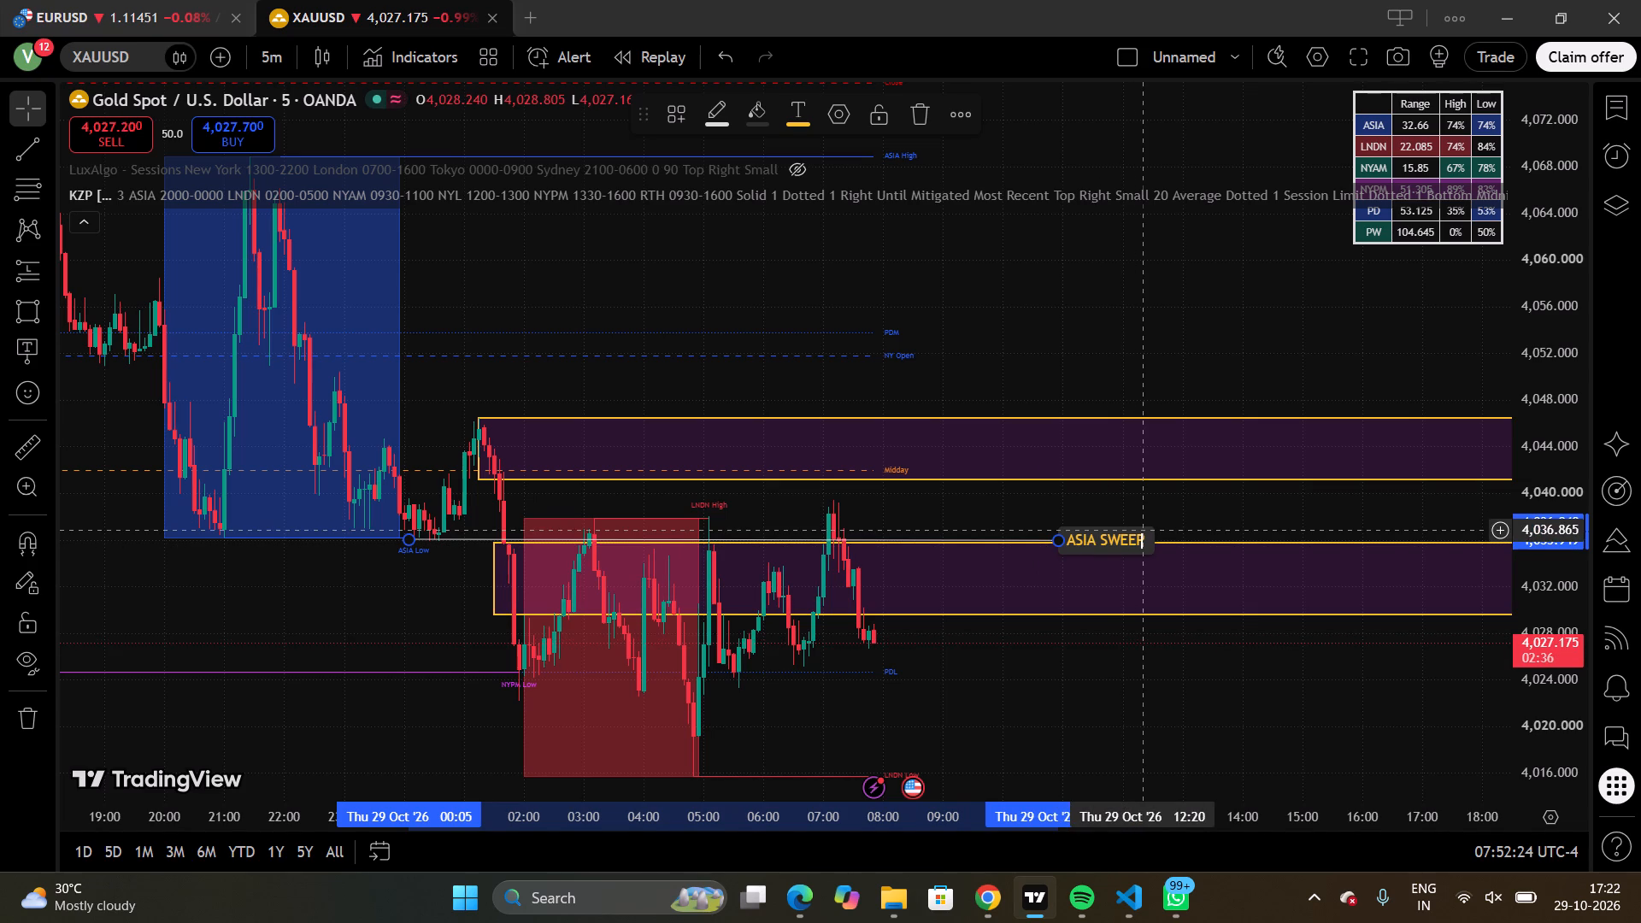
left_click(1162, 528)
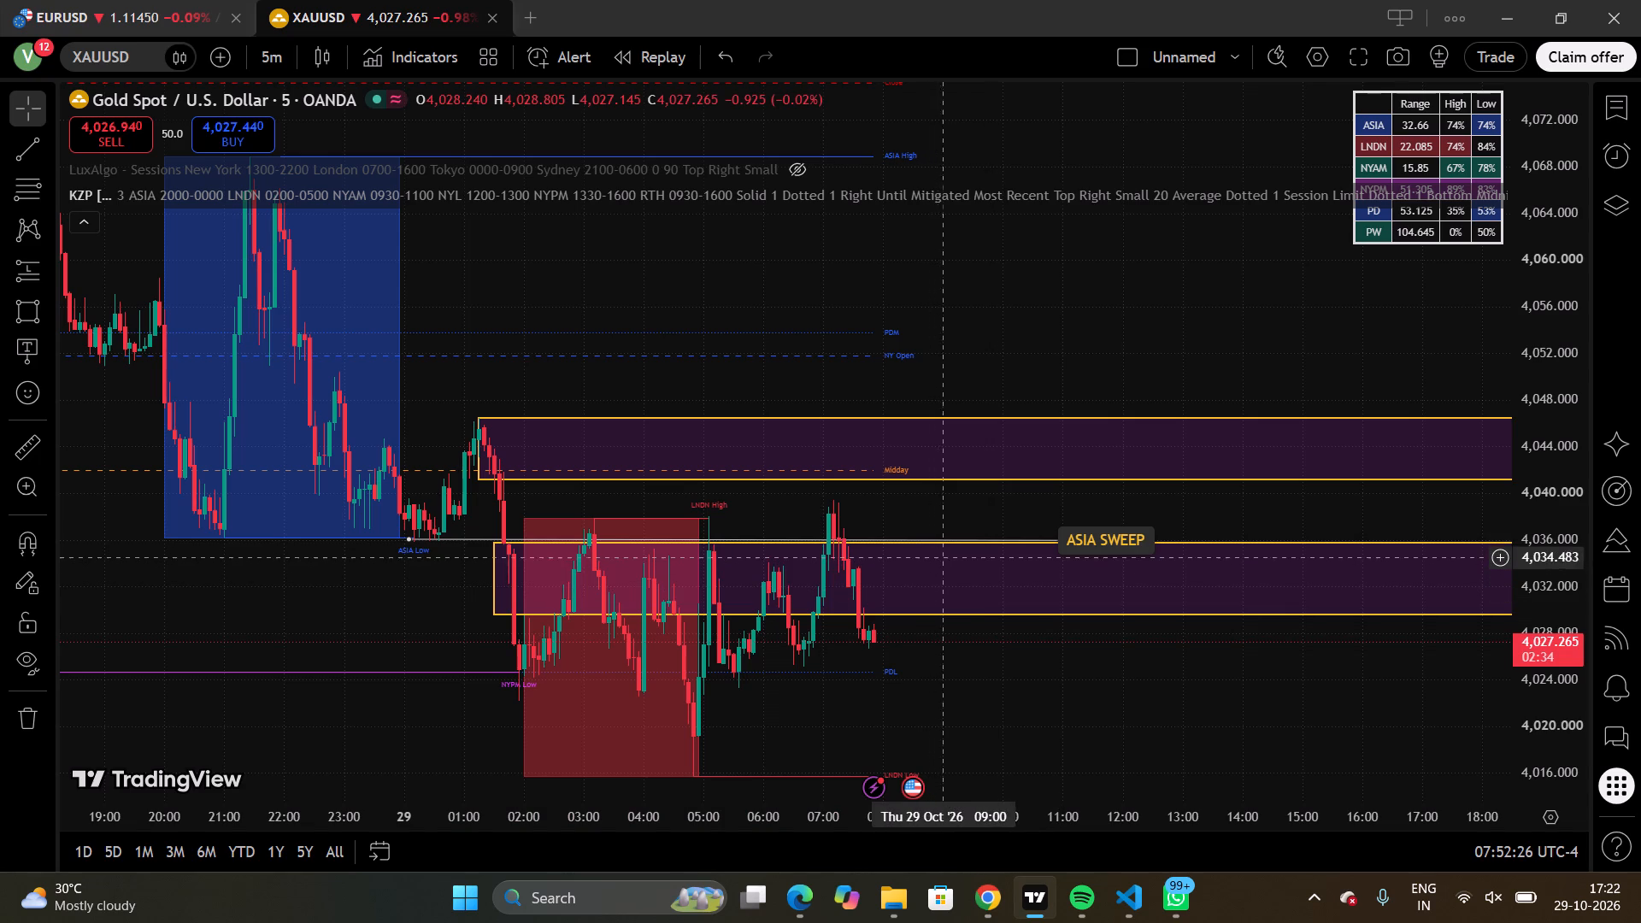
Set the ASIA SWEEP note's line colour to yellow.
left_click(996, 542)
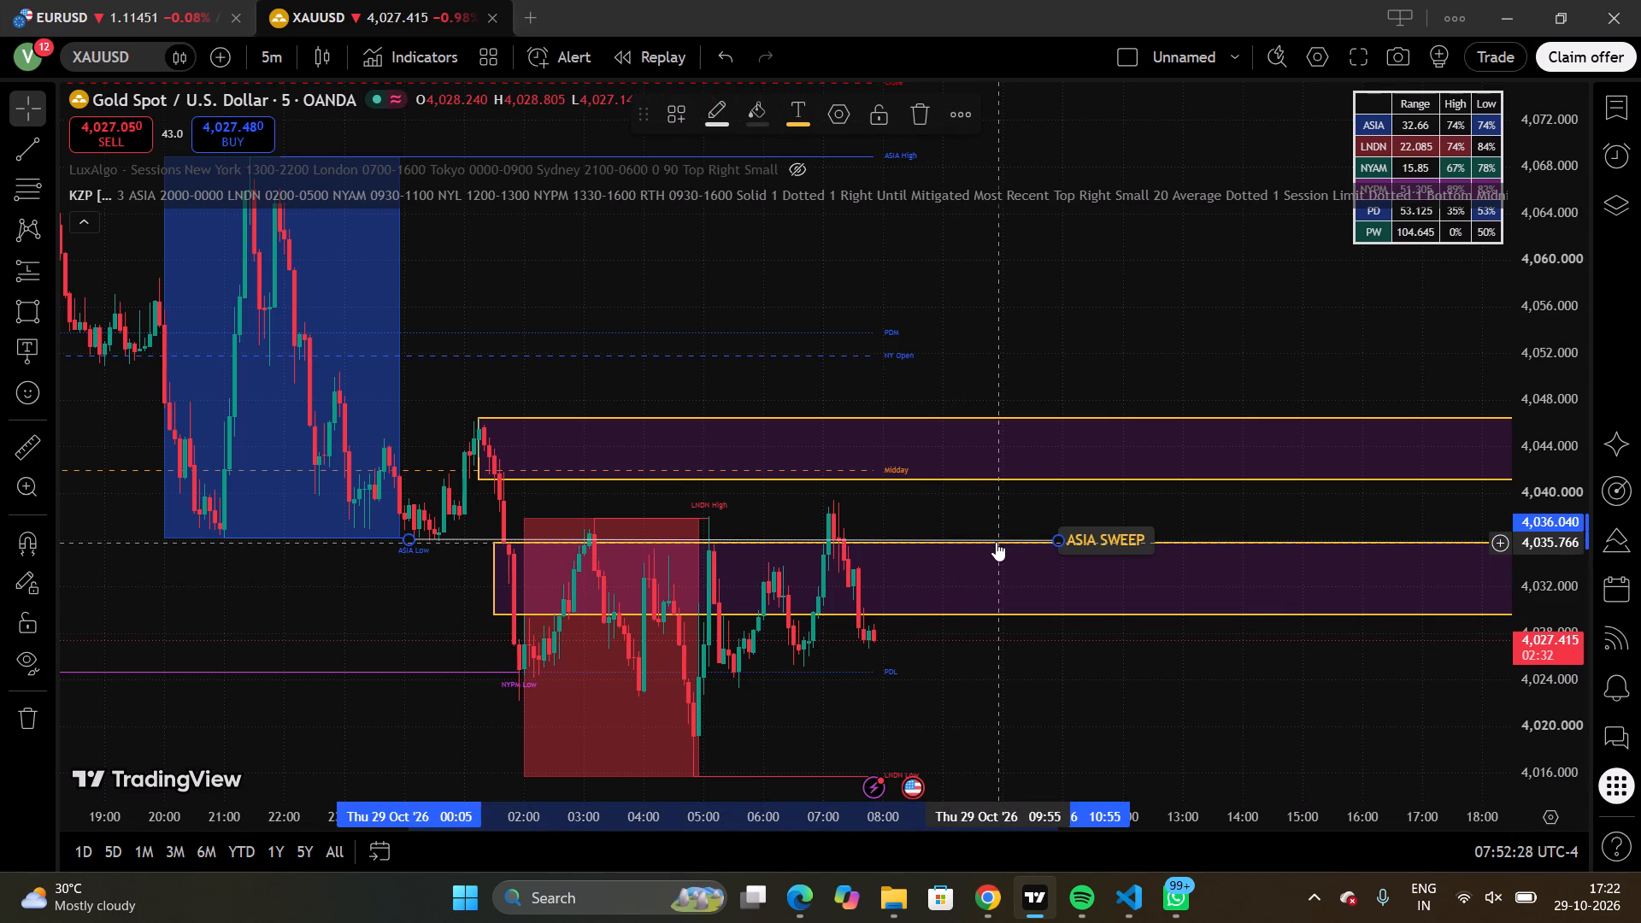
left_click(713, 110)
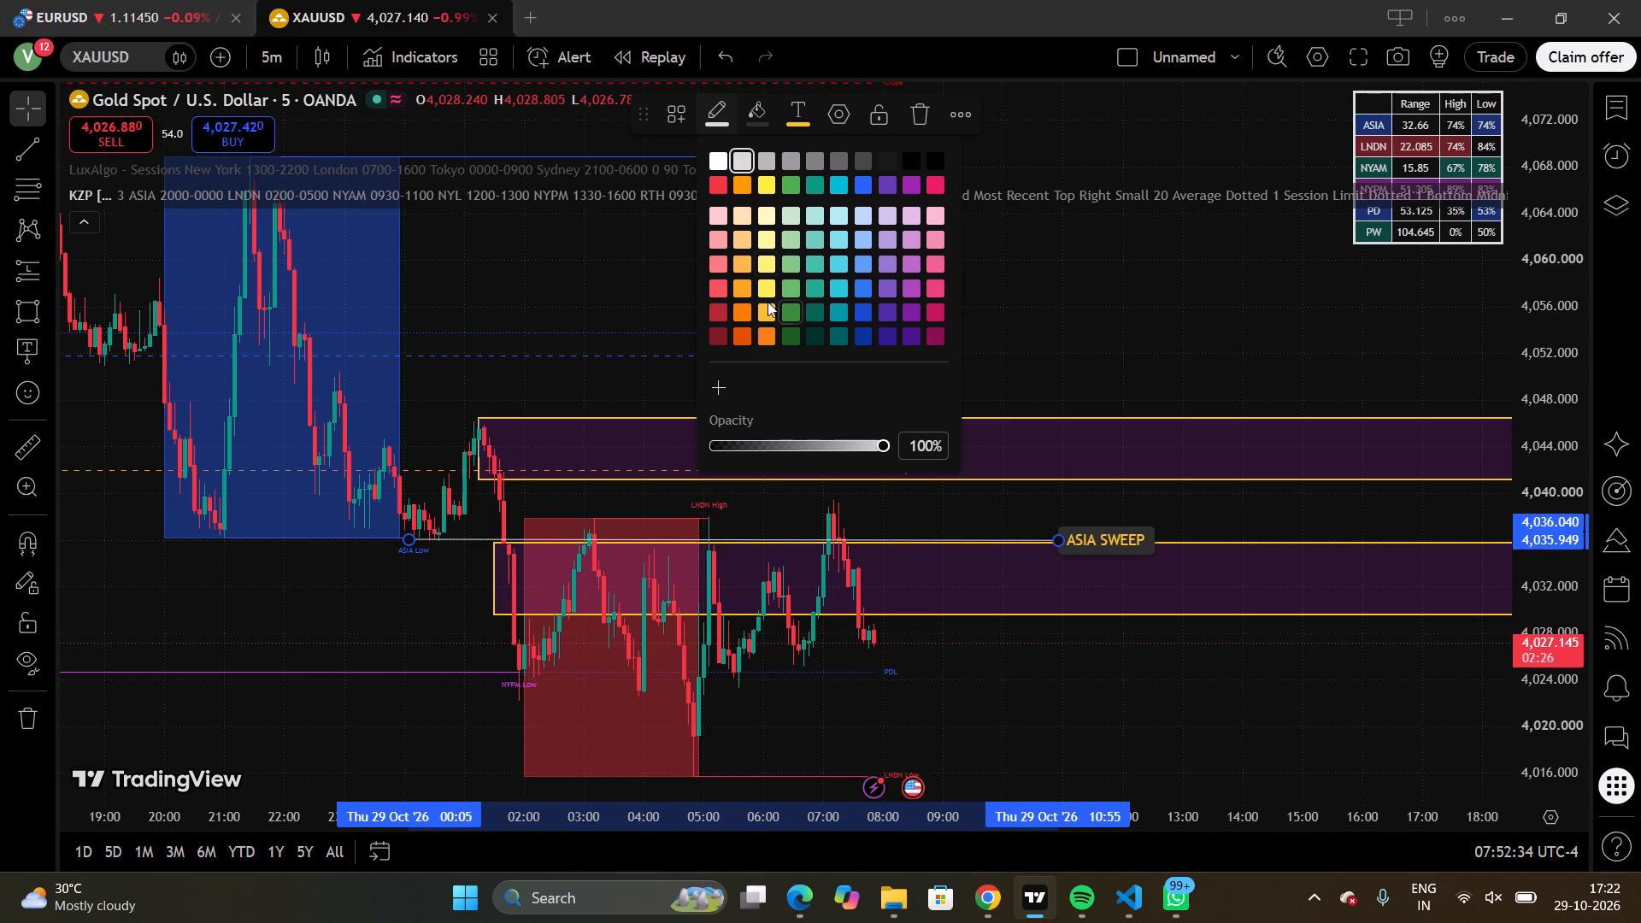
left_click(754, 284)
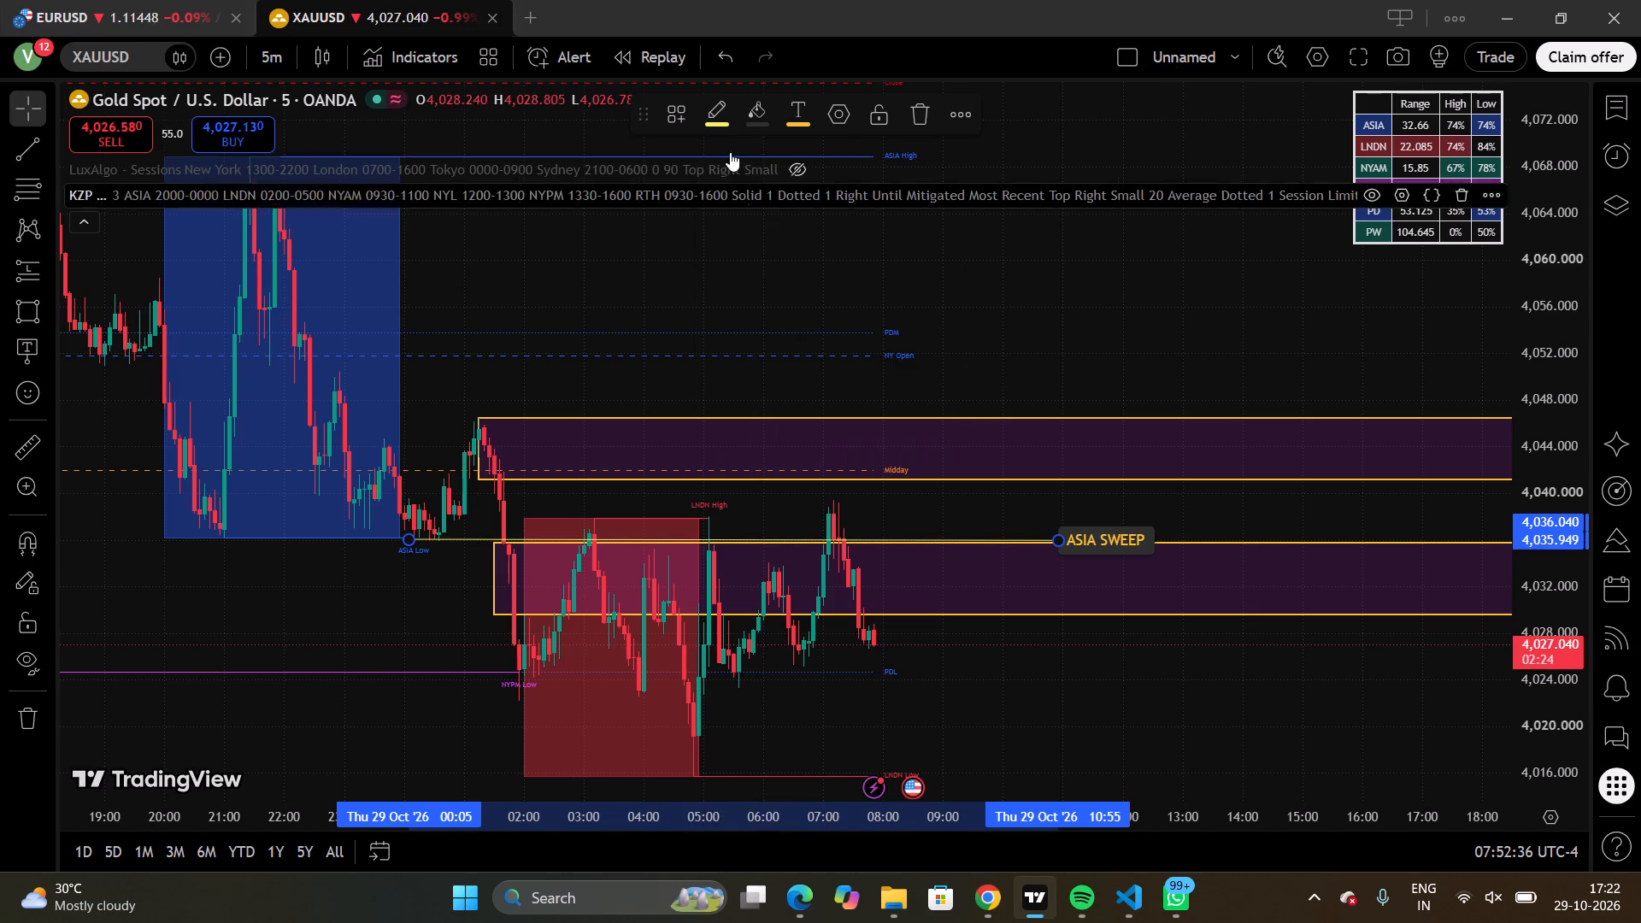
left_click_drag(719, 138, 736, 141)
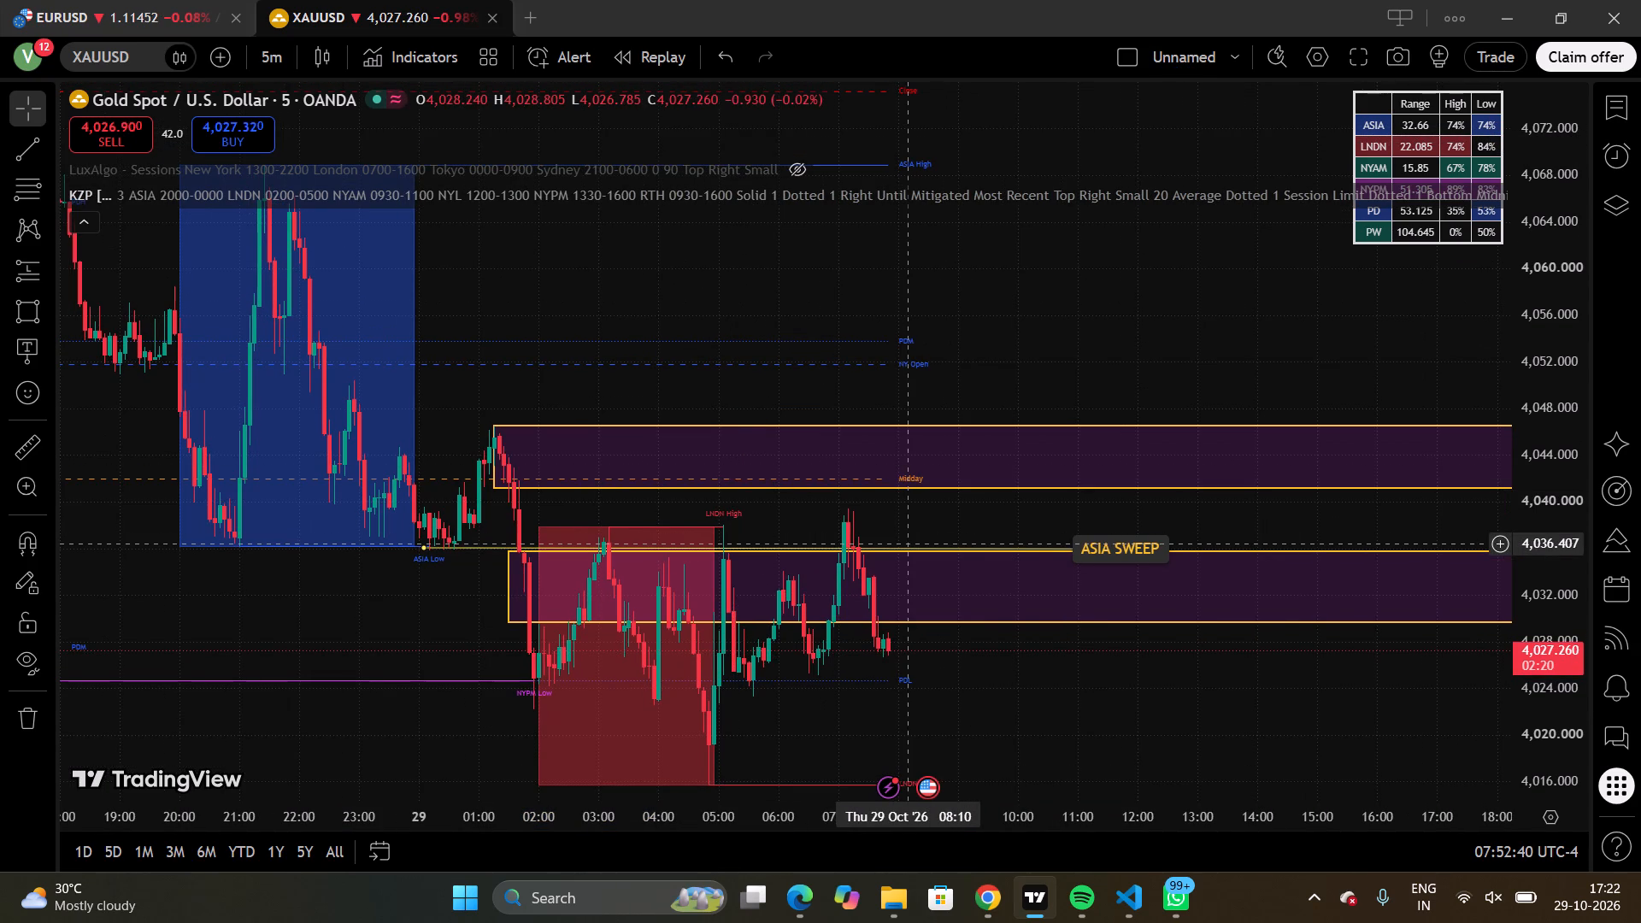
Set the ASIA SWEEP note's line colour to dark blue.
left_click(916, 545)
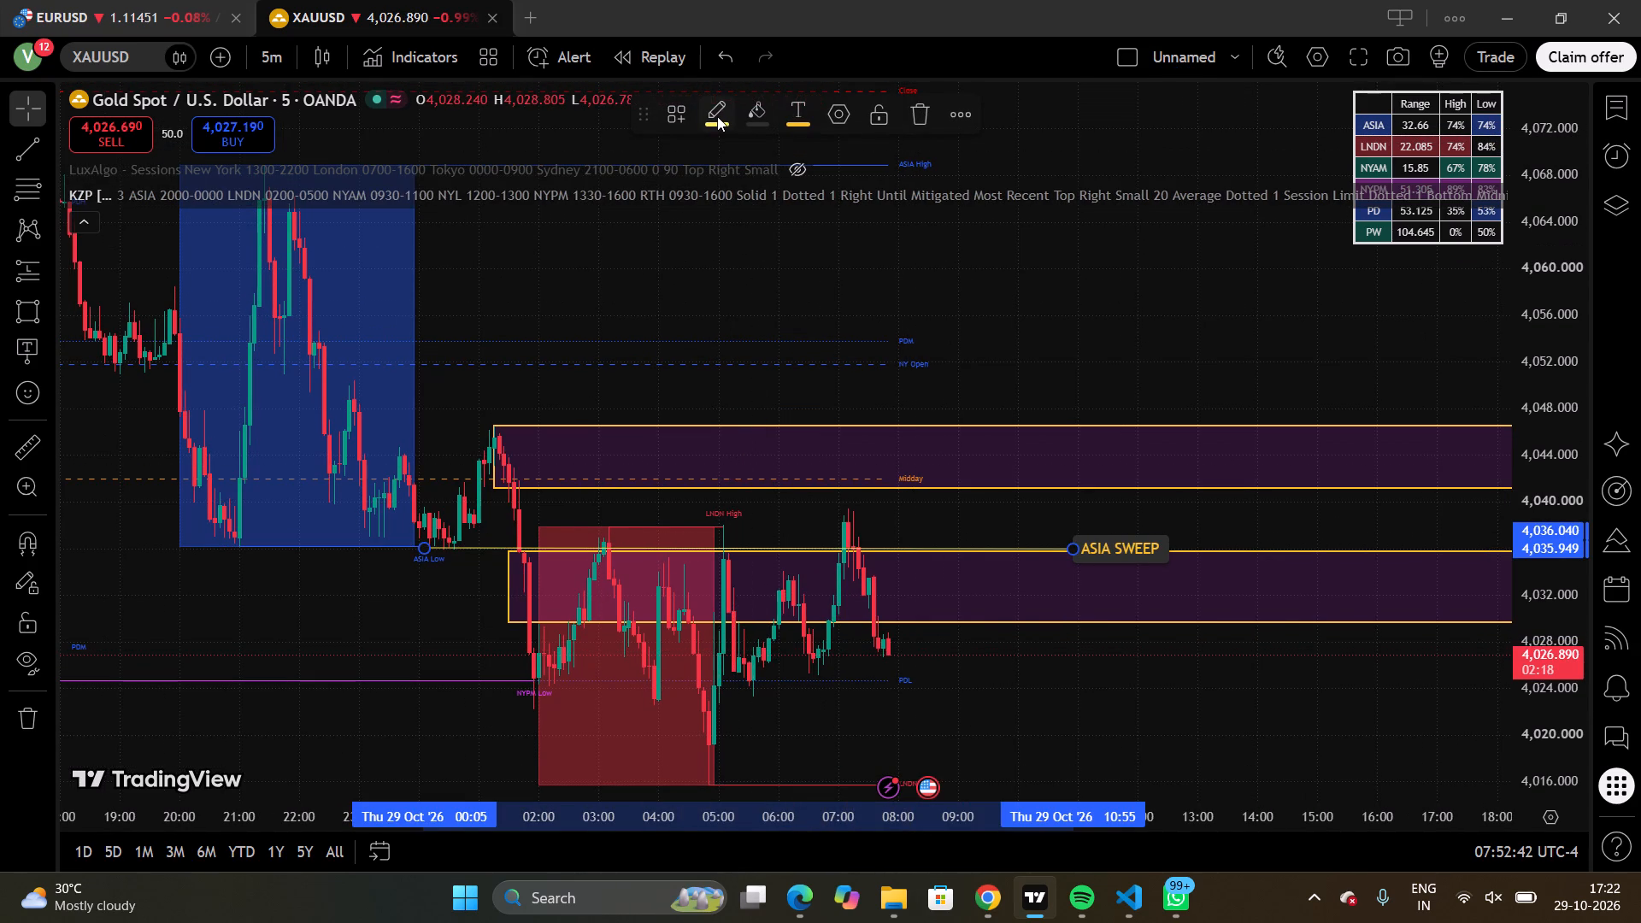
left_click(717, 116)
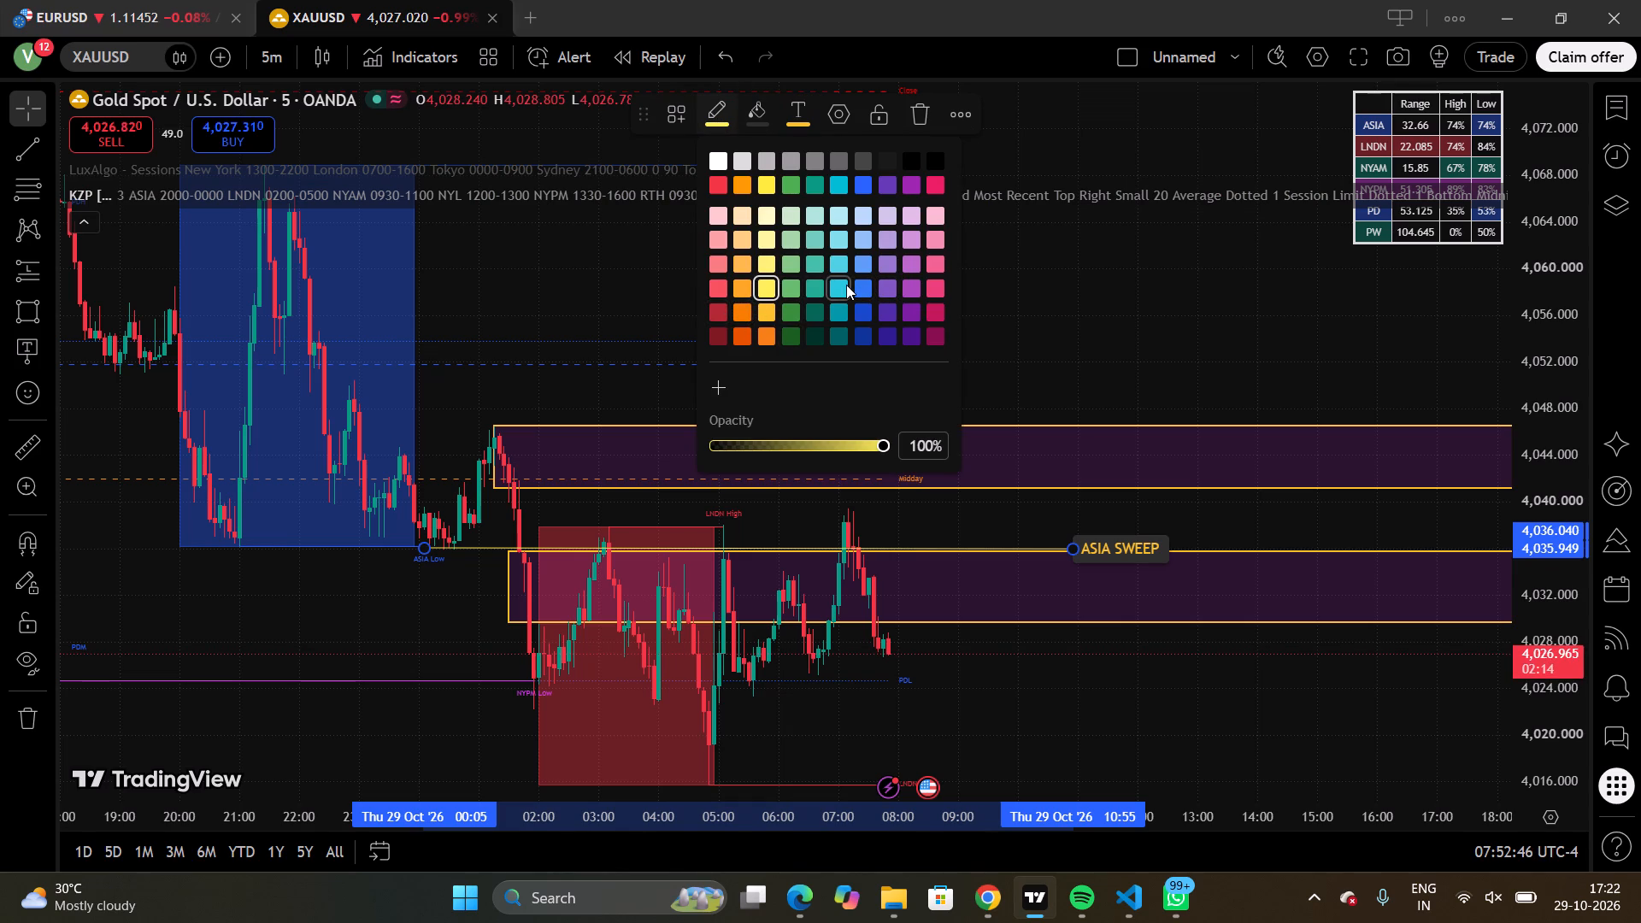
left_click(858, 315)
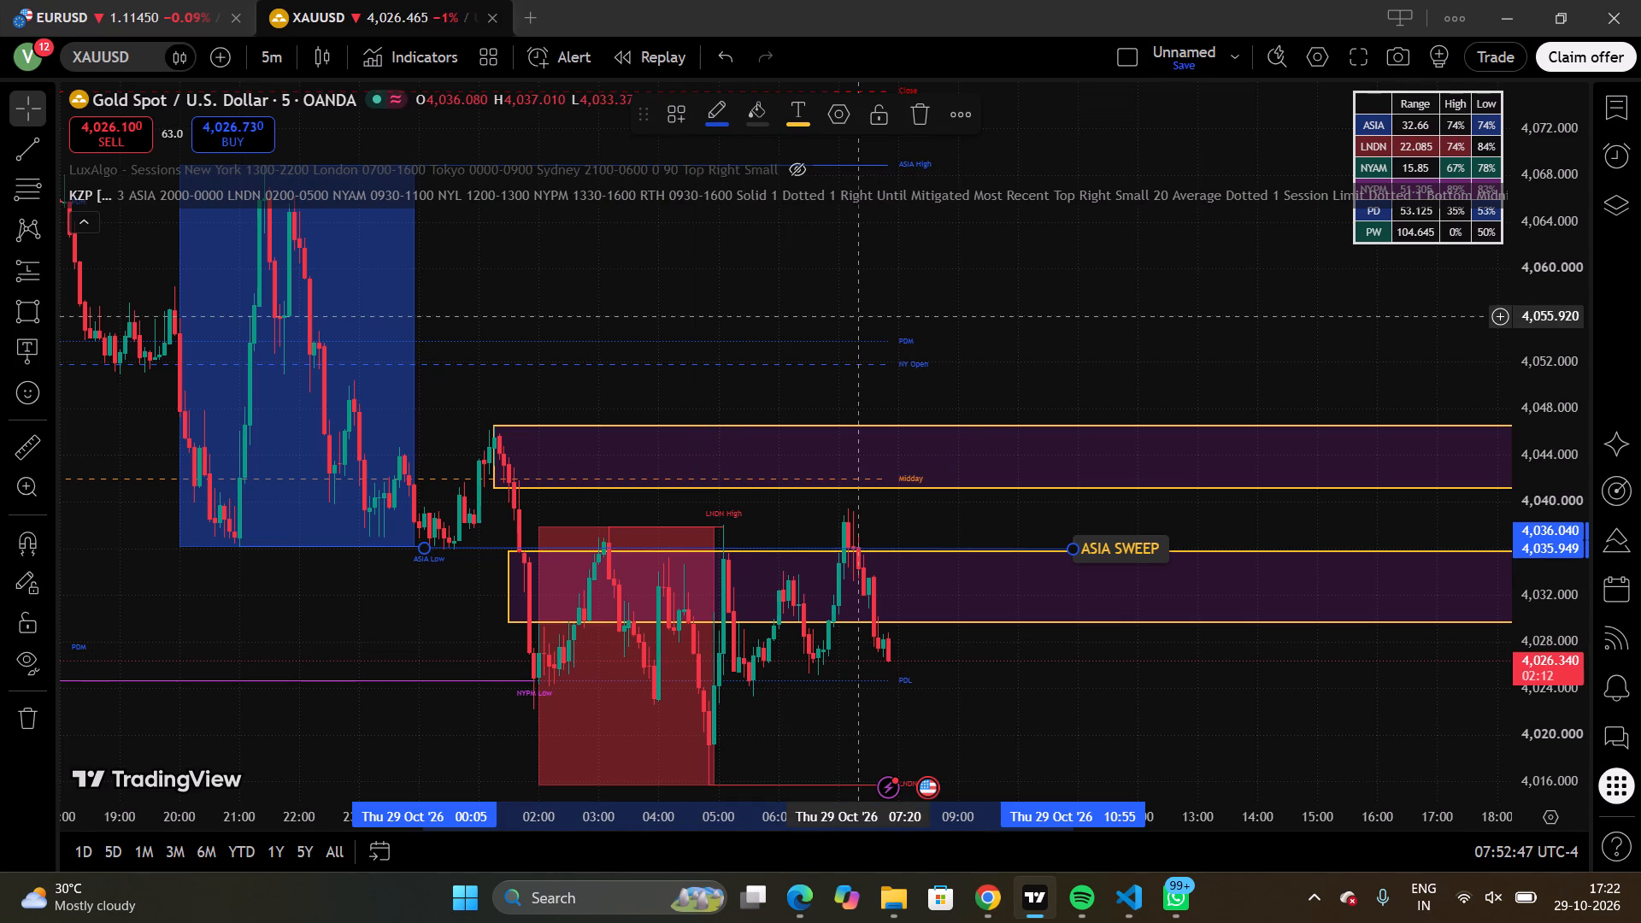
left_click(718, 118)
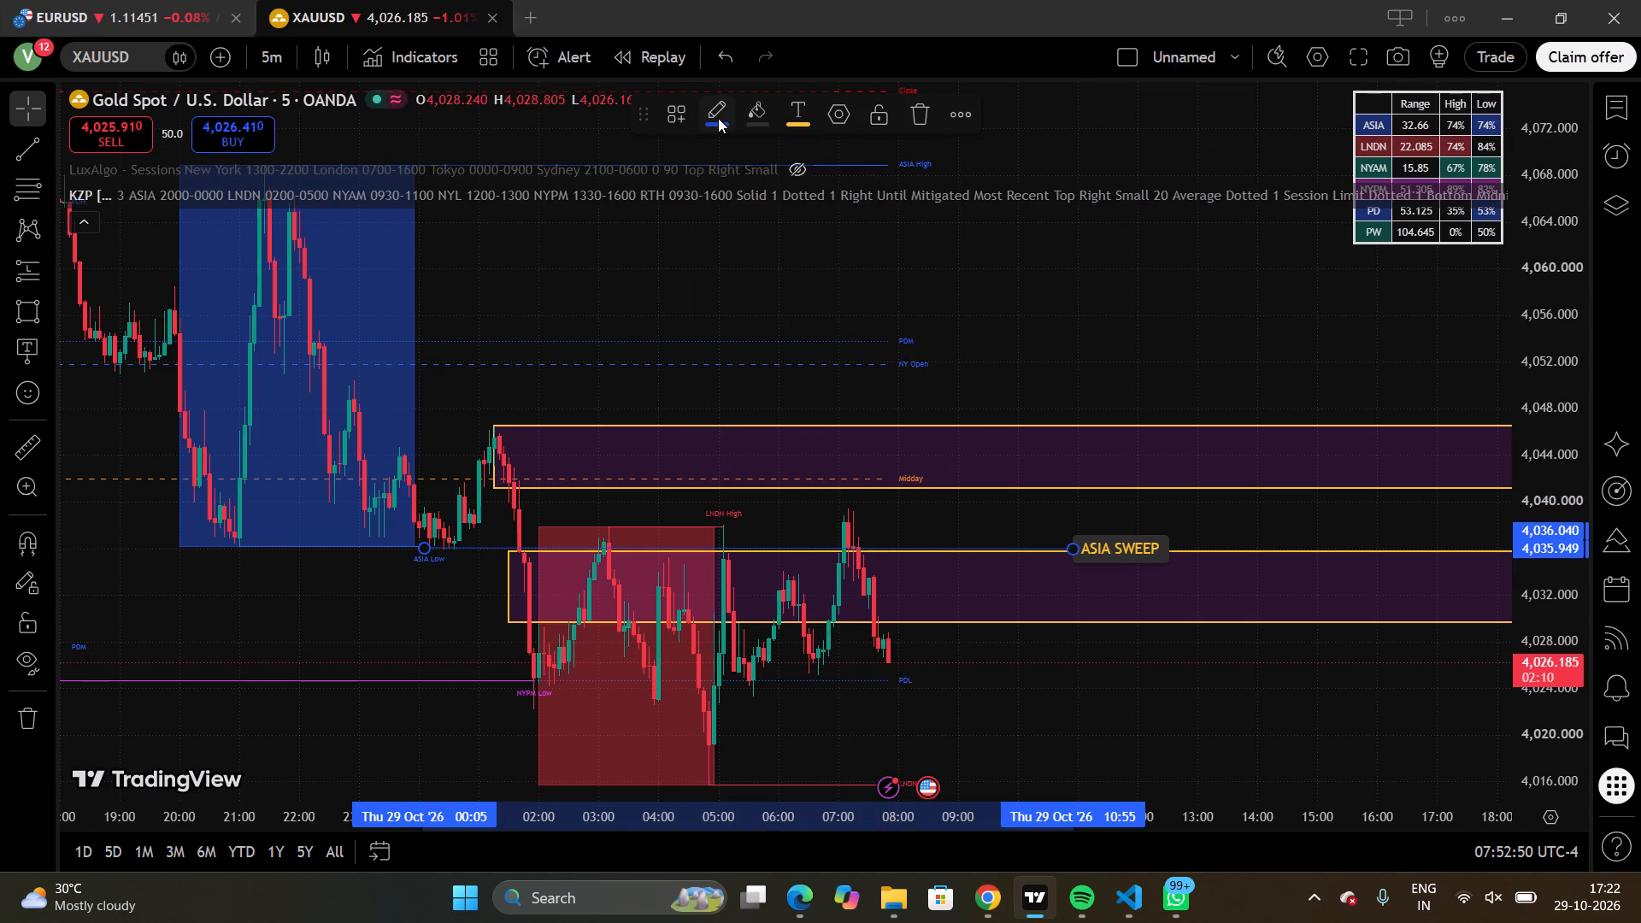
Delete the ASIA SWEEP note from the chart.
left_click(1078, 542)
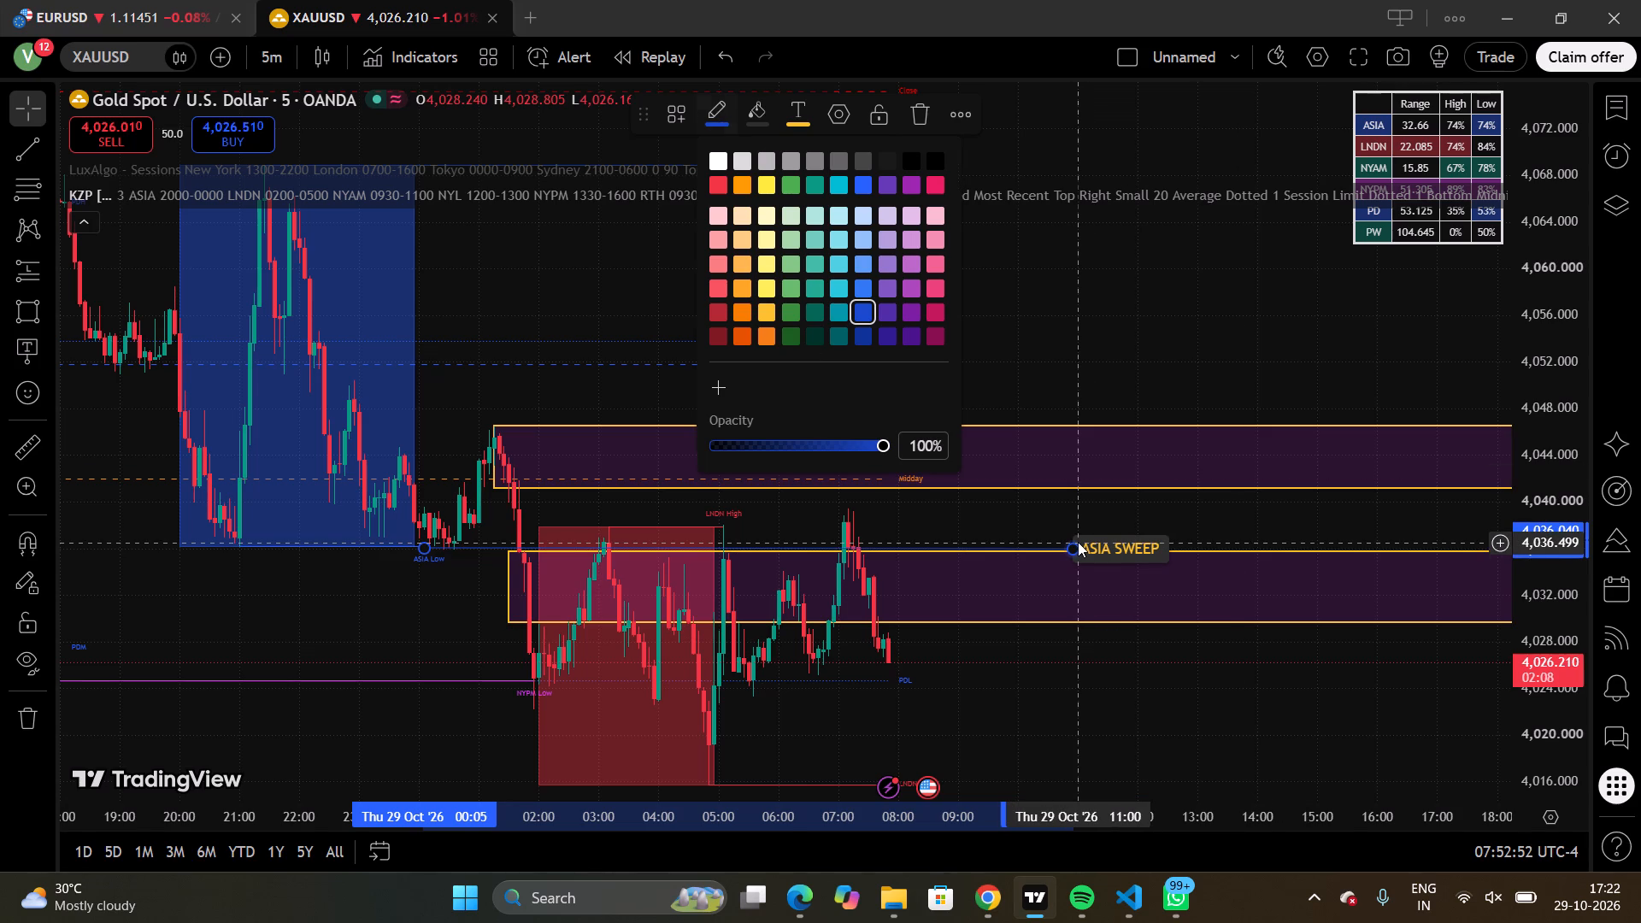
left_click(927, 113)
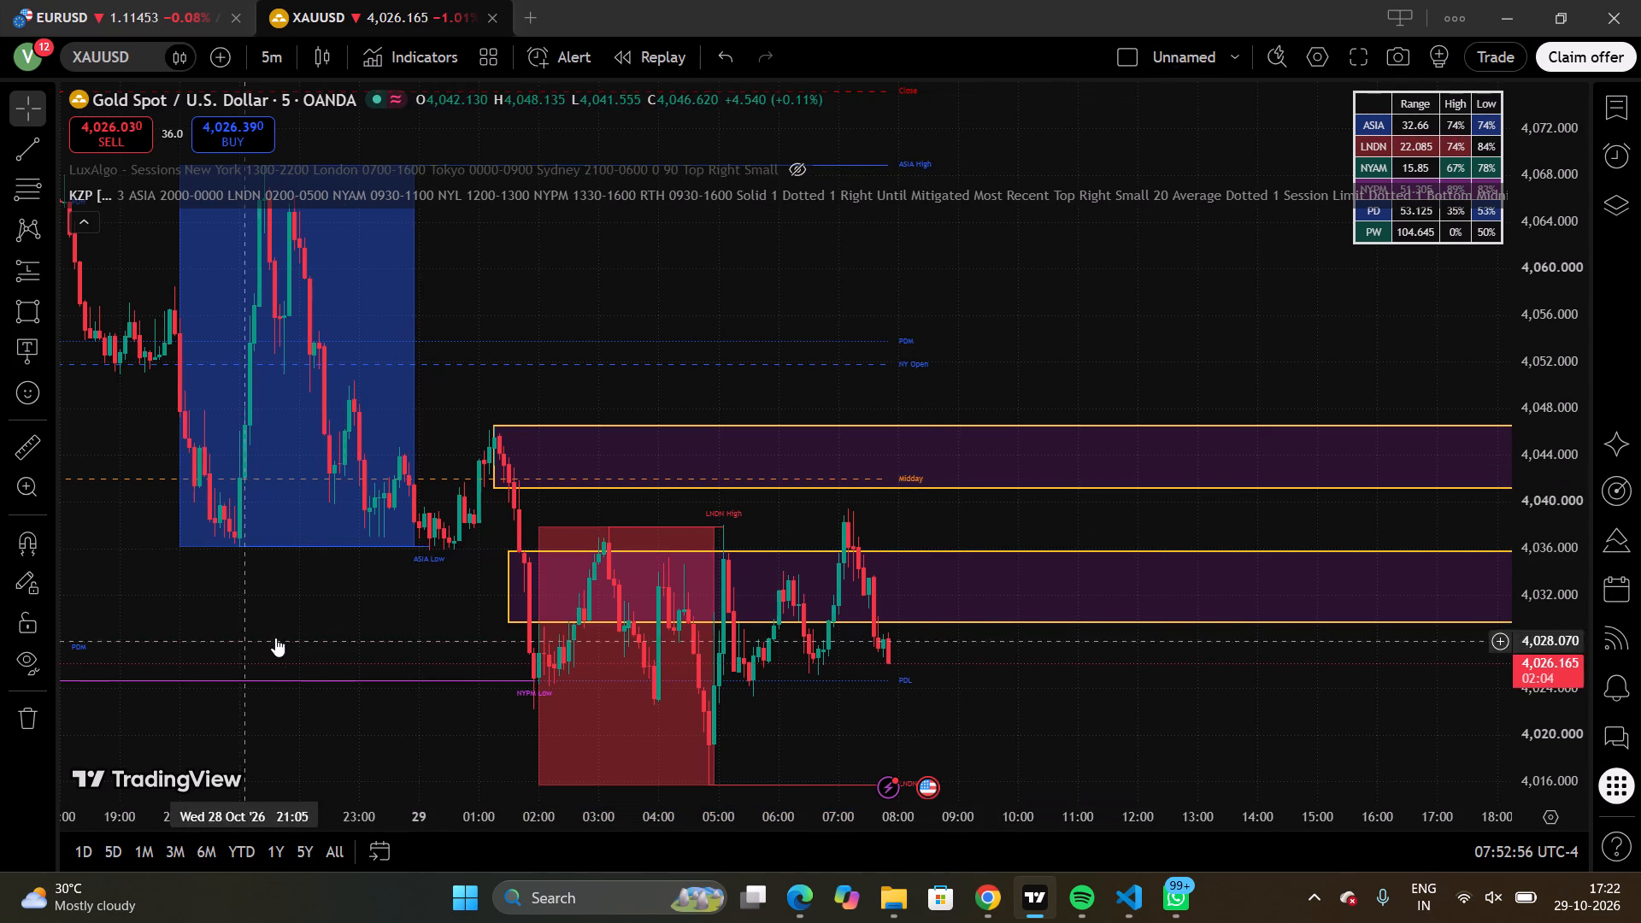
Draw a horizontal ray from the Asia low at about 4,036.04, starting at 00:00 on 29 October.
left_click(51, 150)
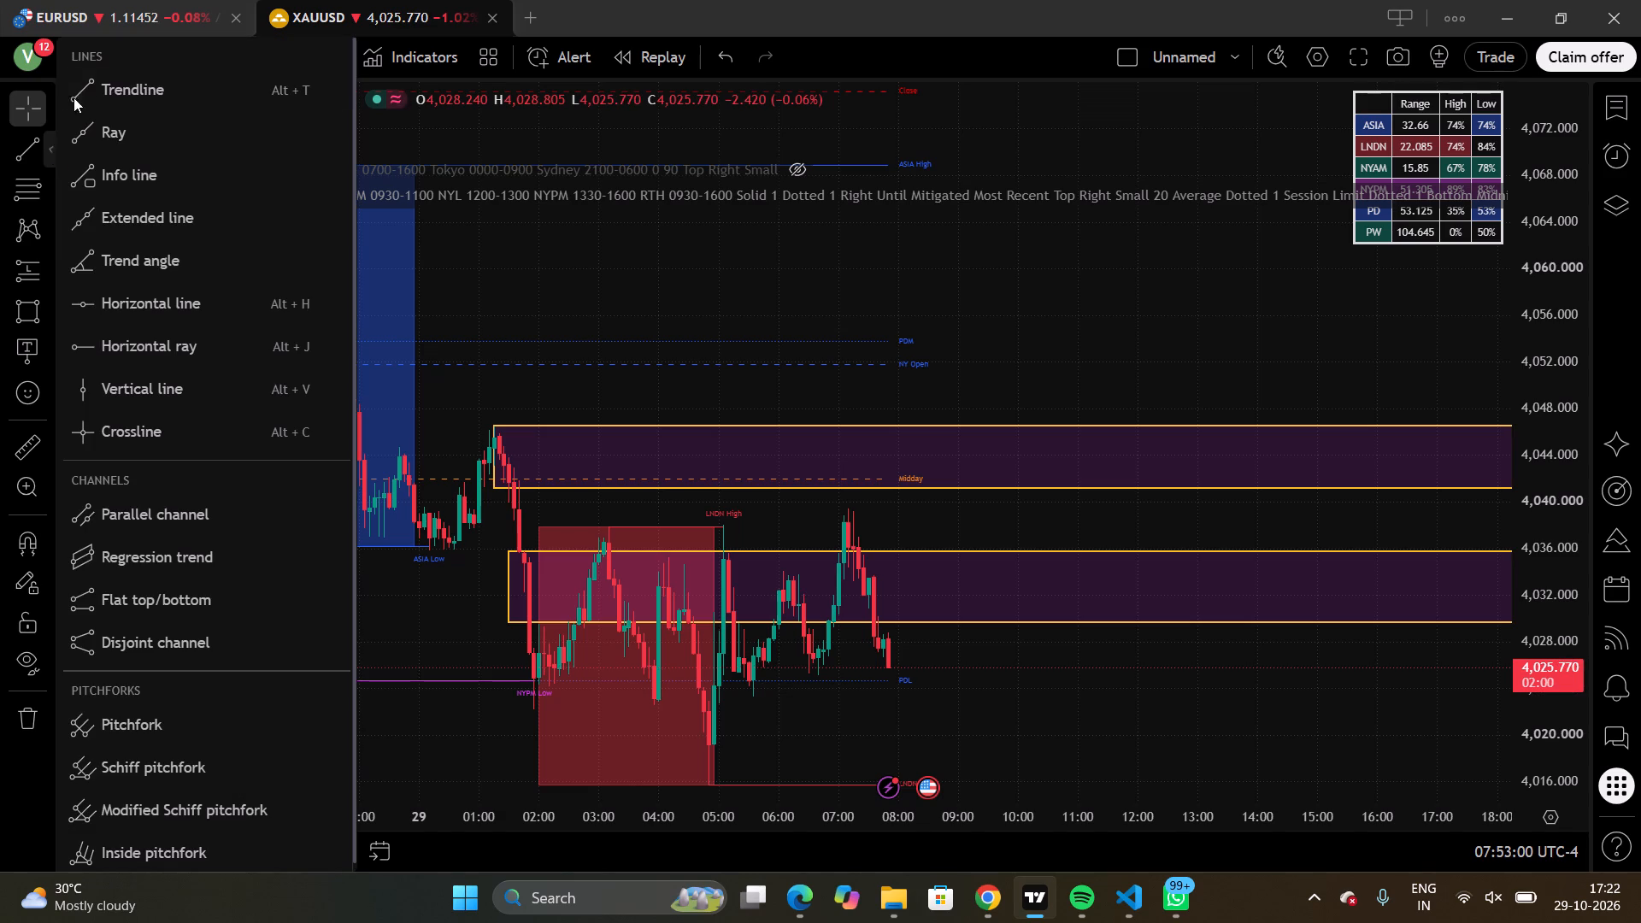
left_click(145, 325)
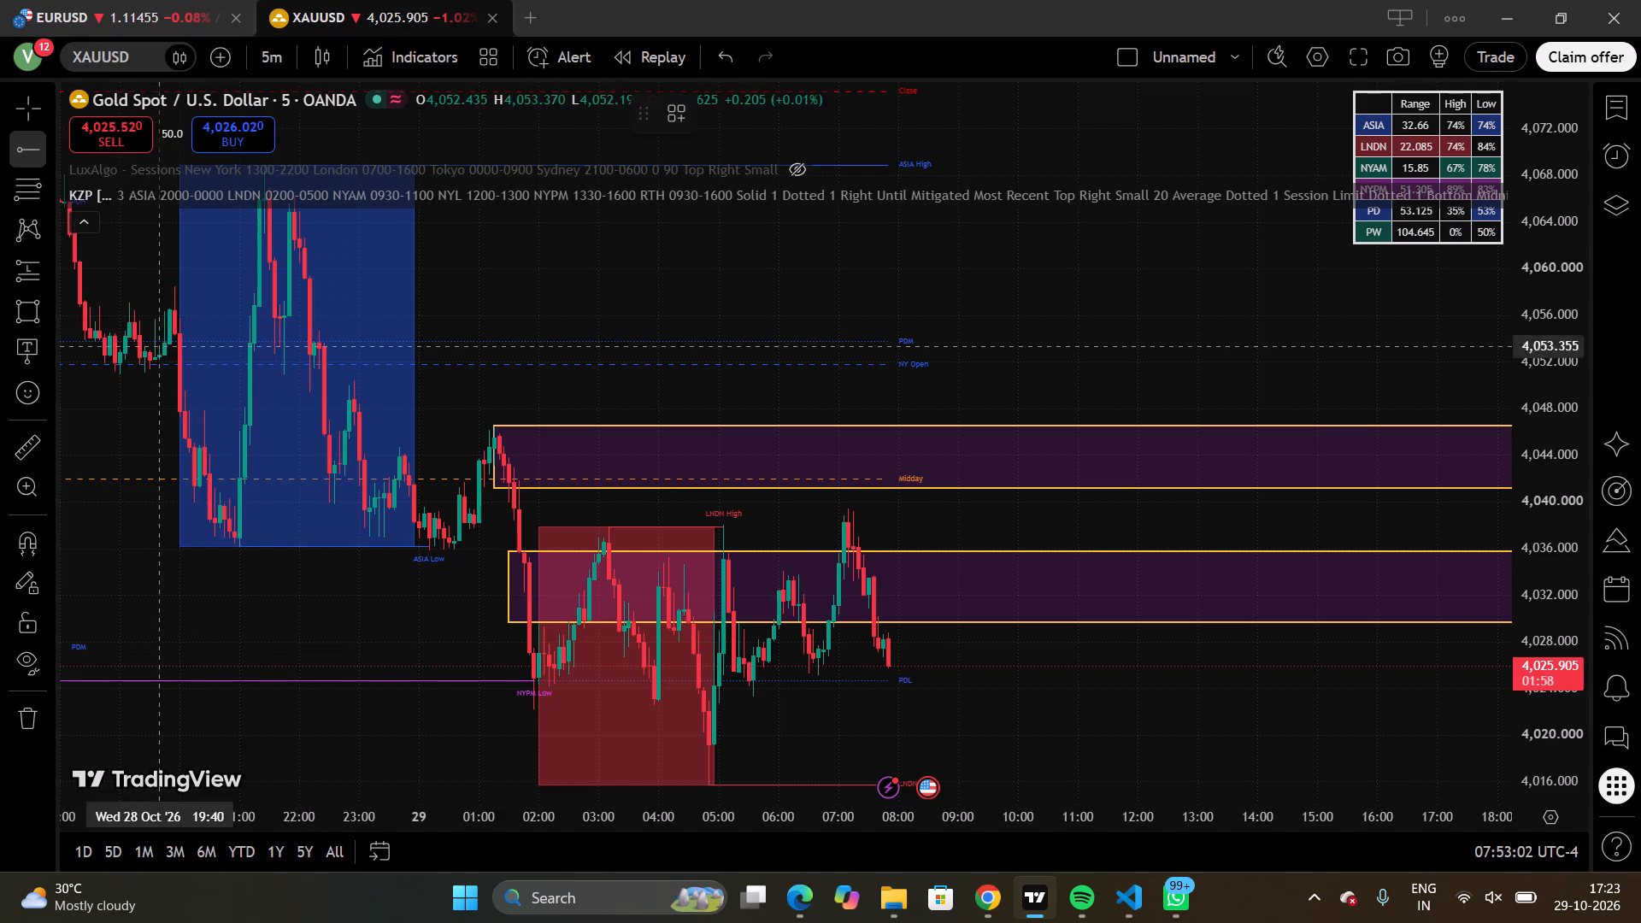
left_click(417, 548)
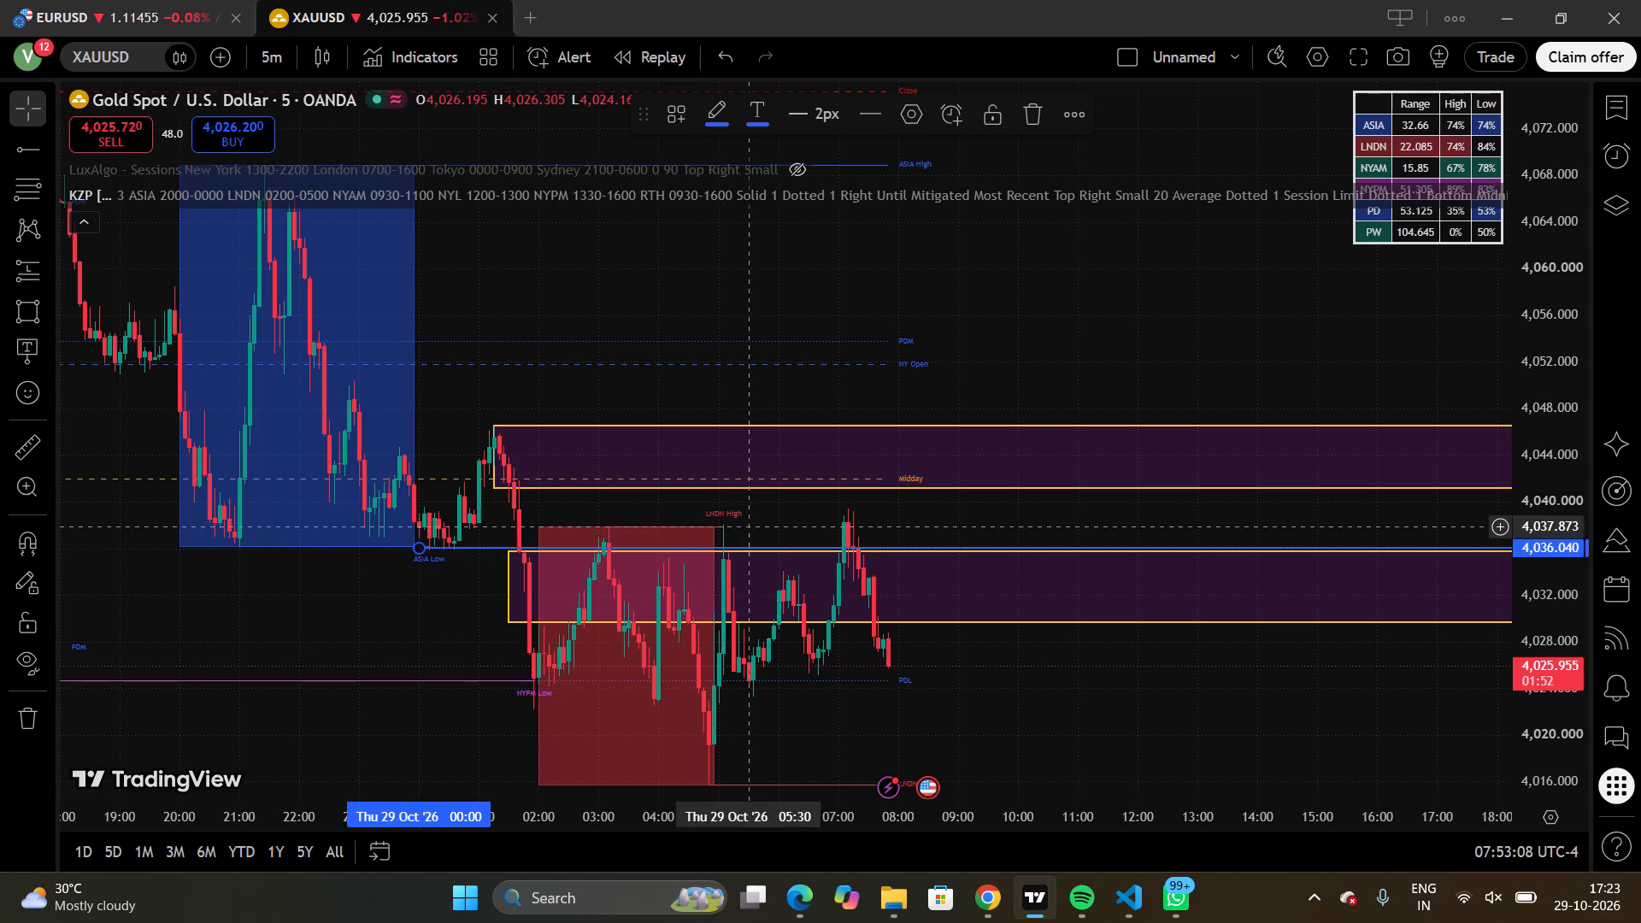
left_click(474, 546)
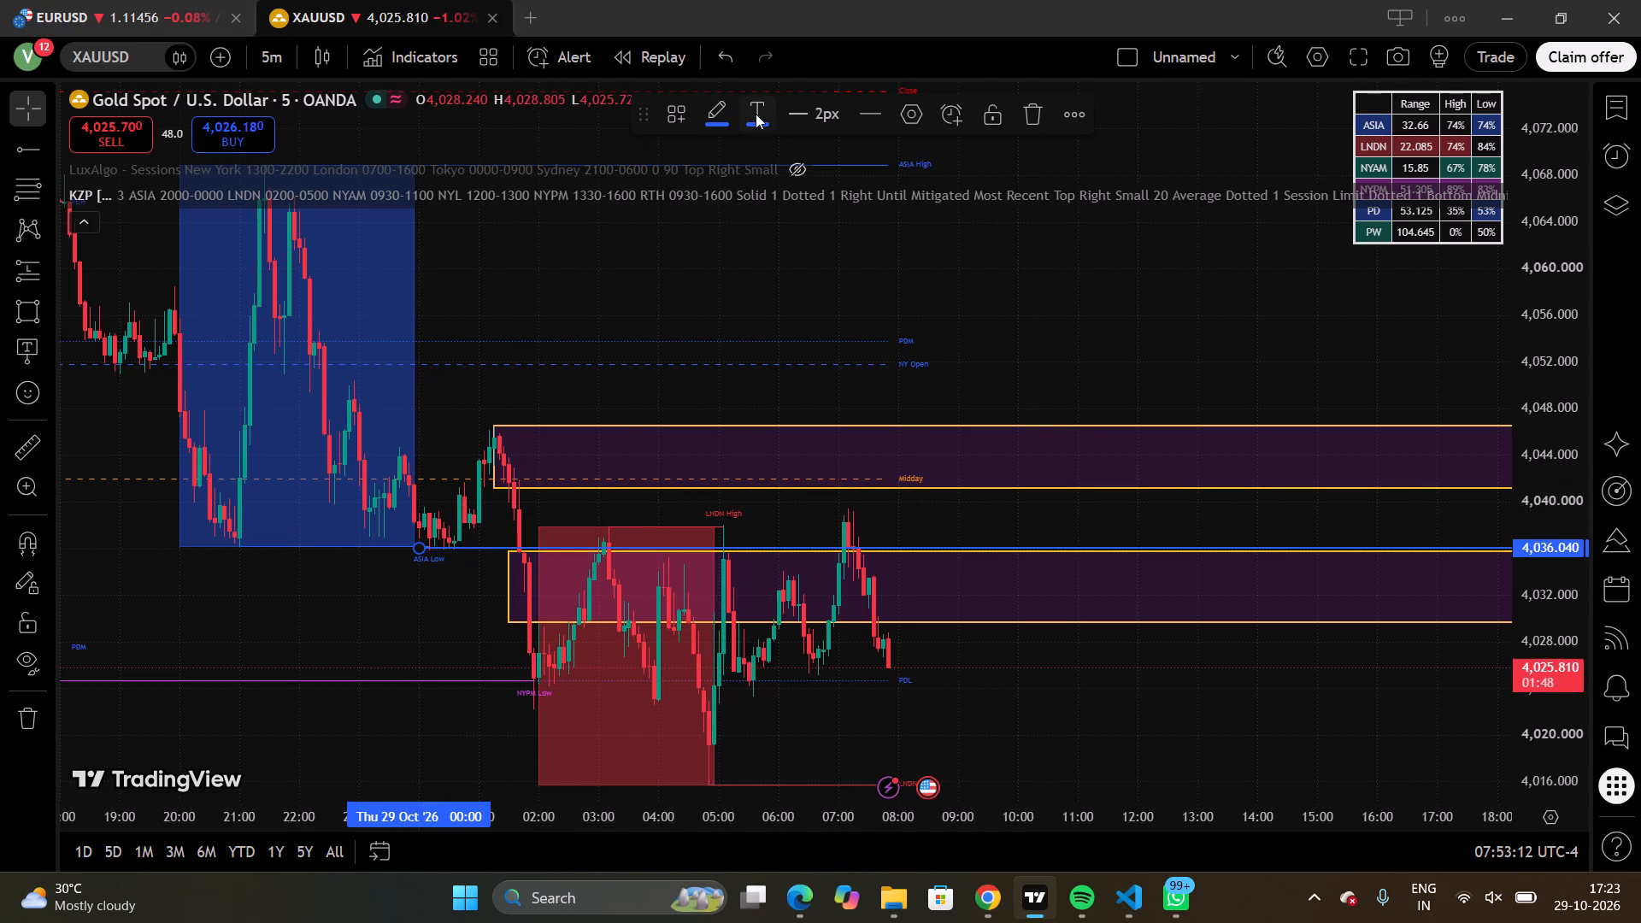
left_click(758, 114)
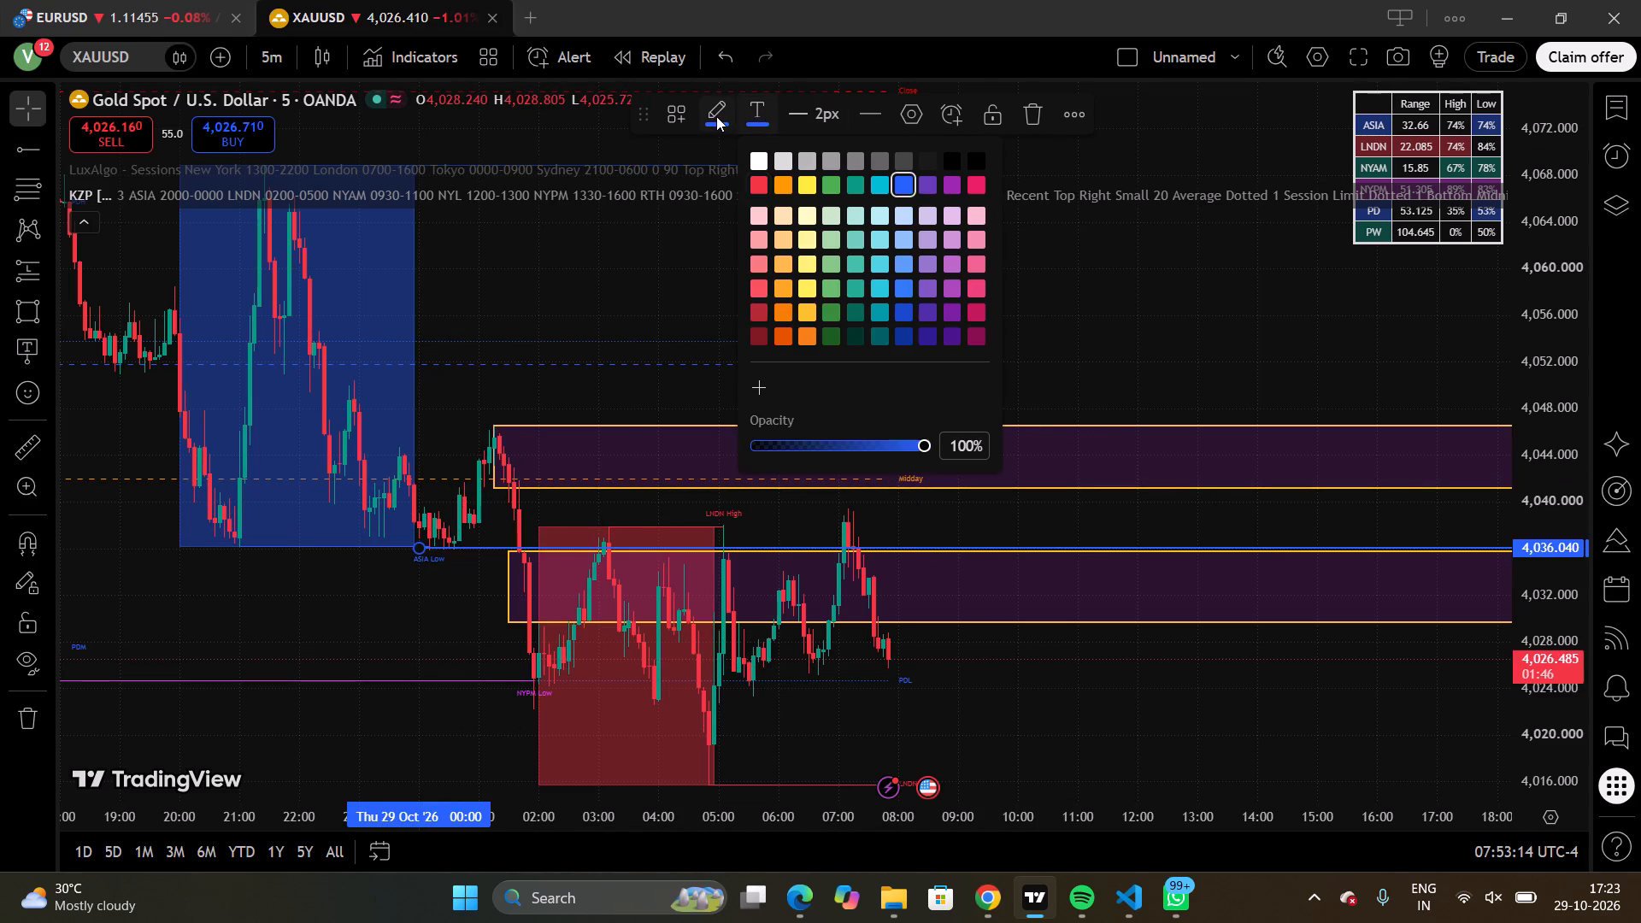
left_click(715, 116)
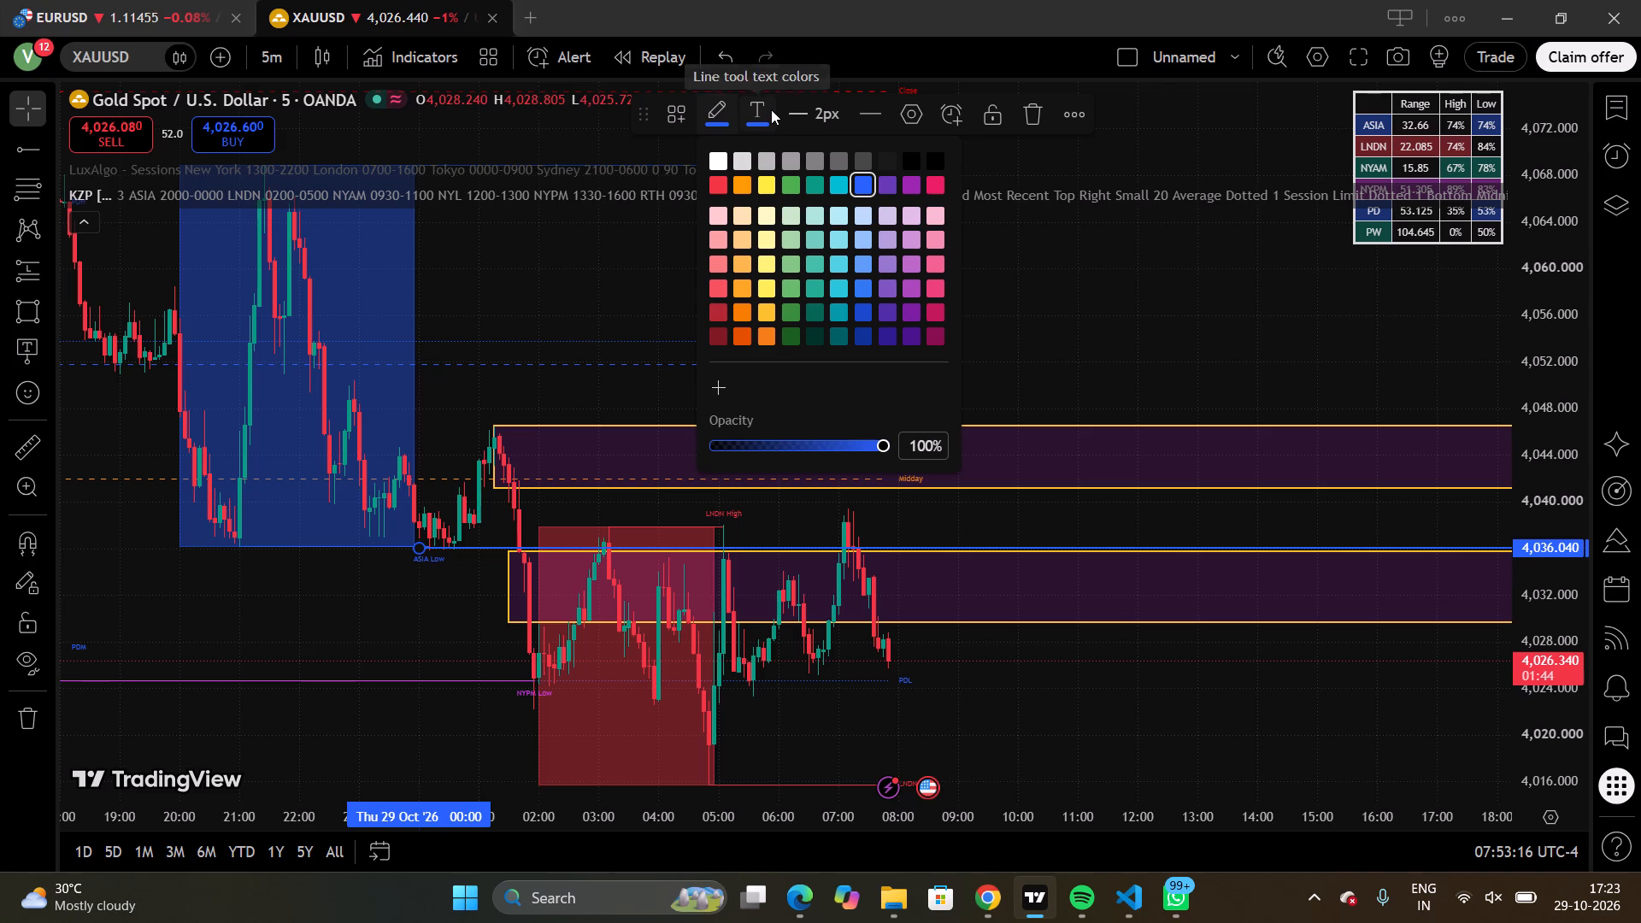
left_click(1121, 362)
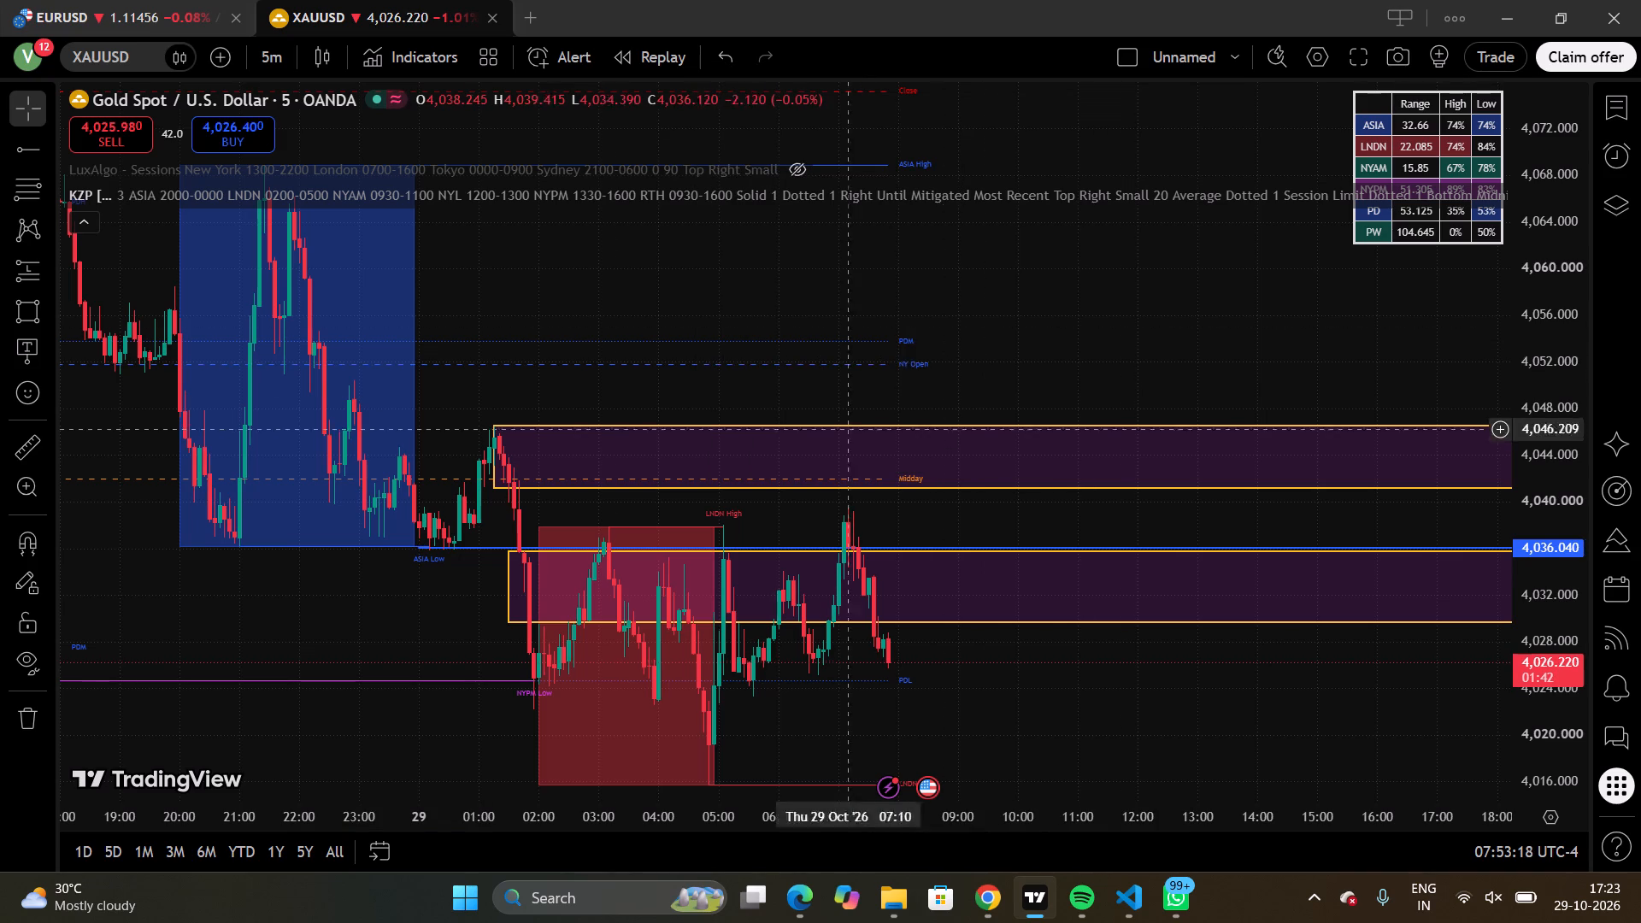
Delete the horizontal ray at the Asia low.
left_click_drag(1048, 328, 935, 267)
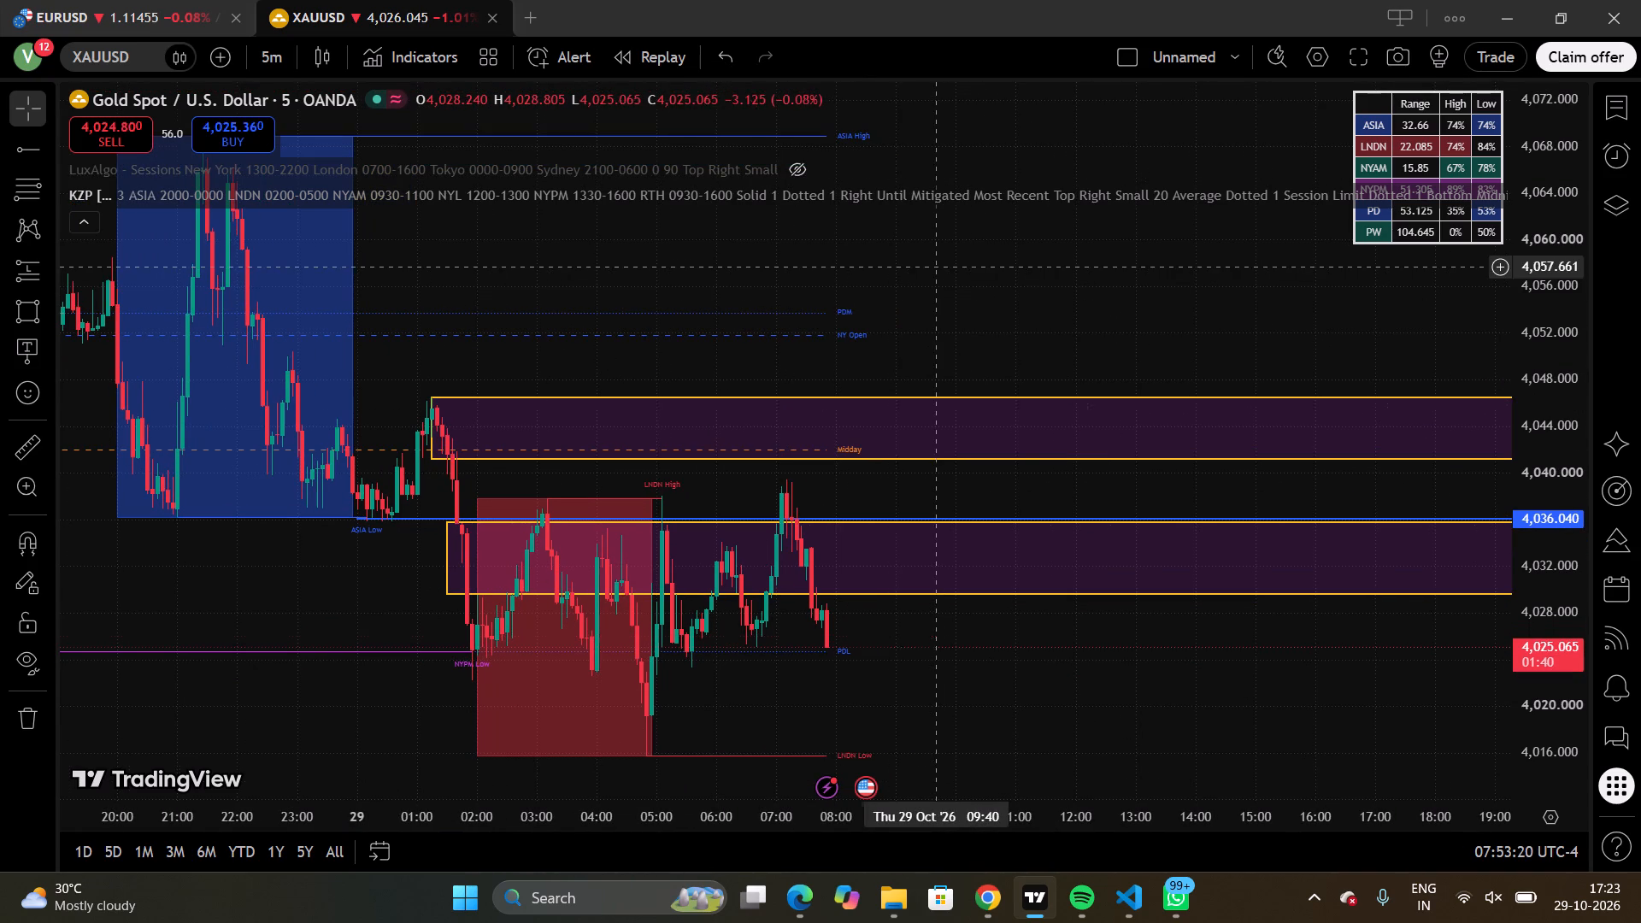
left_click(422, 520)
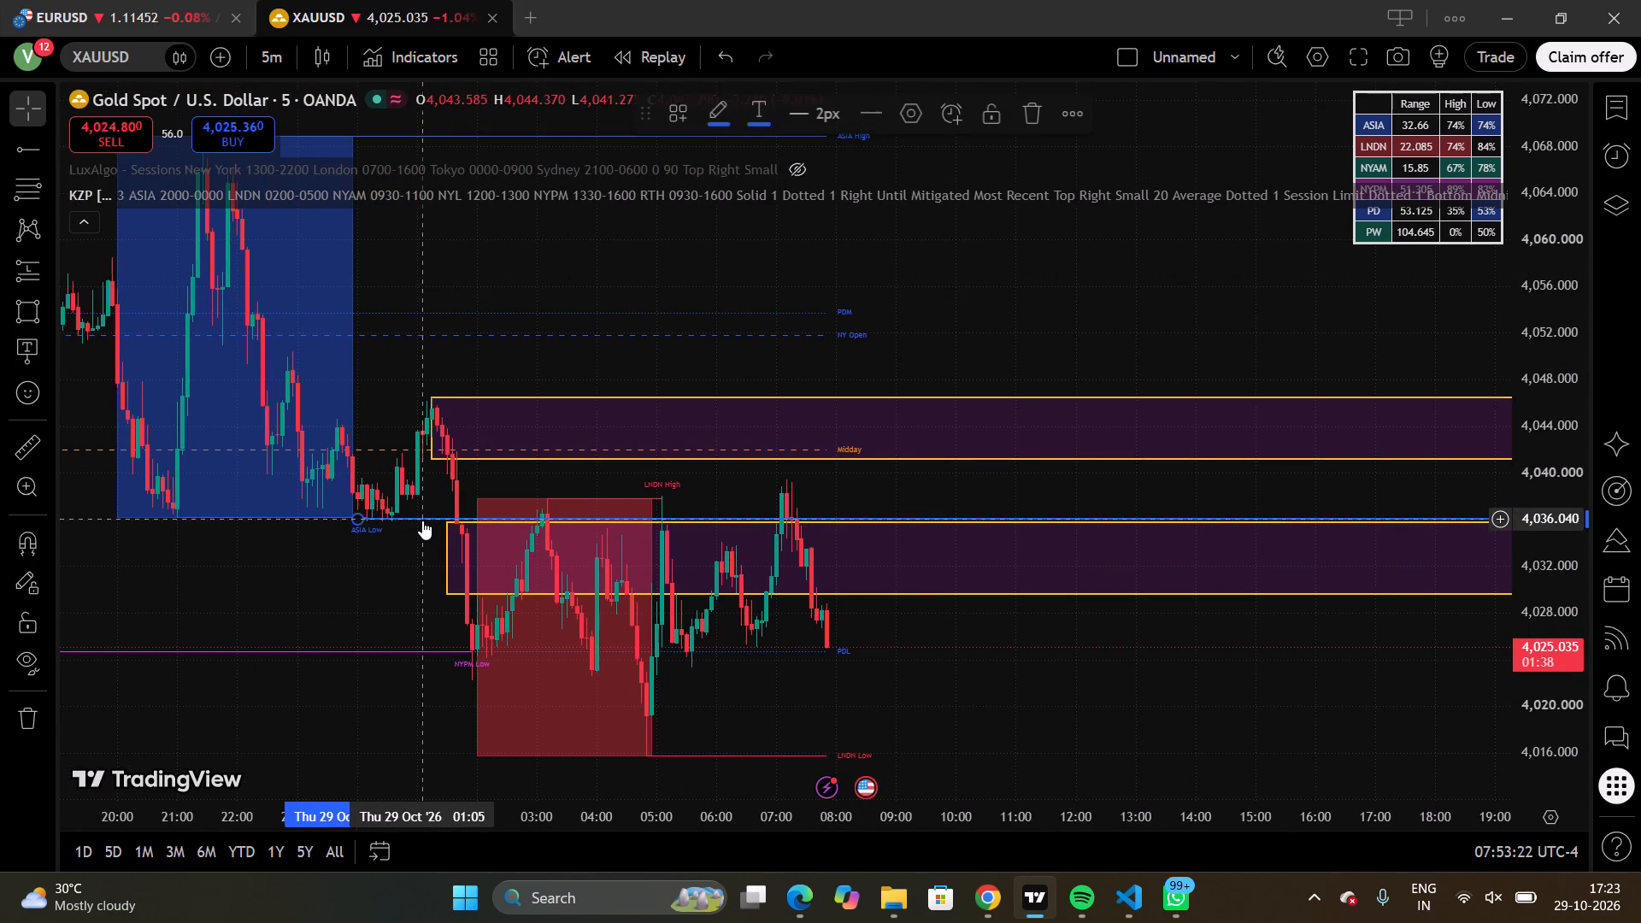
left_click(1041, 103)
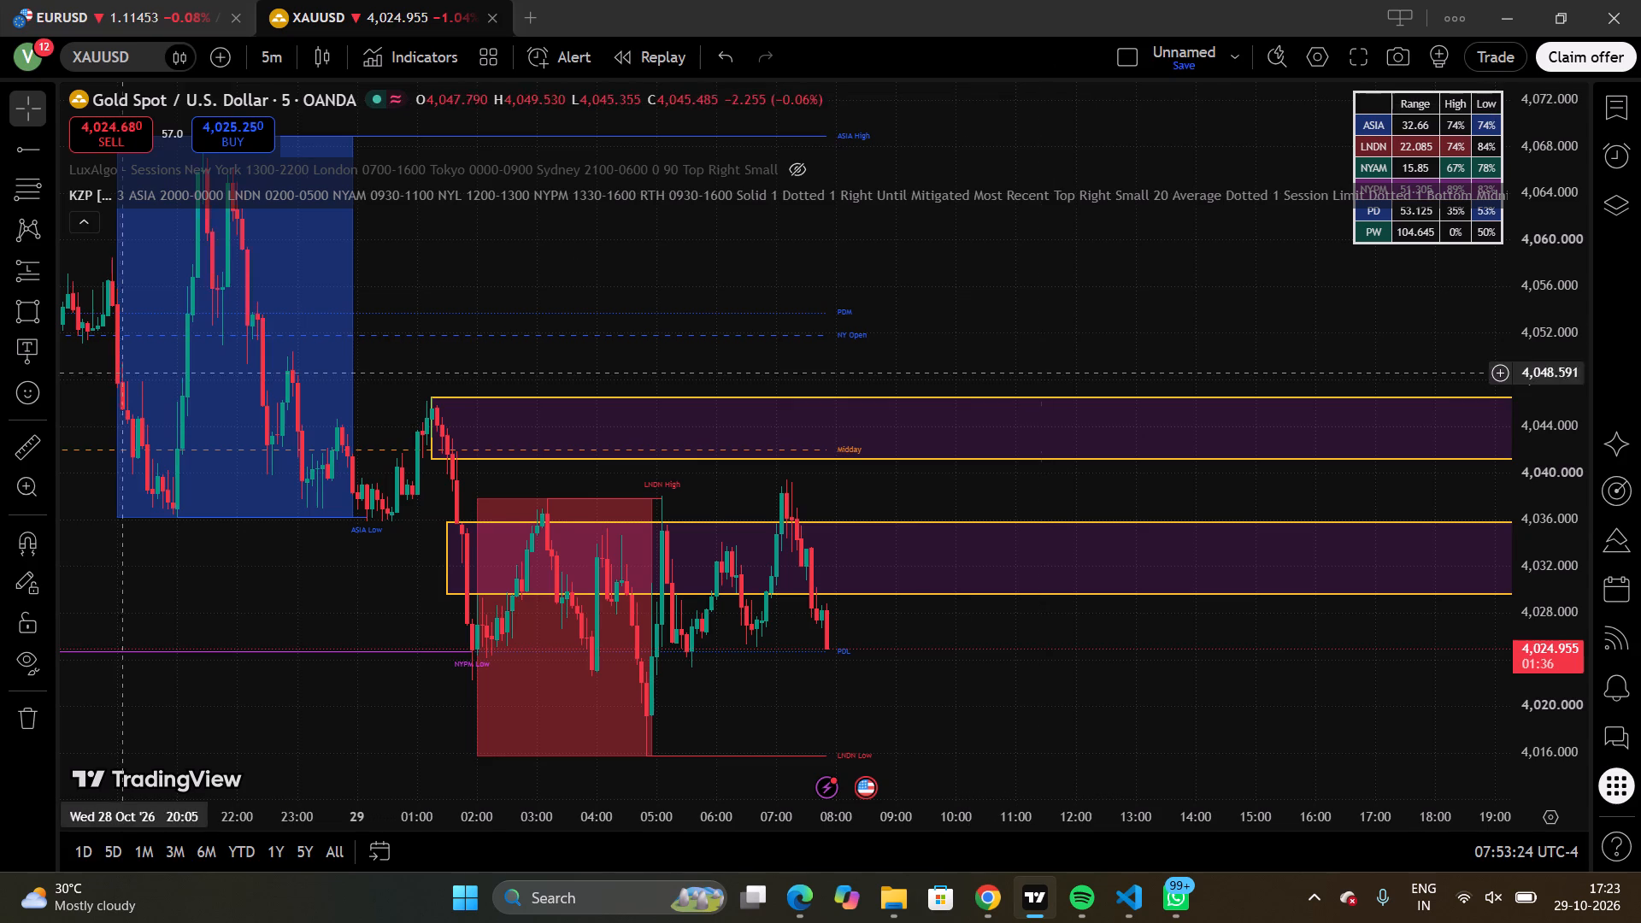
Draw a rectangle at the Asia low from about 4,036.59 to 4,034.30, spanning 01:20 to 16:40 on 29 October.
left_click(24, 316)
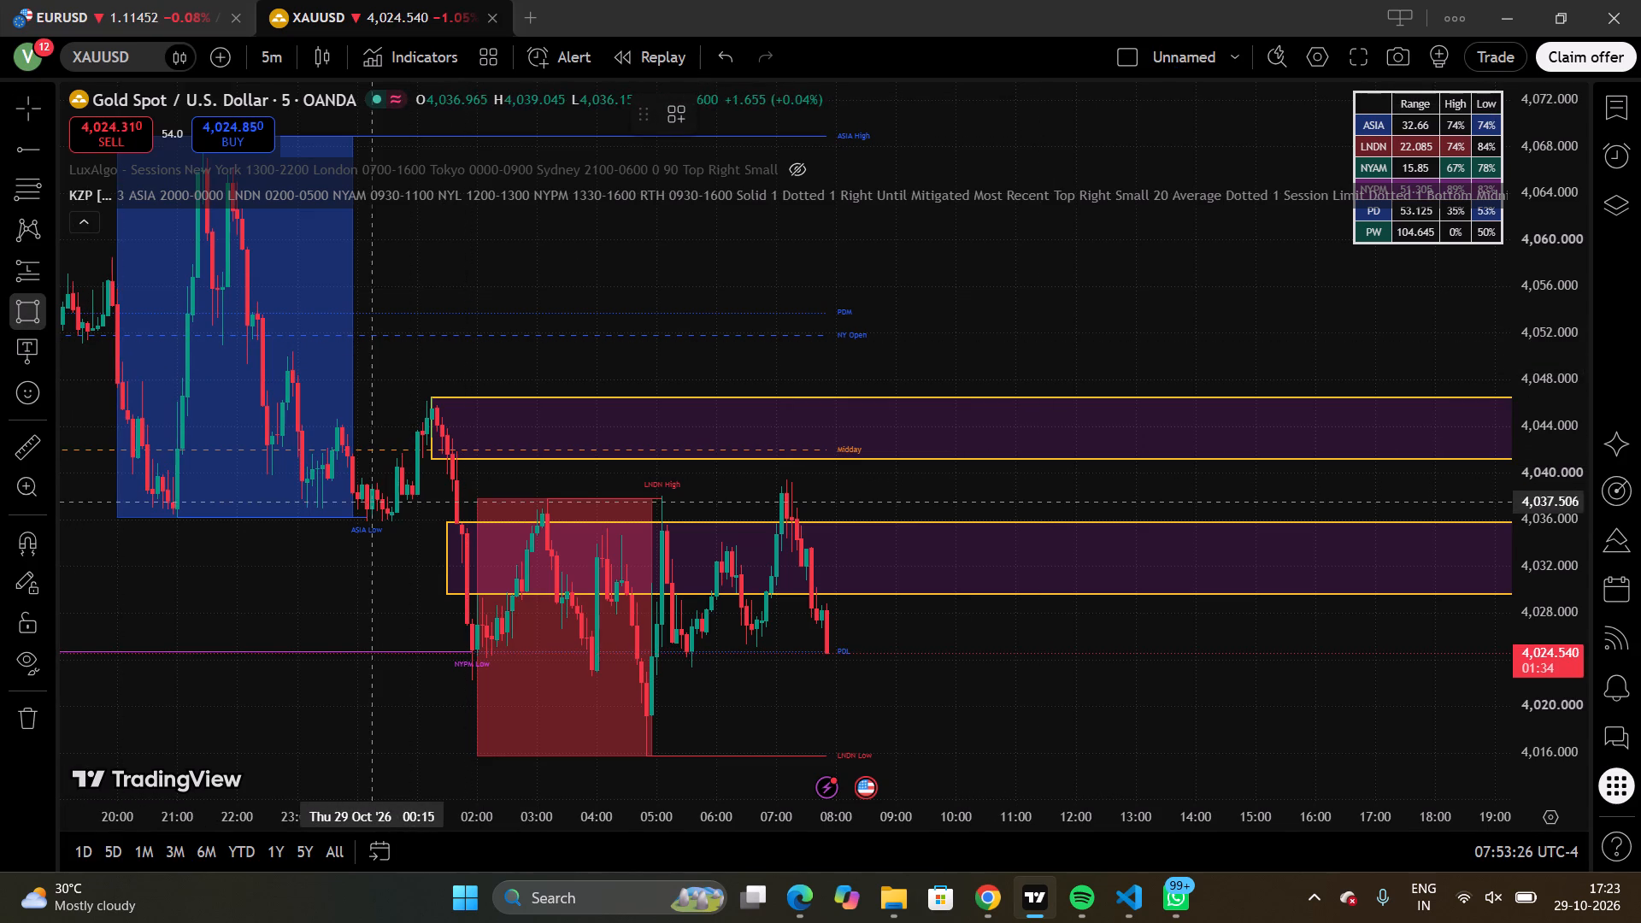
left_click(436, 512)
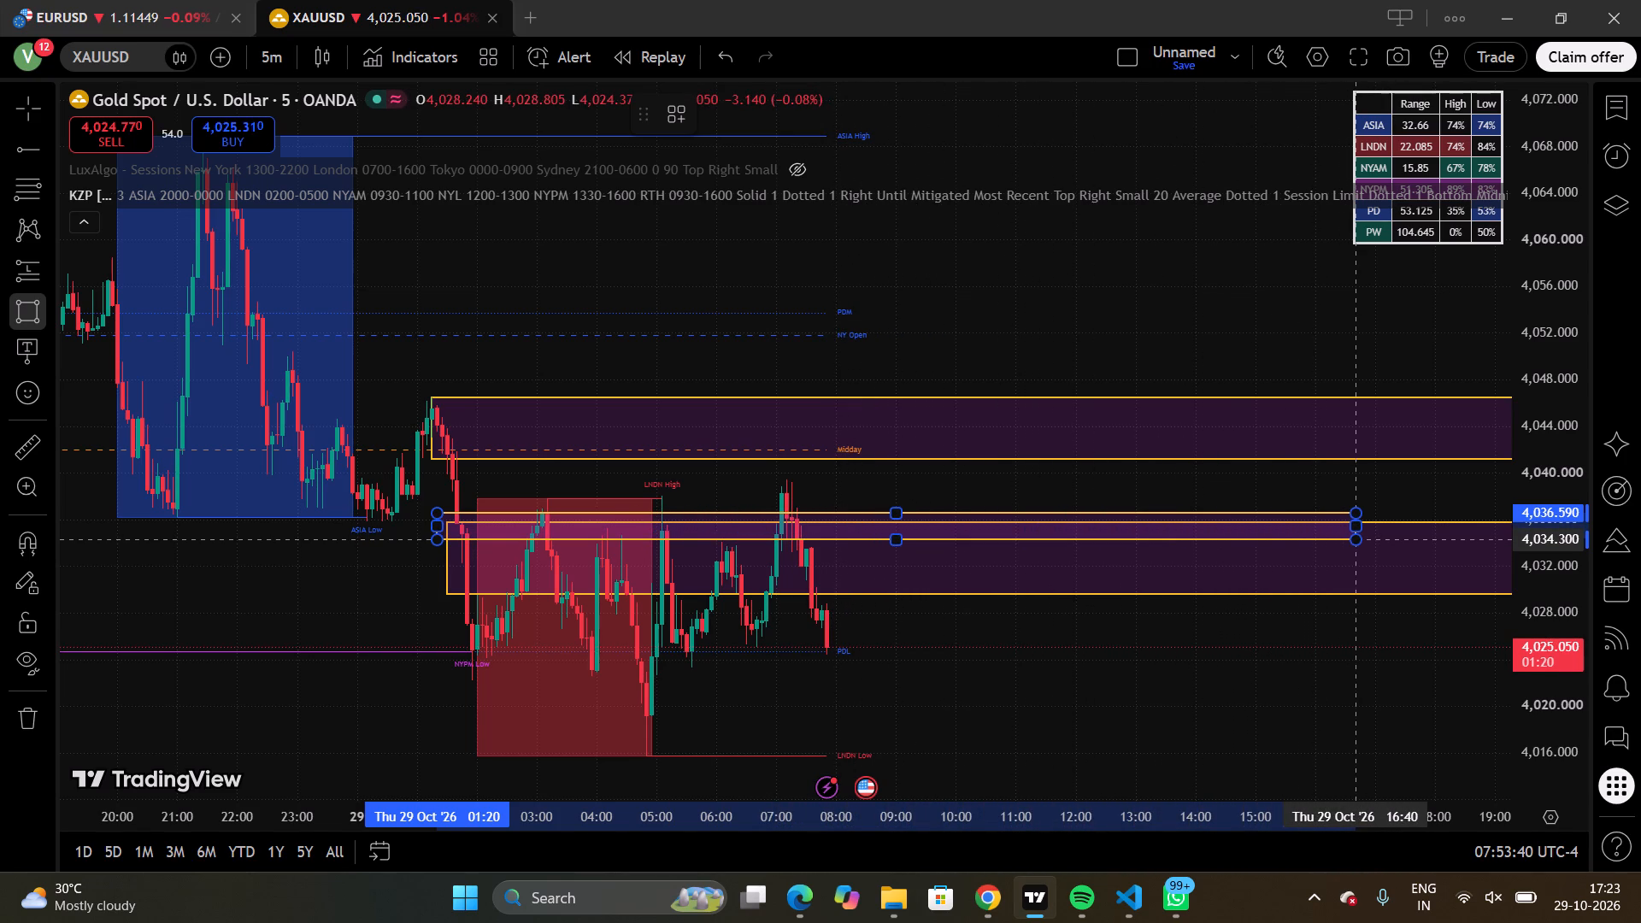
left_click(1353, 538)
Label the new thin rectangle at the Asia low ASIA SWEEP.
left_click(915, 526)
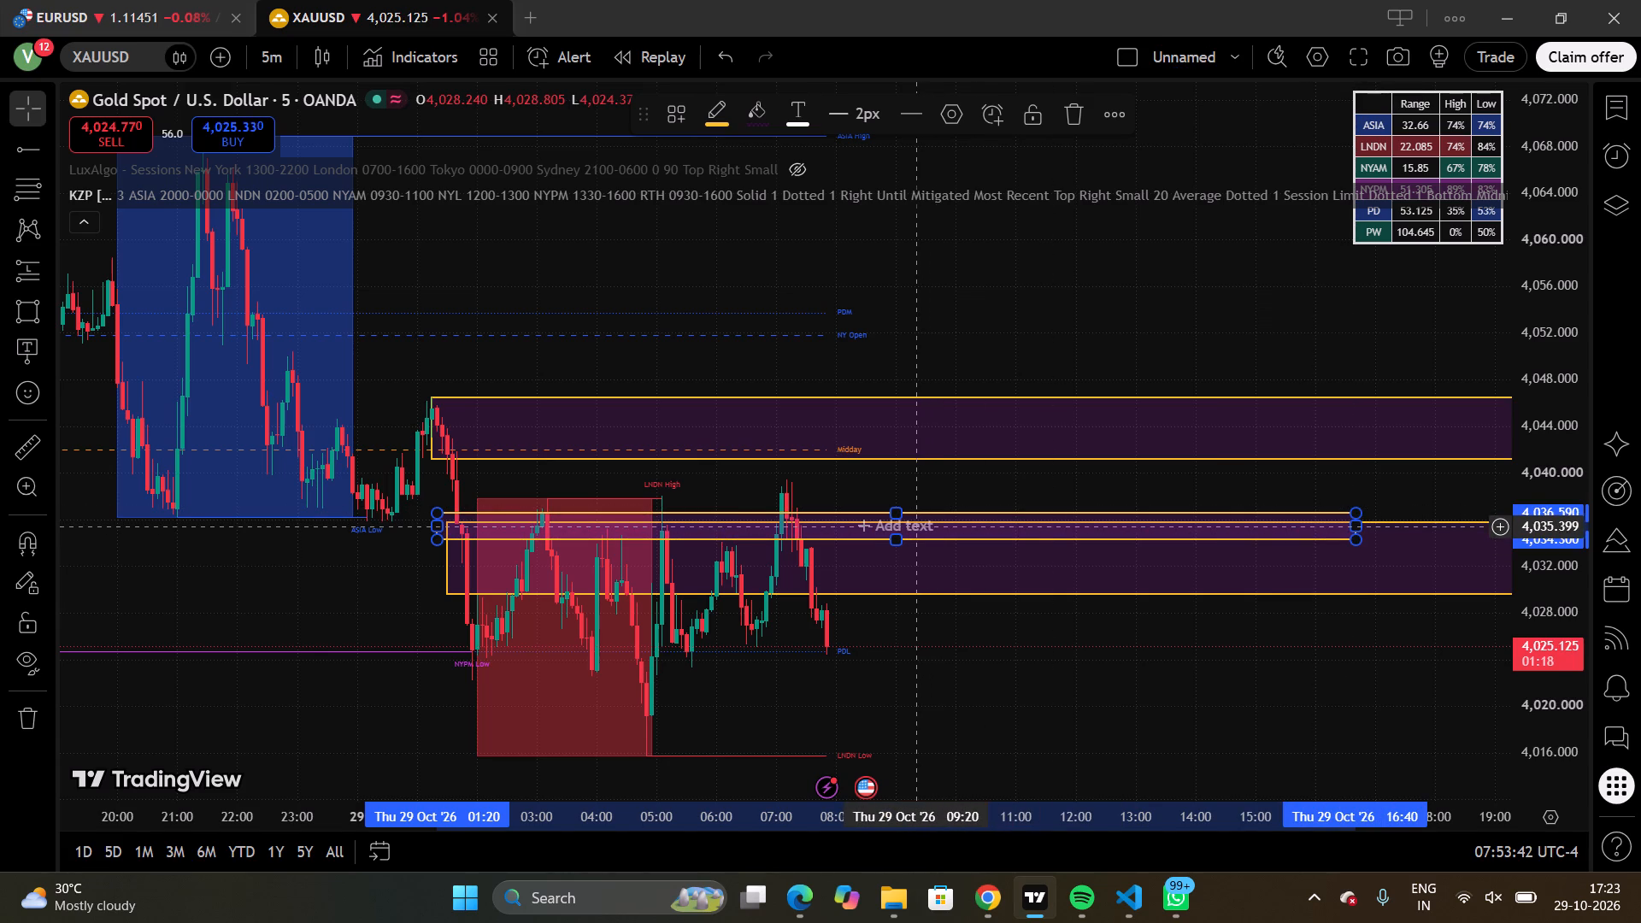
type("ASIAN")
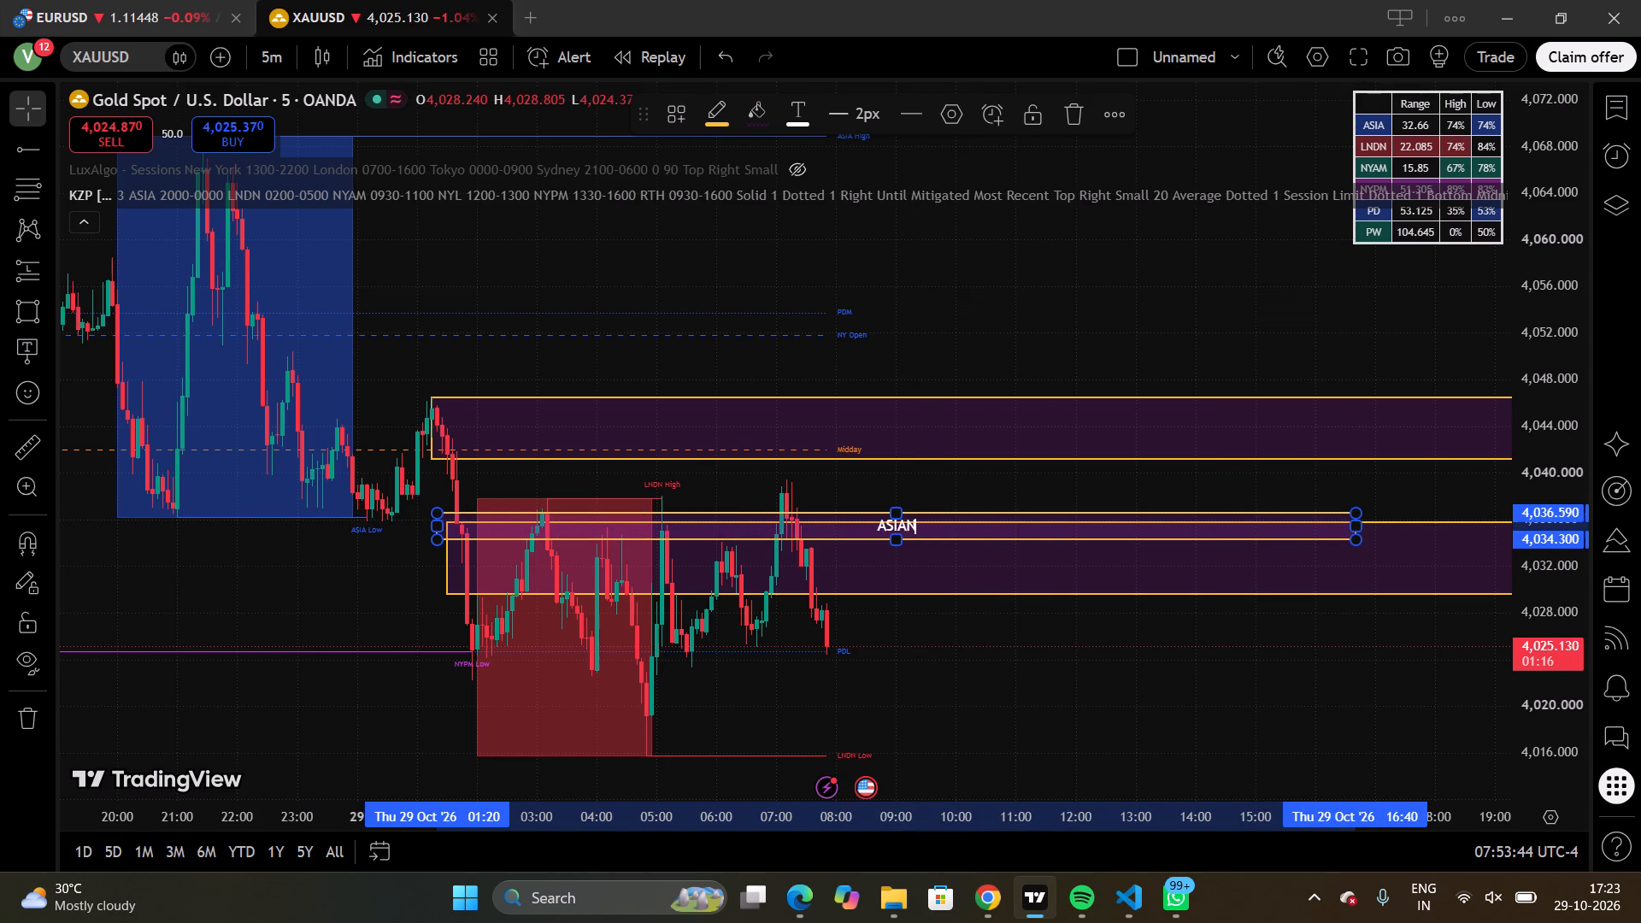
key("BackSpace")
key("space")
type("SWEEP")
left_click(978, 488)
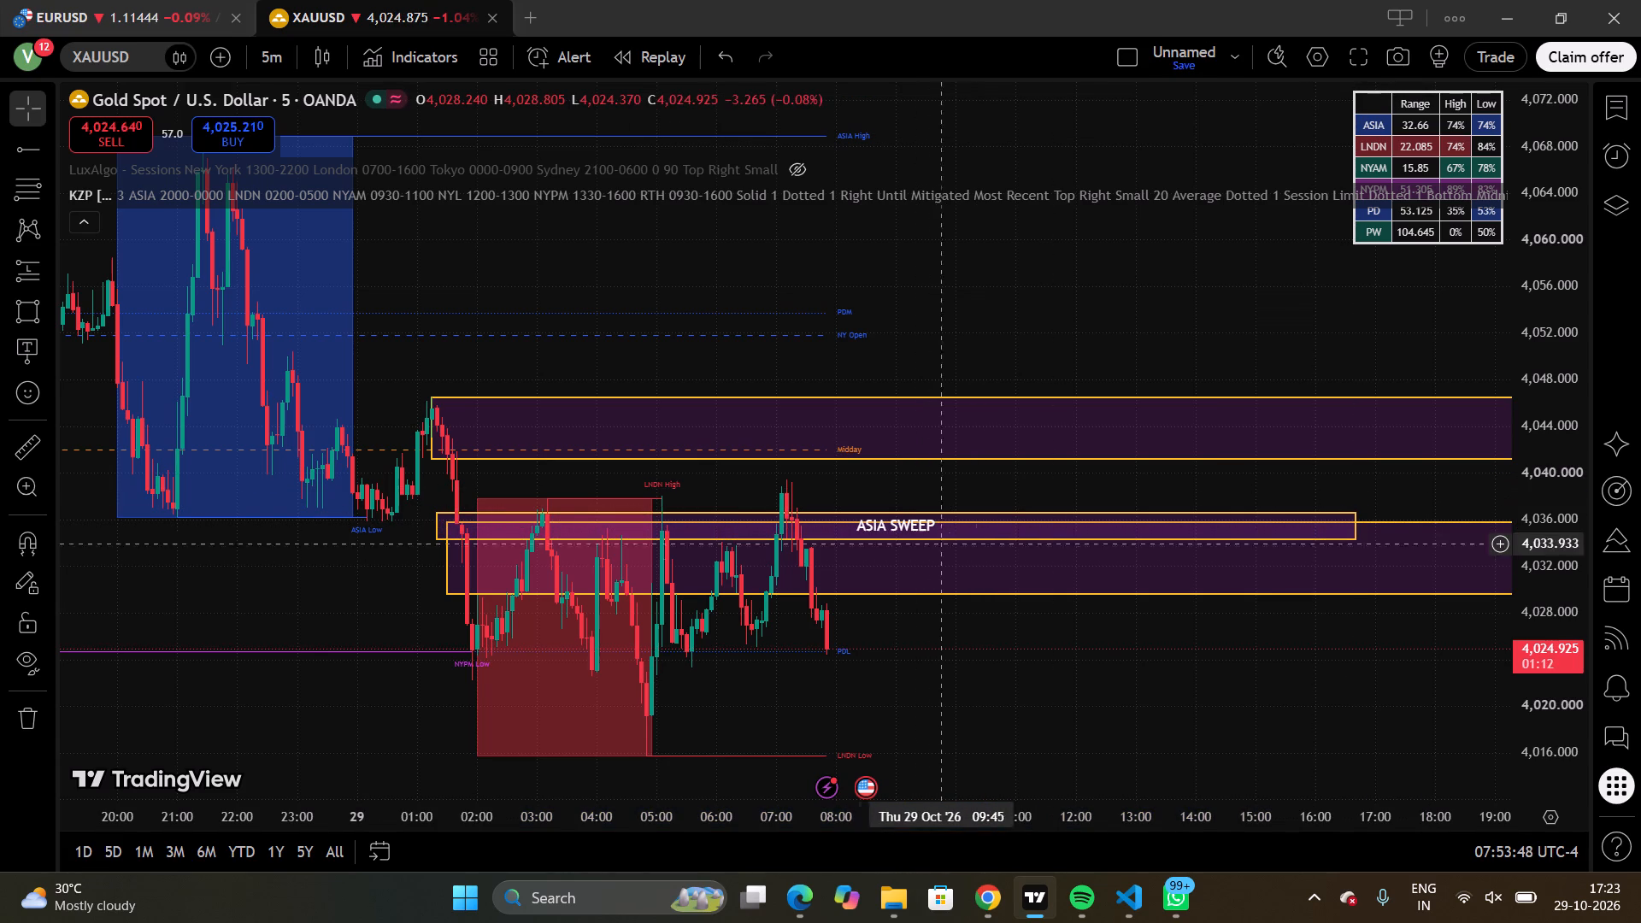
Label the lower purple zone, the one overlapping the ASIA SWEEP rectangle, FVG.
left_click(907, 592)
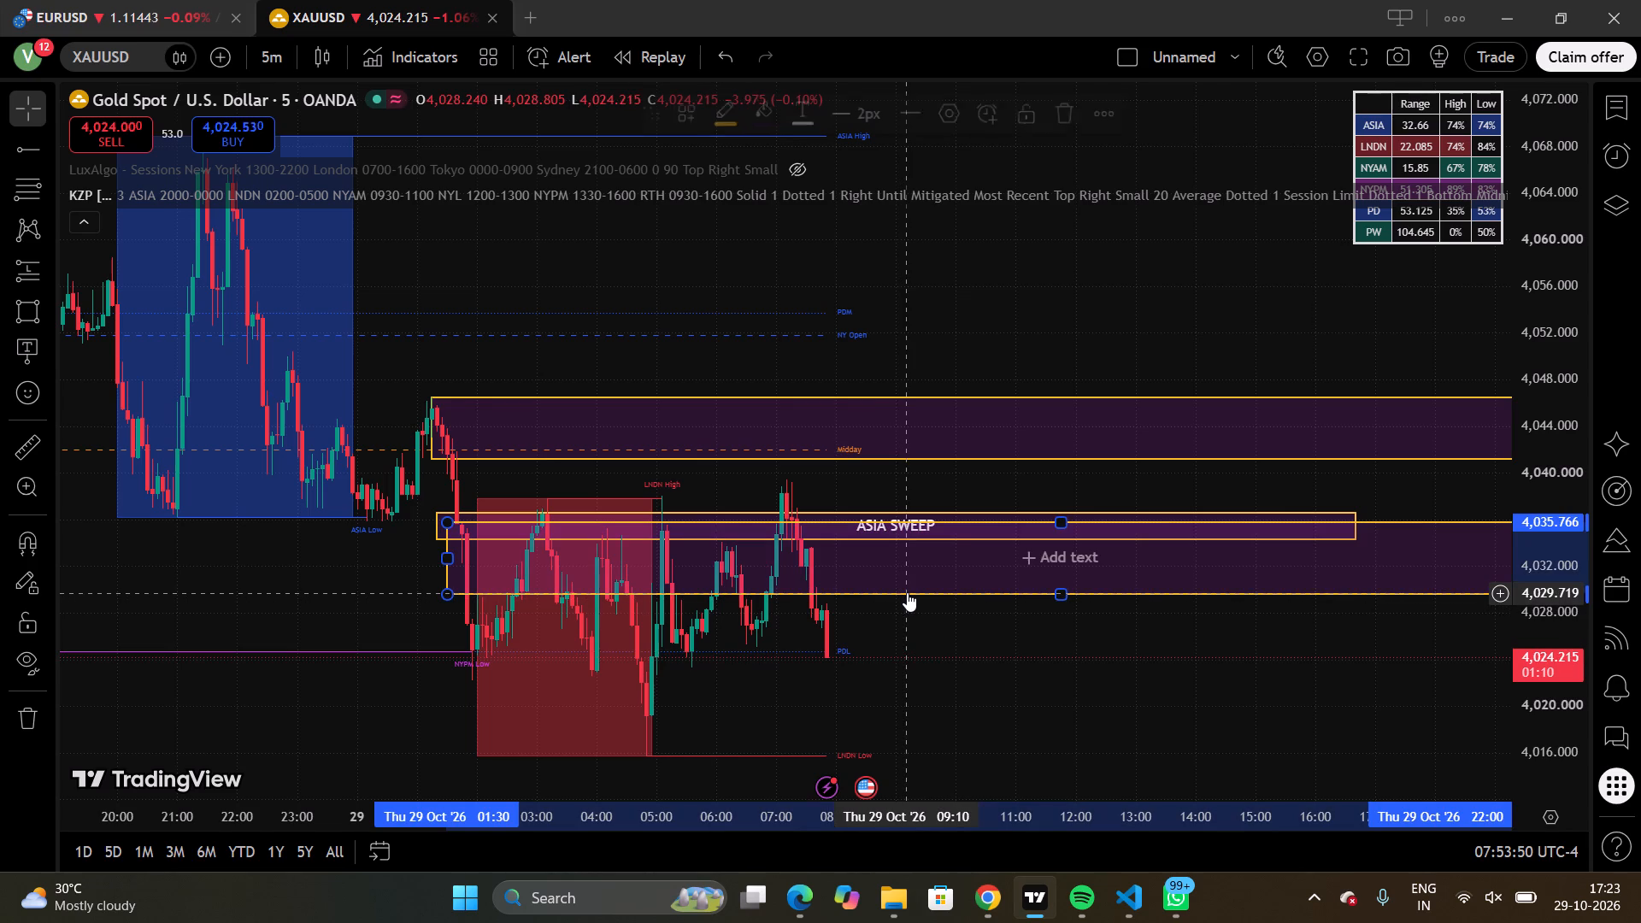
left_click(1026, 555)
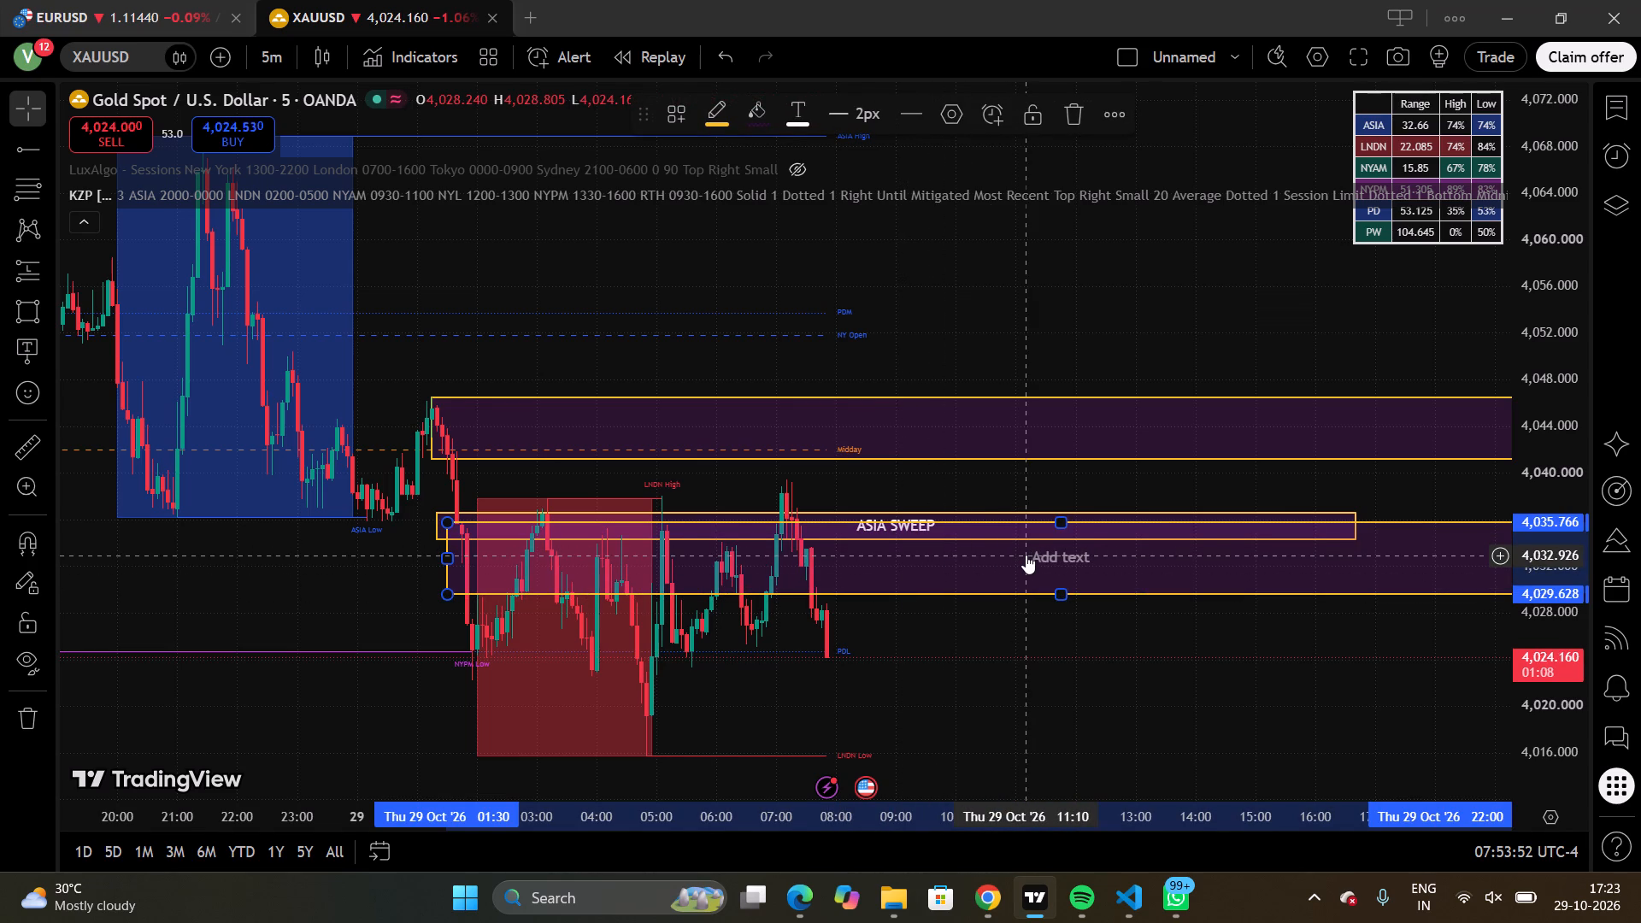
type("FVG AND")
key("space")
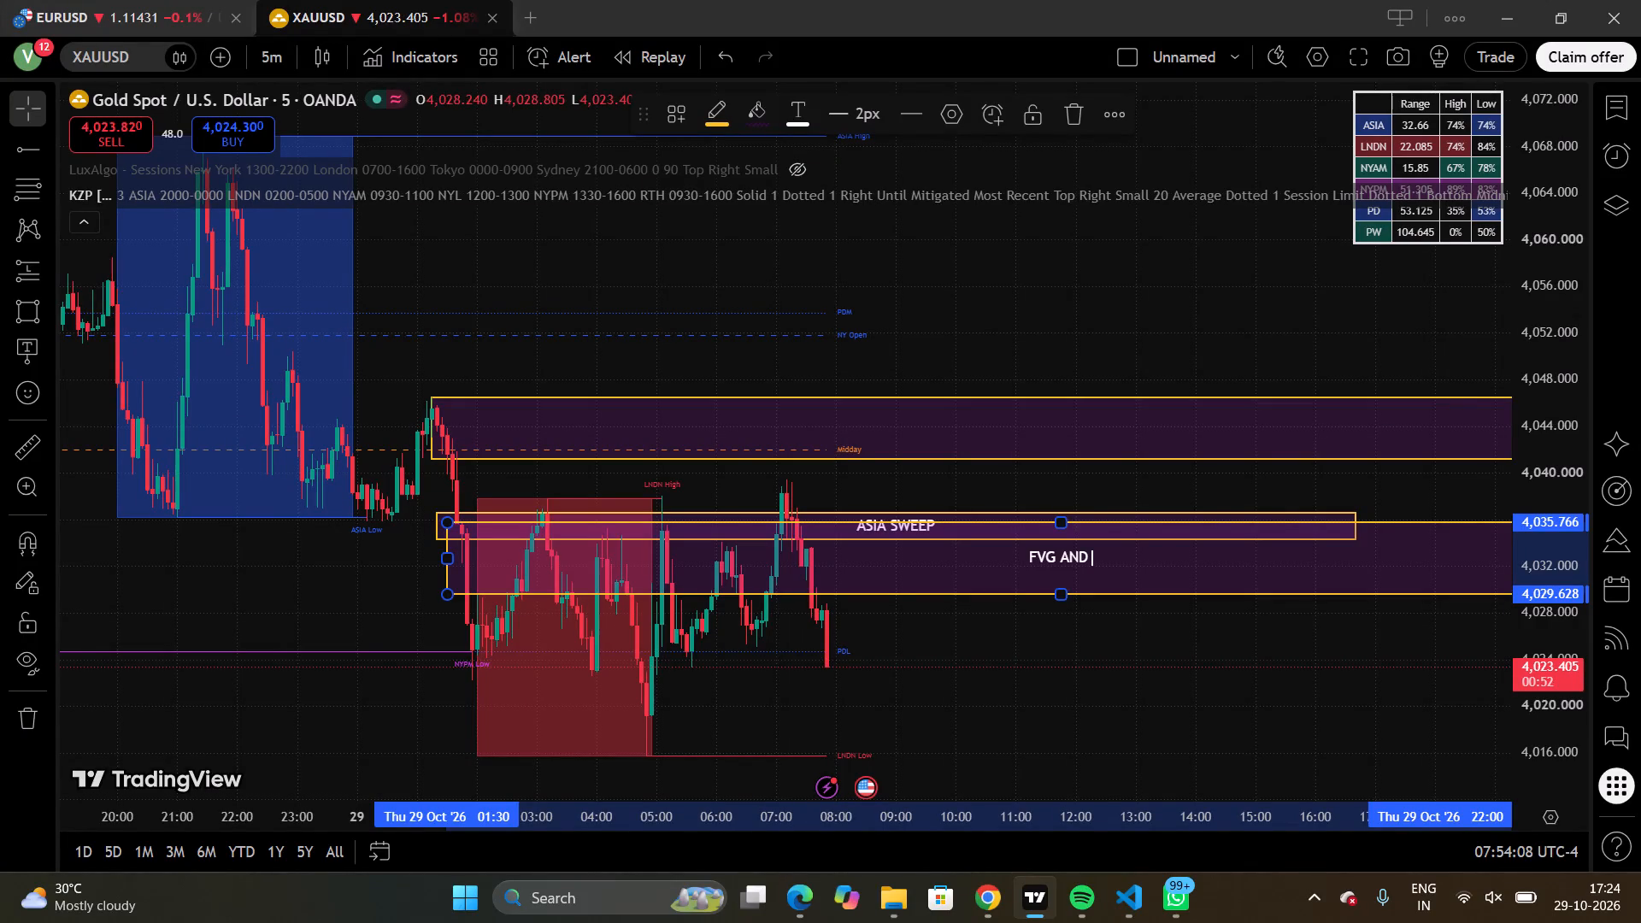
key("BackSpace")
key("BackSpace")
key("BackSpace")
key("BackSpace")
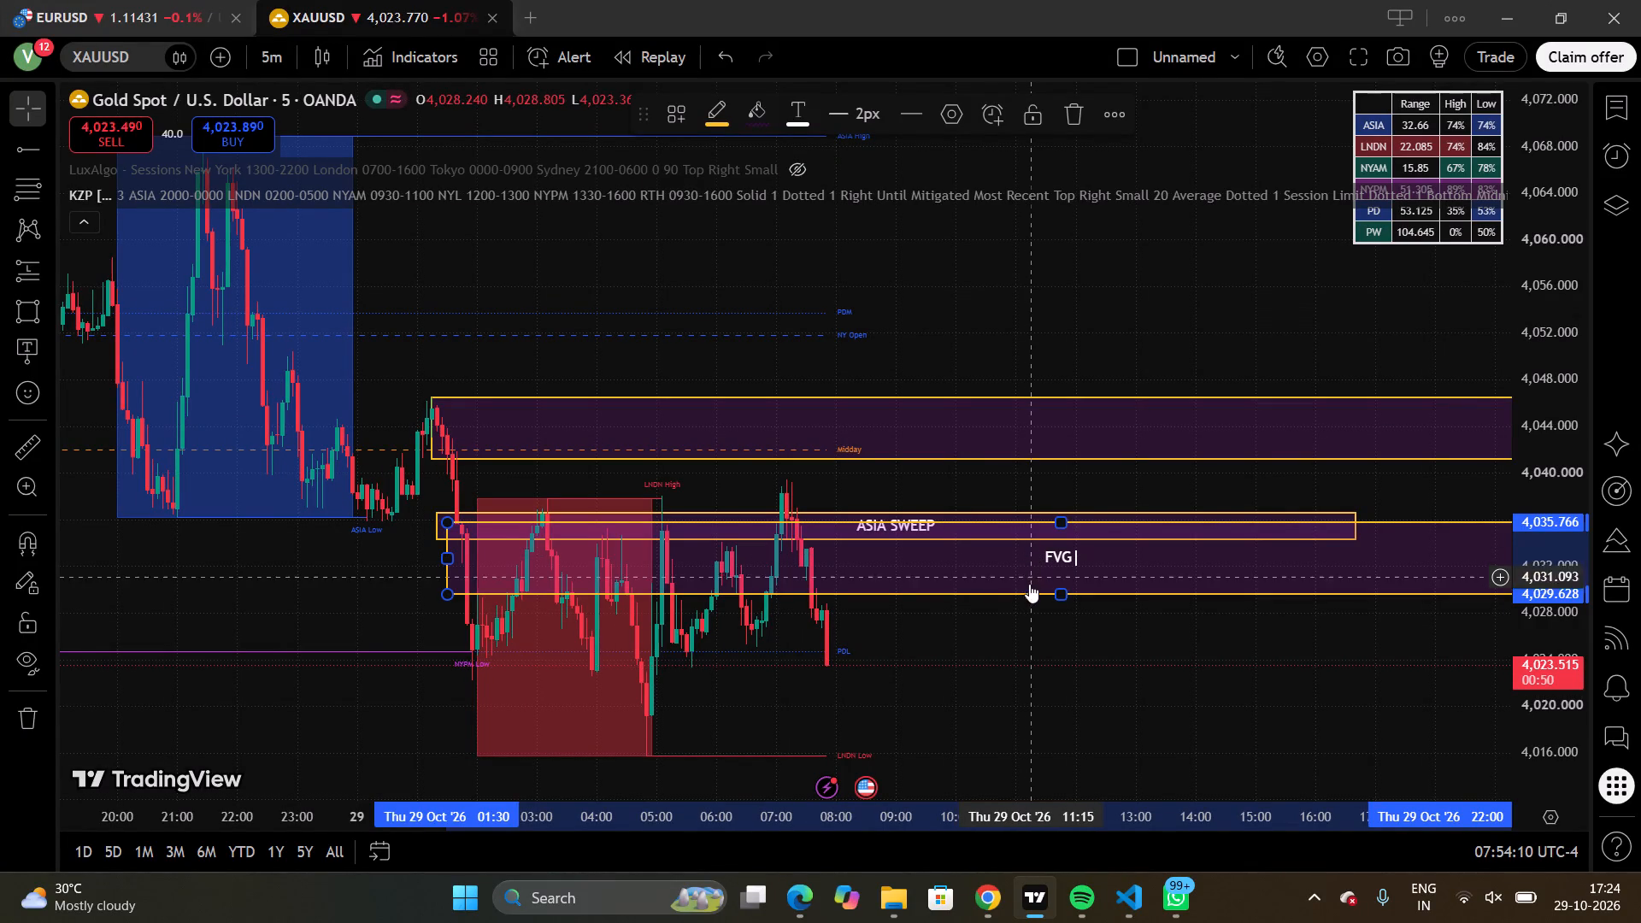
left_click(1030, 614)
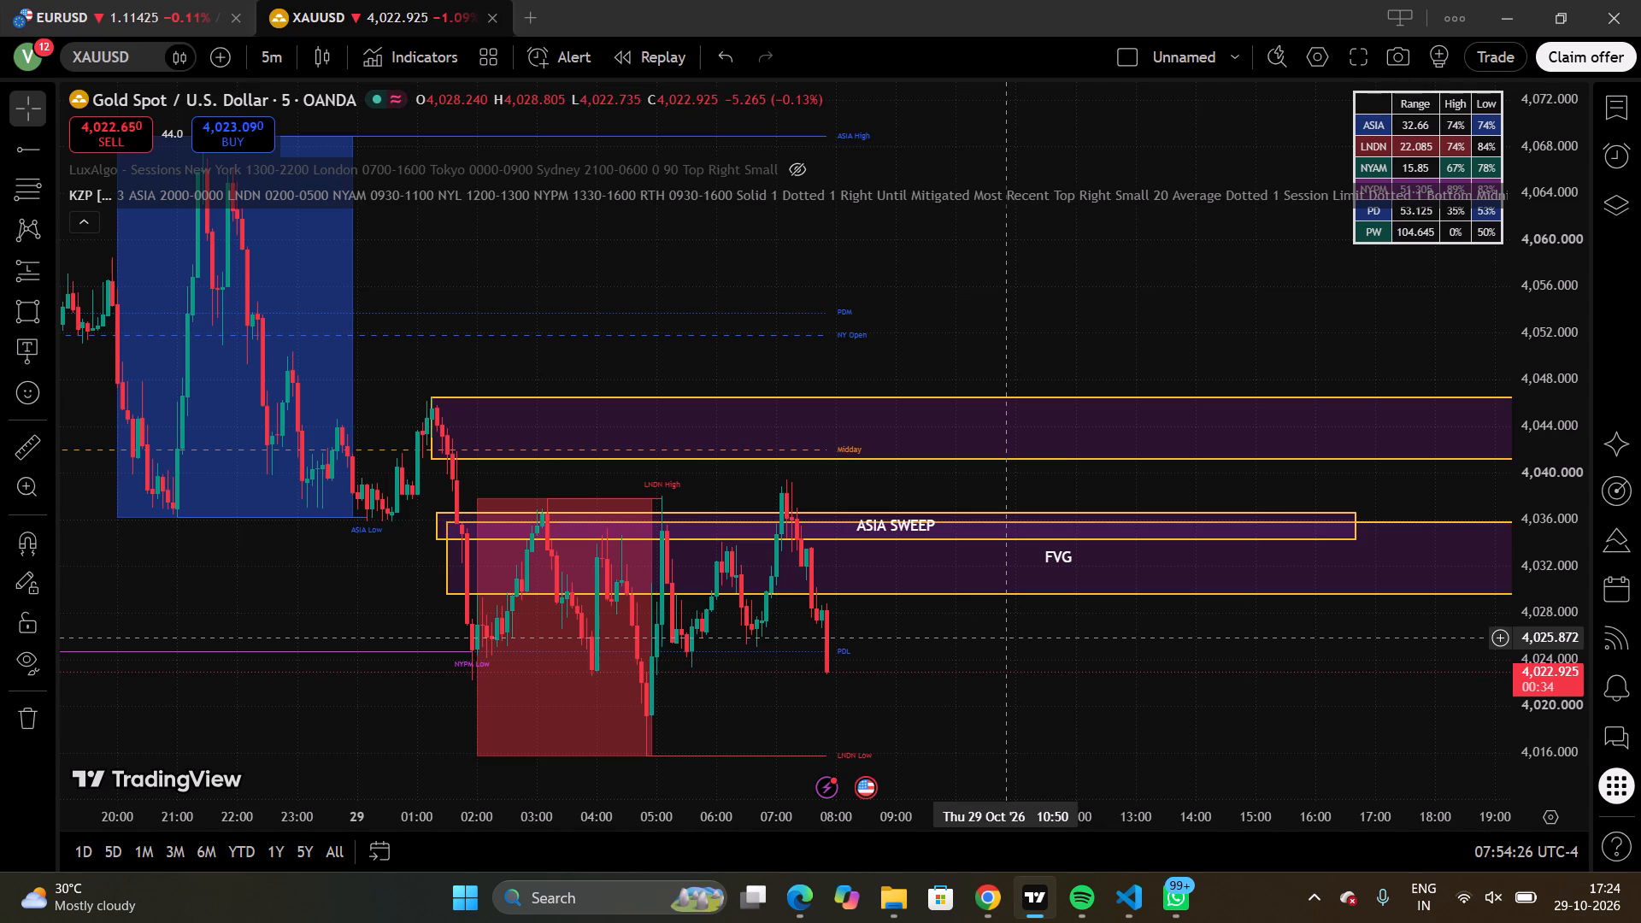
left_click(1015, 627)
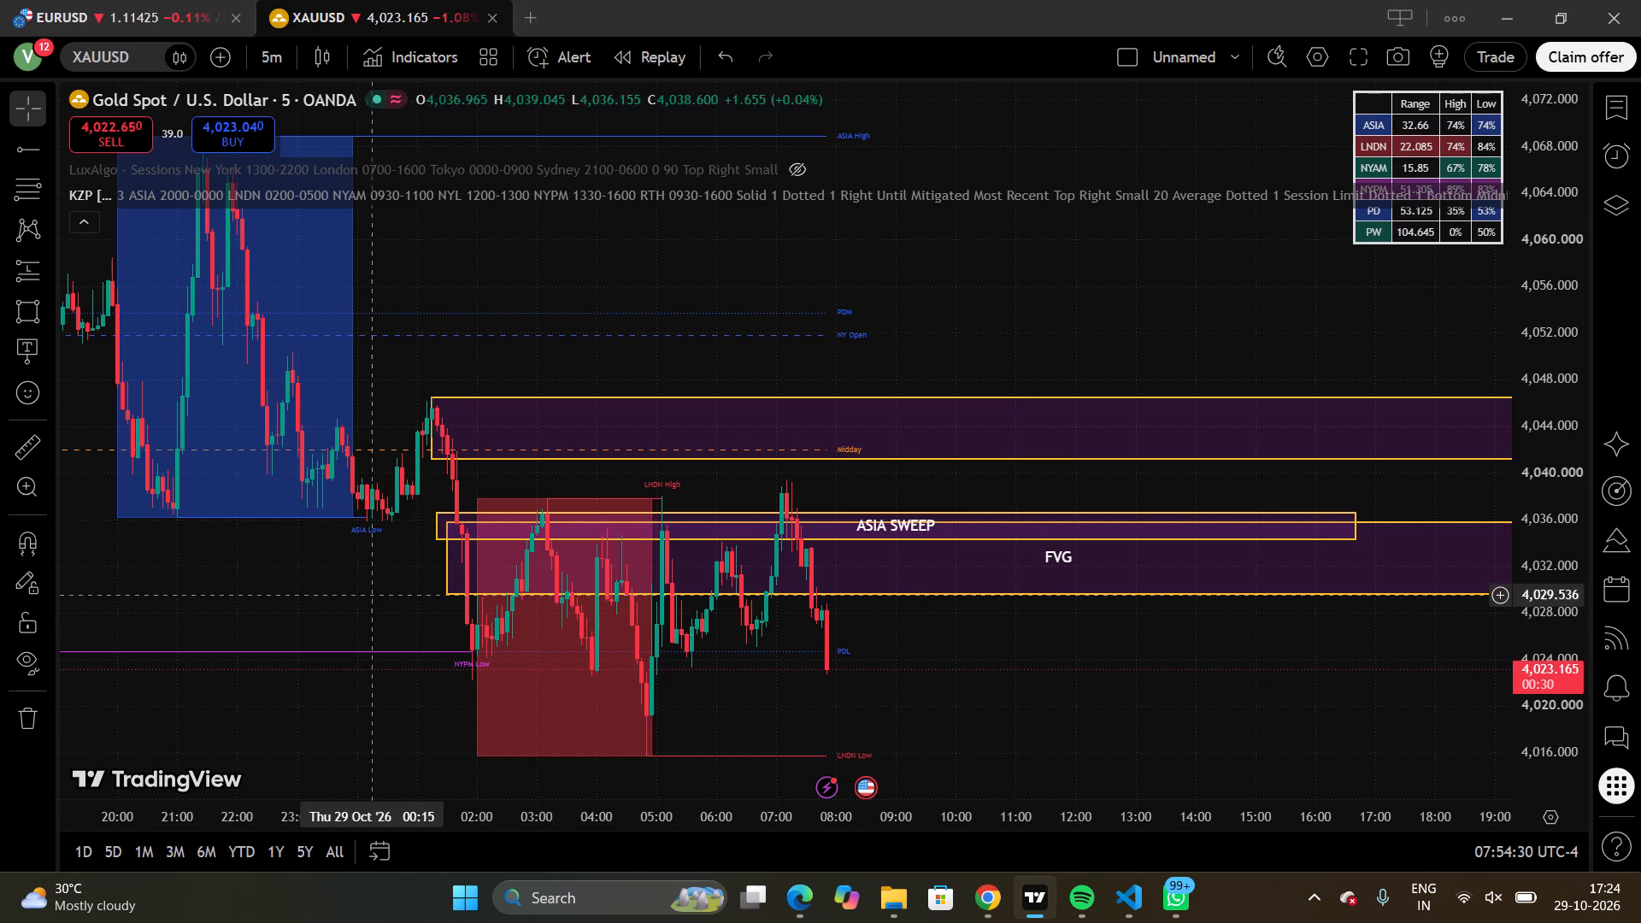
Label the upper purple zone, above the ASIA SWEEP rectangle, ORDER BLOCK.
left_click_drag(368, 591, 442, 614)
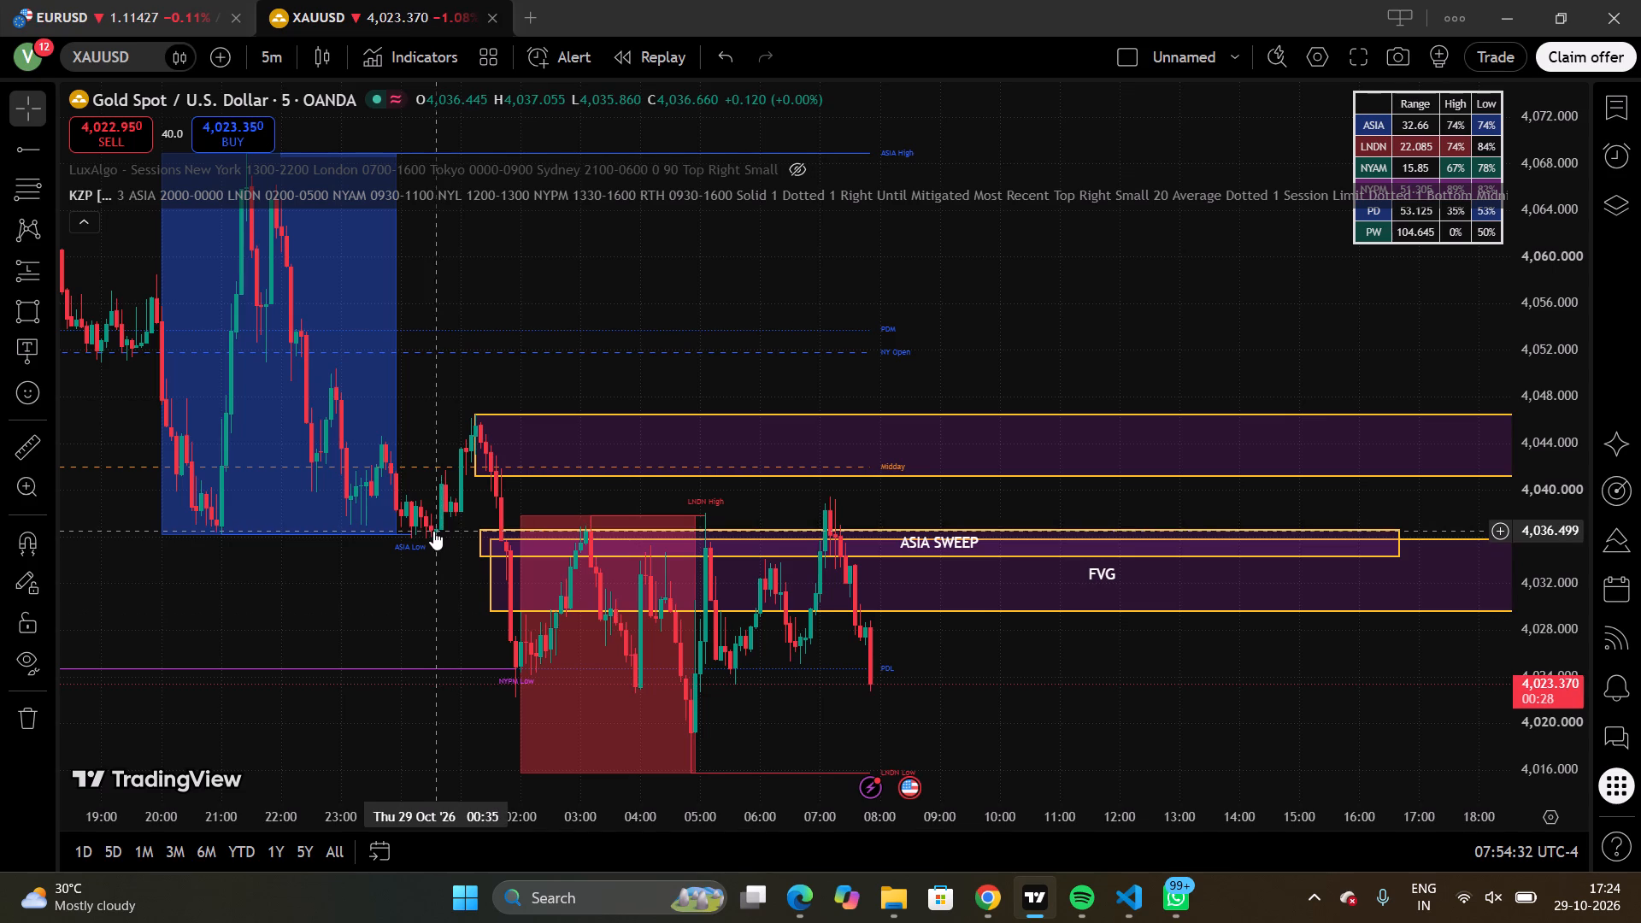
left_click_drag(322, 600, 412, 682)
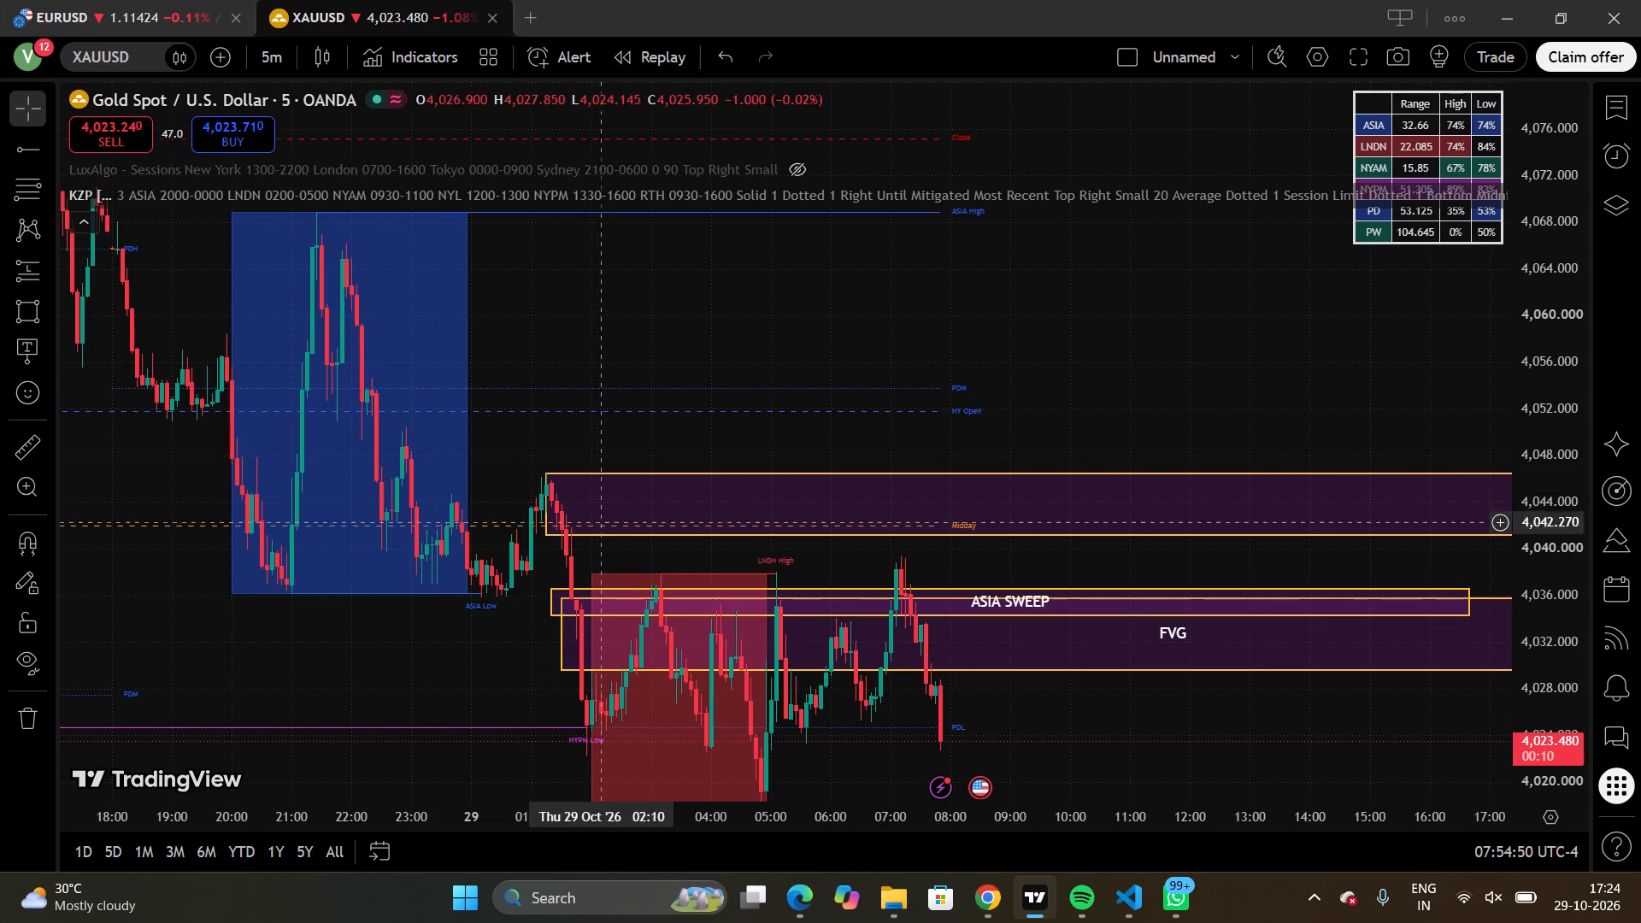
left_click_drag(724, 414, 514, 432)
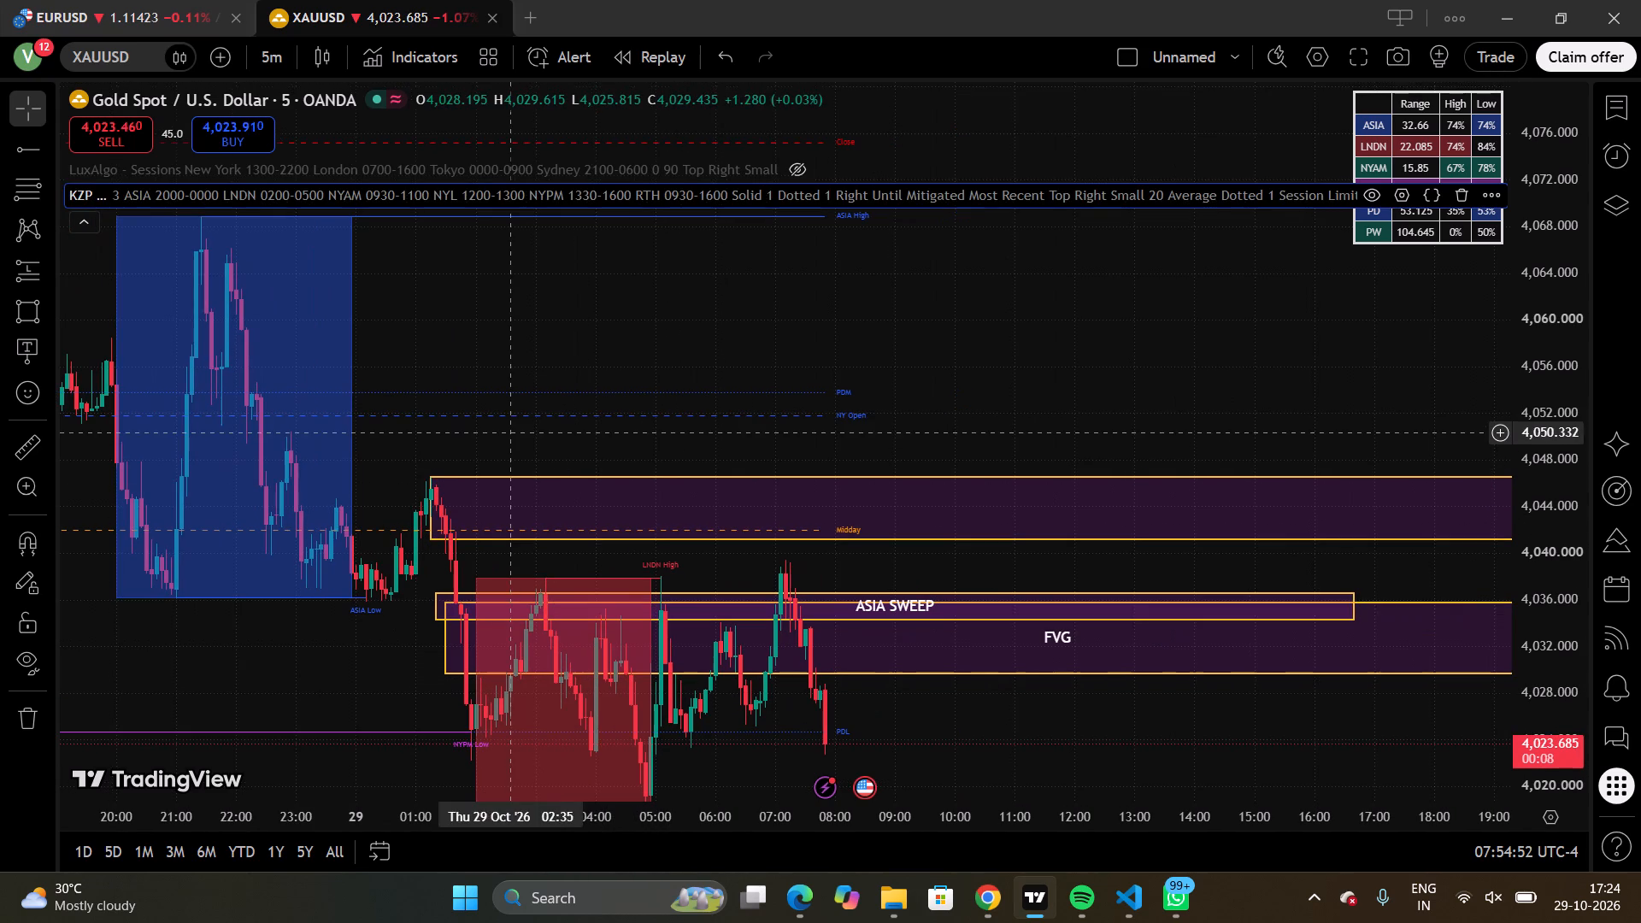
left_click(622, 478)
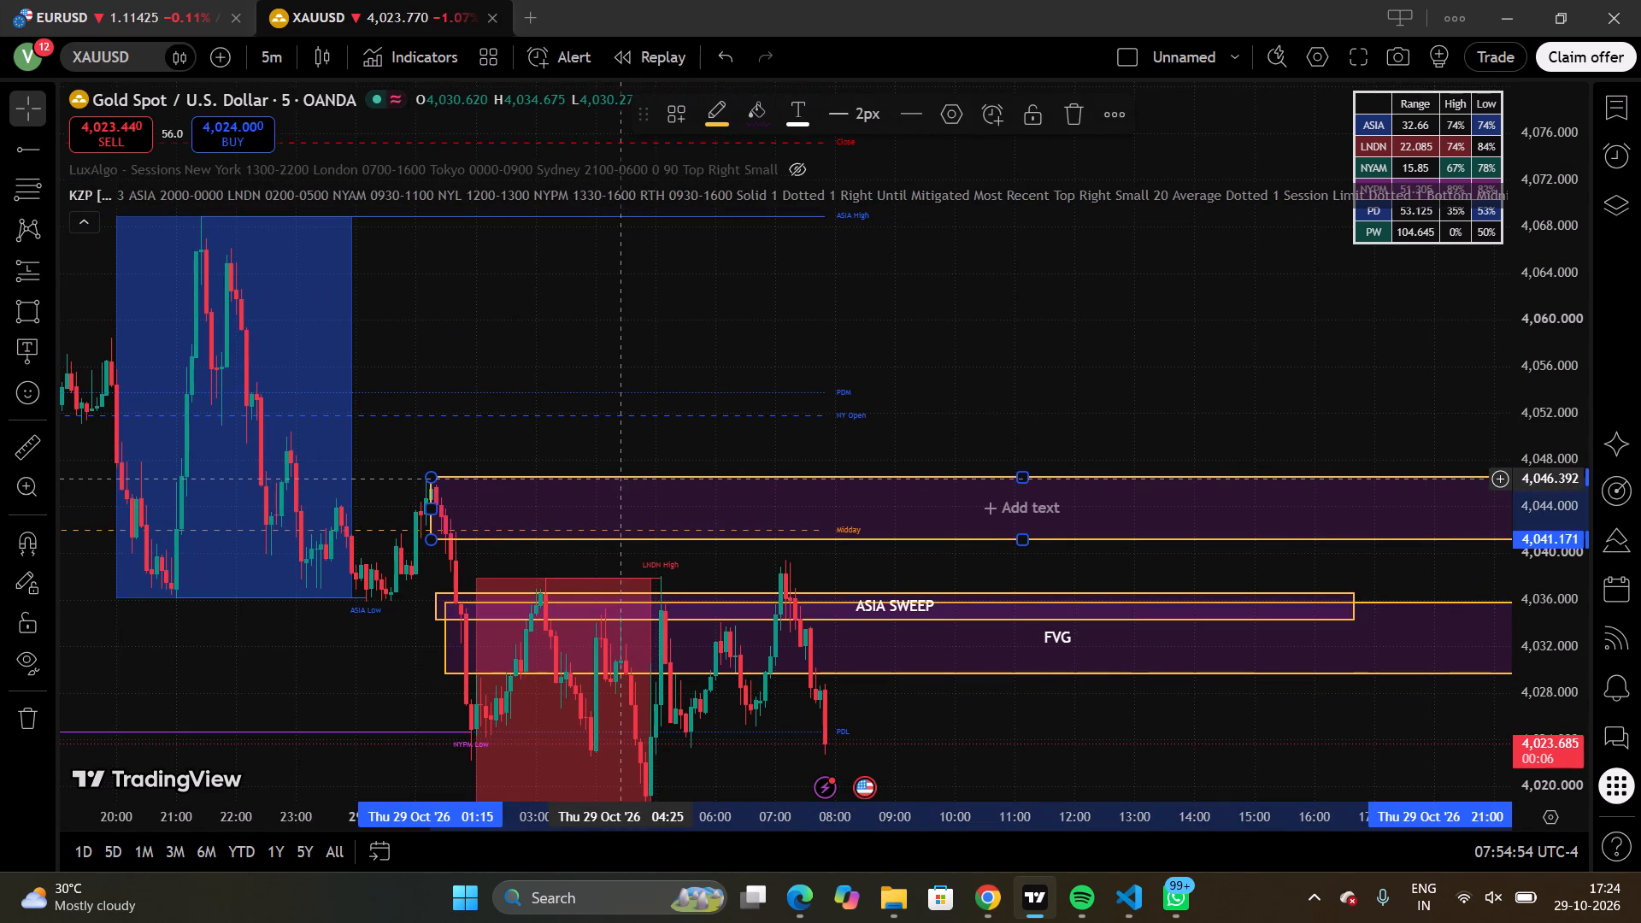
left_click(1038, 503)
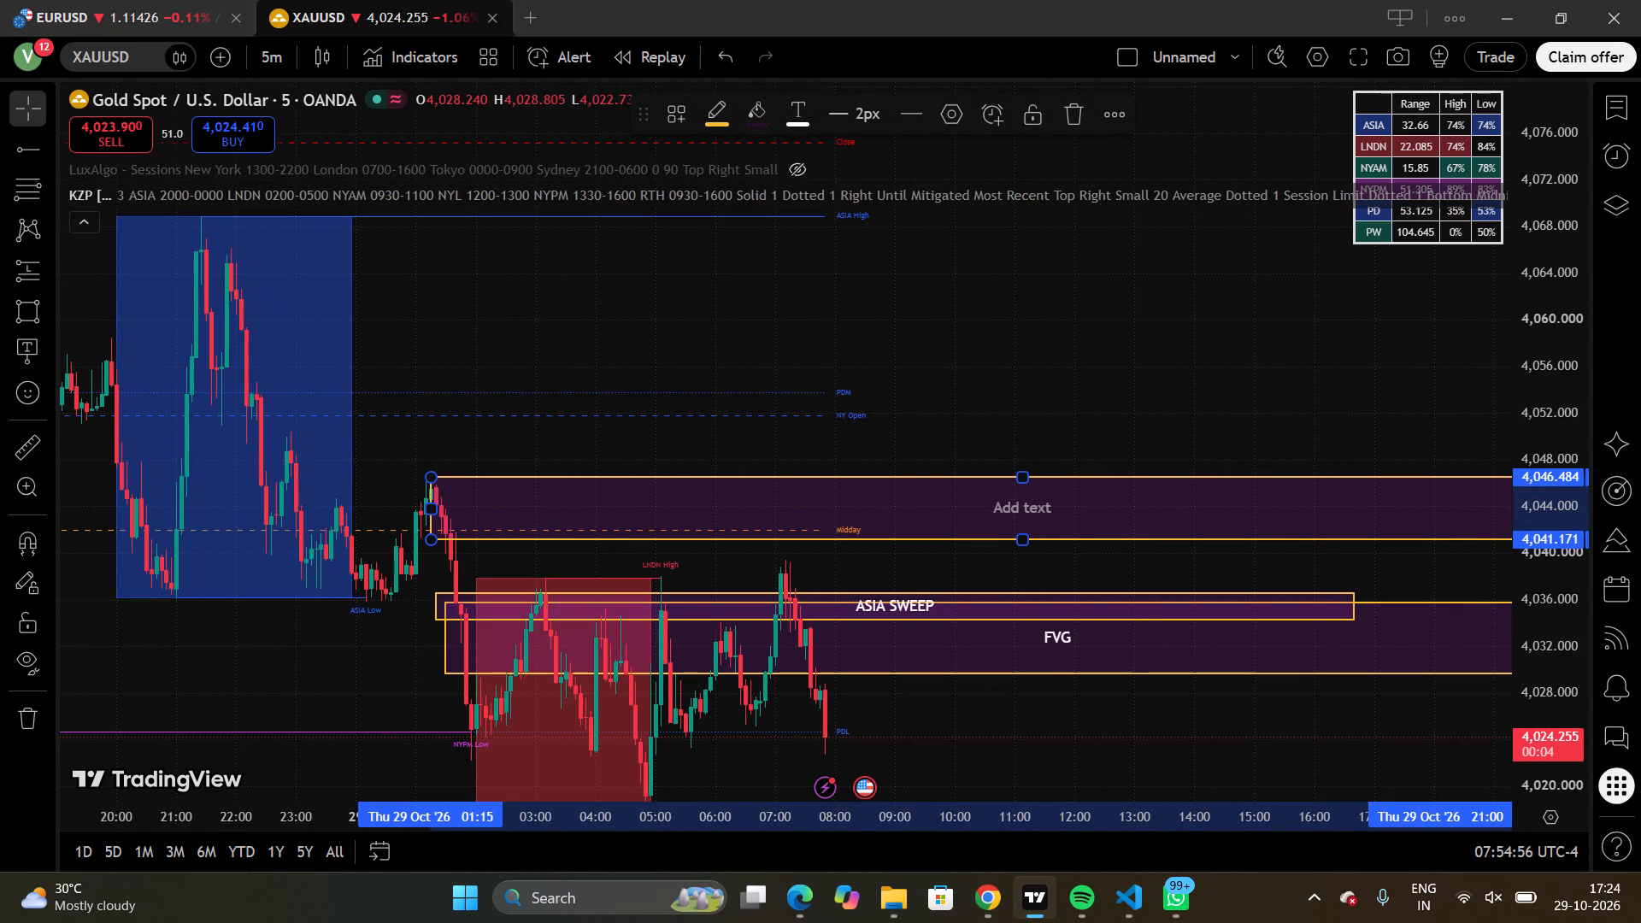
key("o")
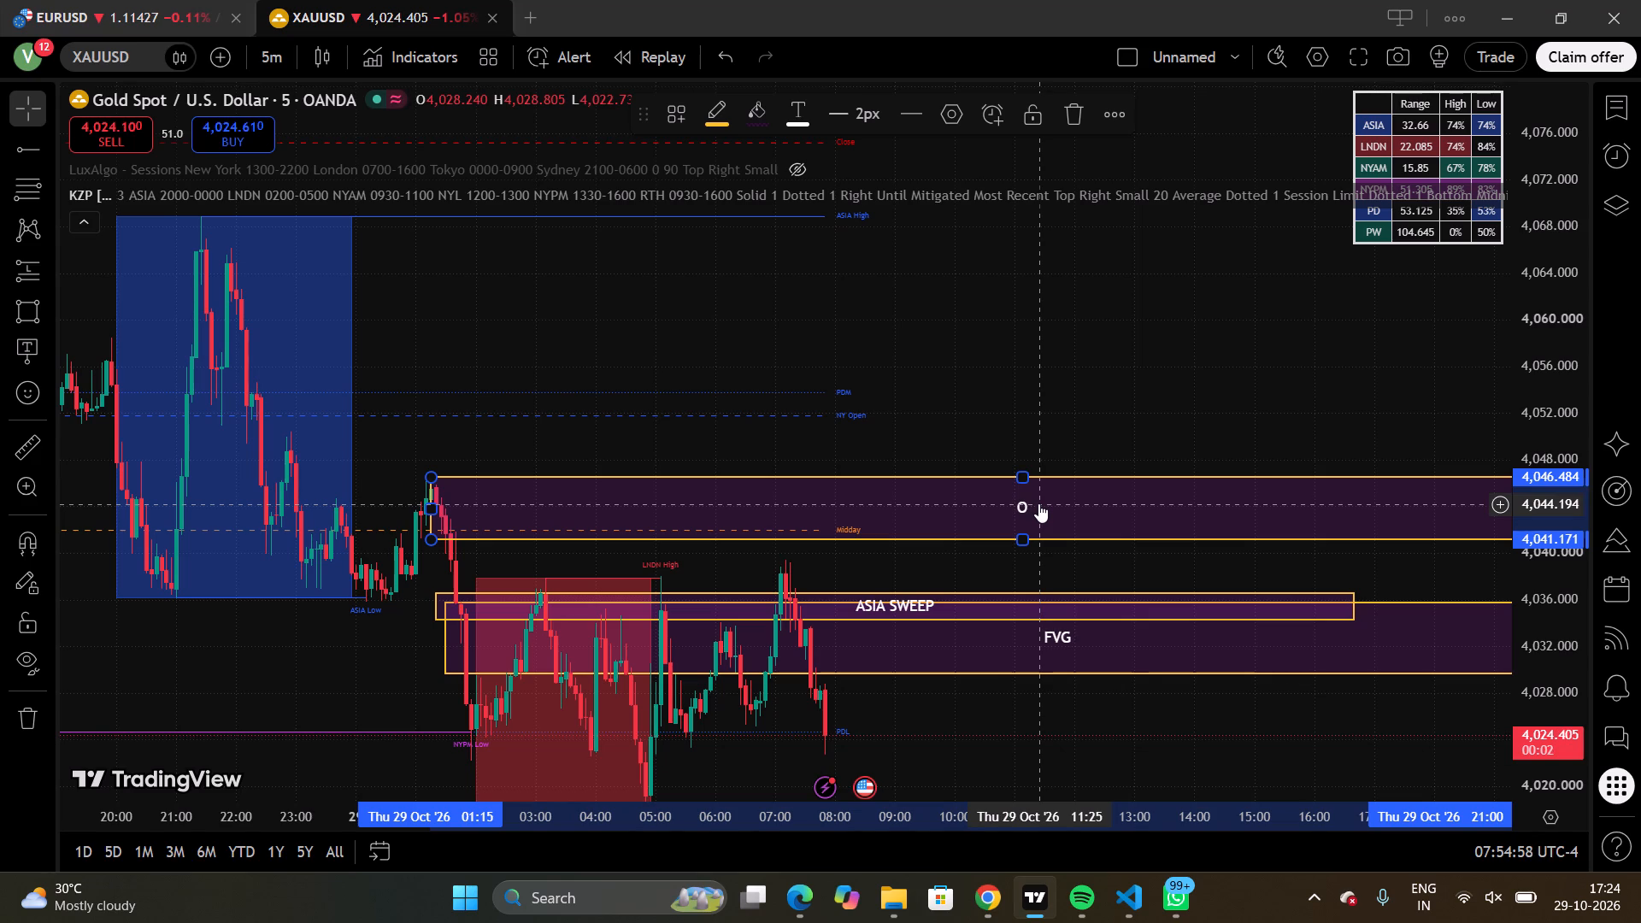
type("RDER BLOCK")
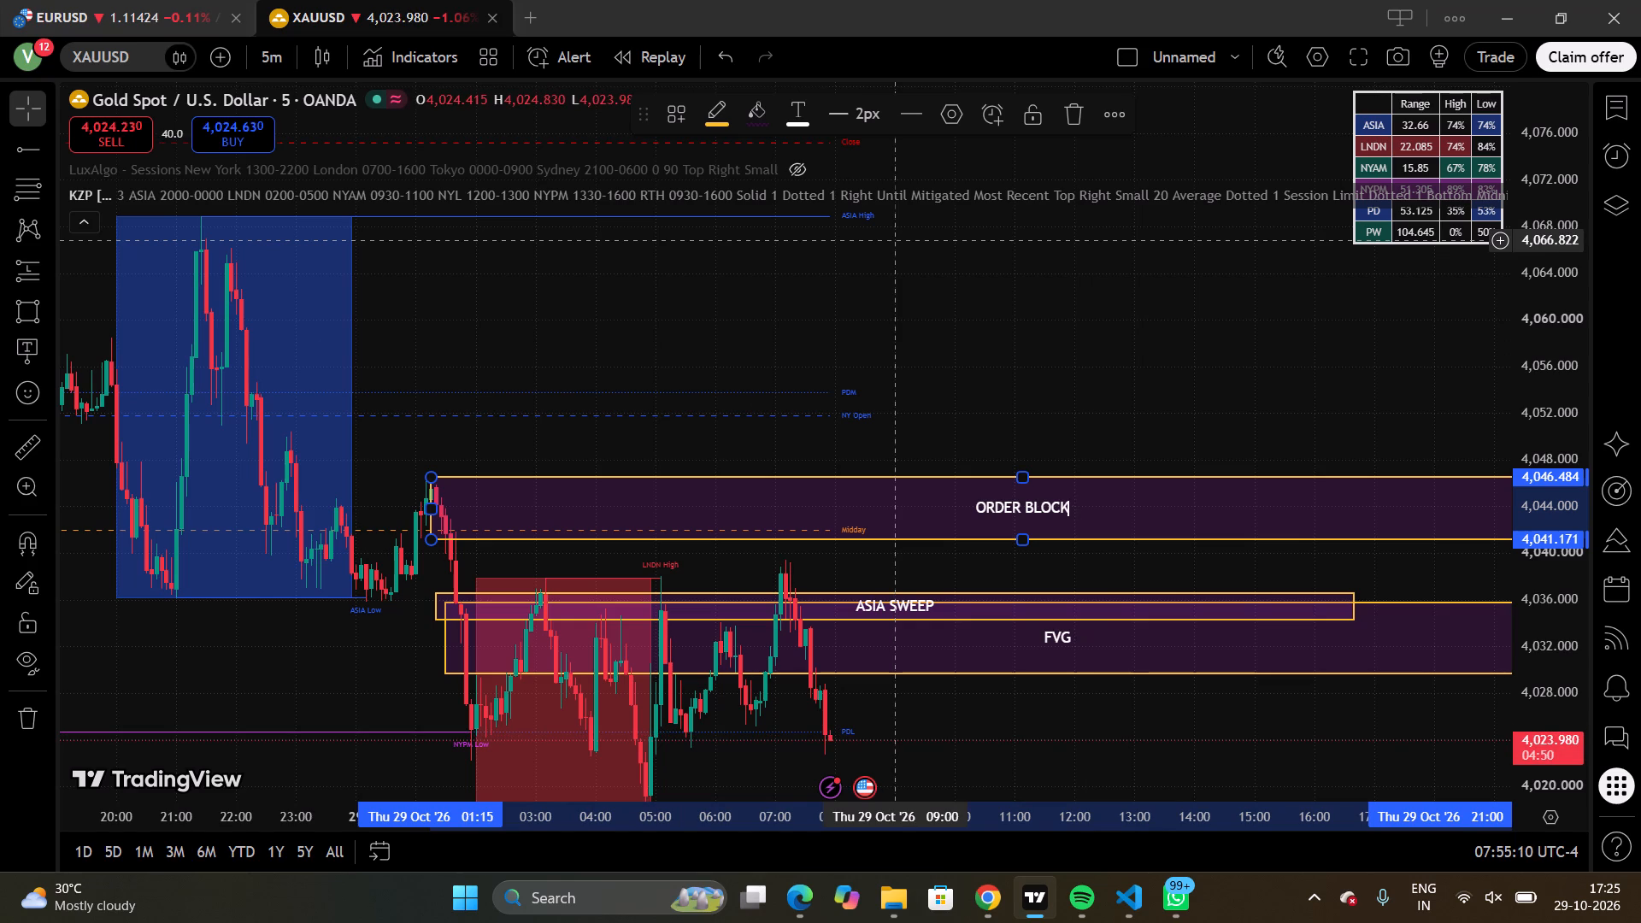
left_click_drag(950, 323, 812, 203)
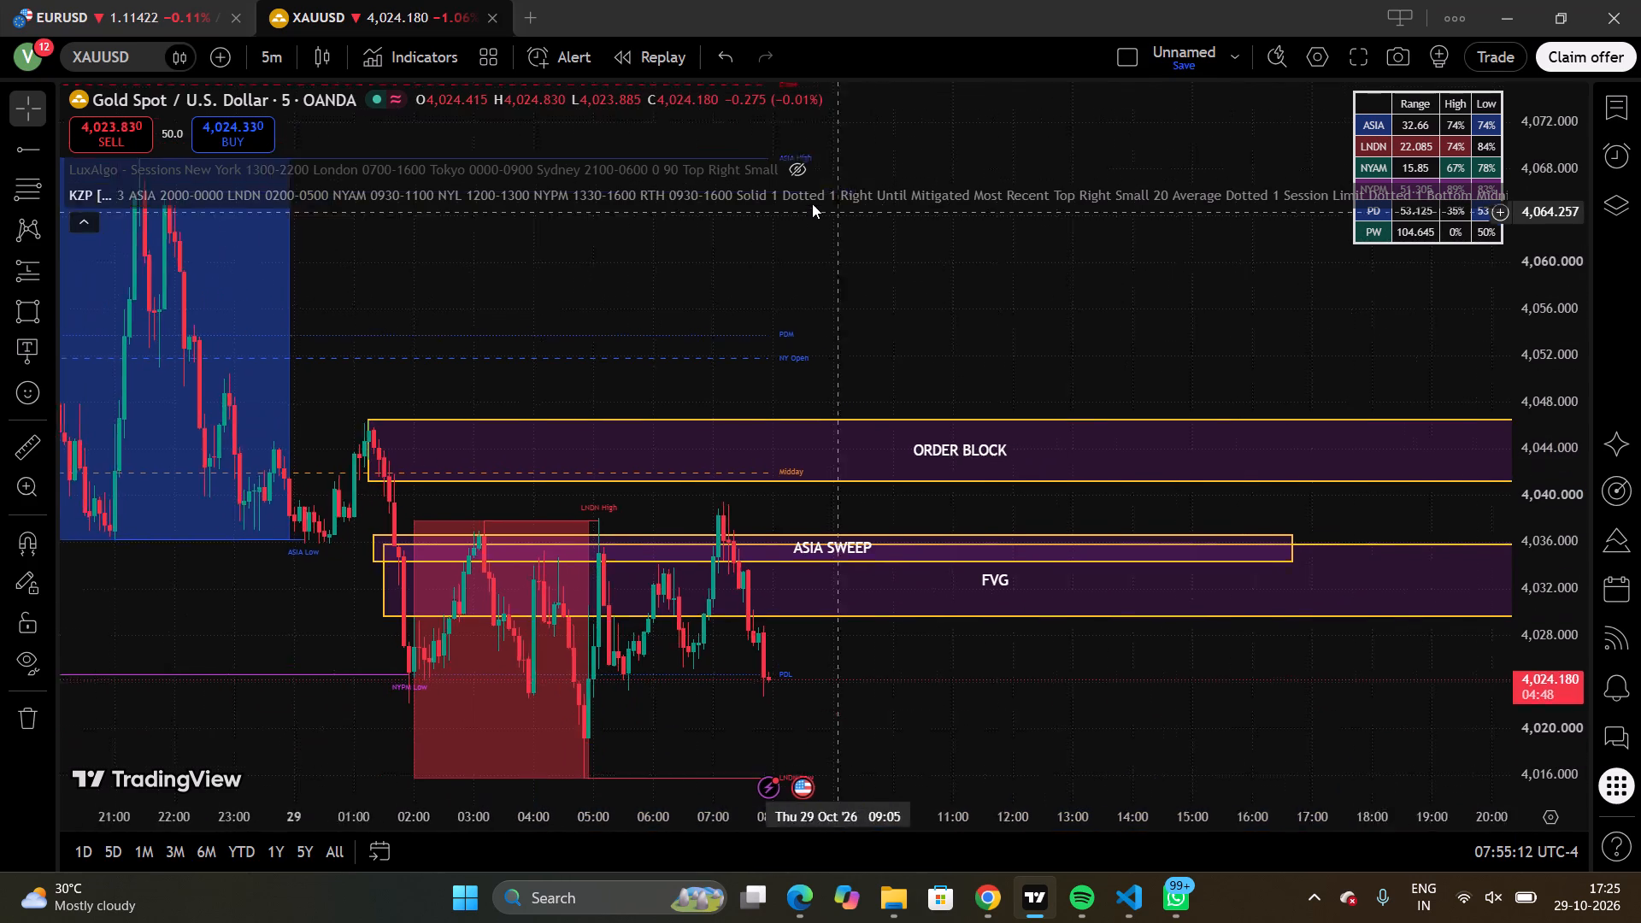
left_click_drag(812, 203, 810, 203)
left_click_drag(938, 346, 918, 307)
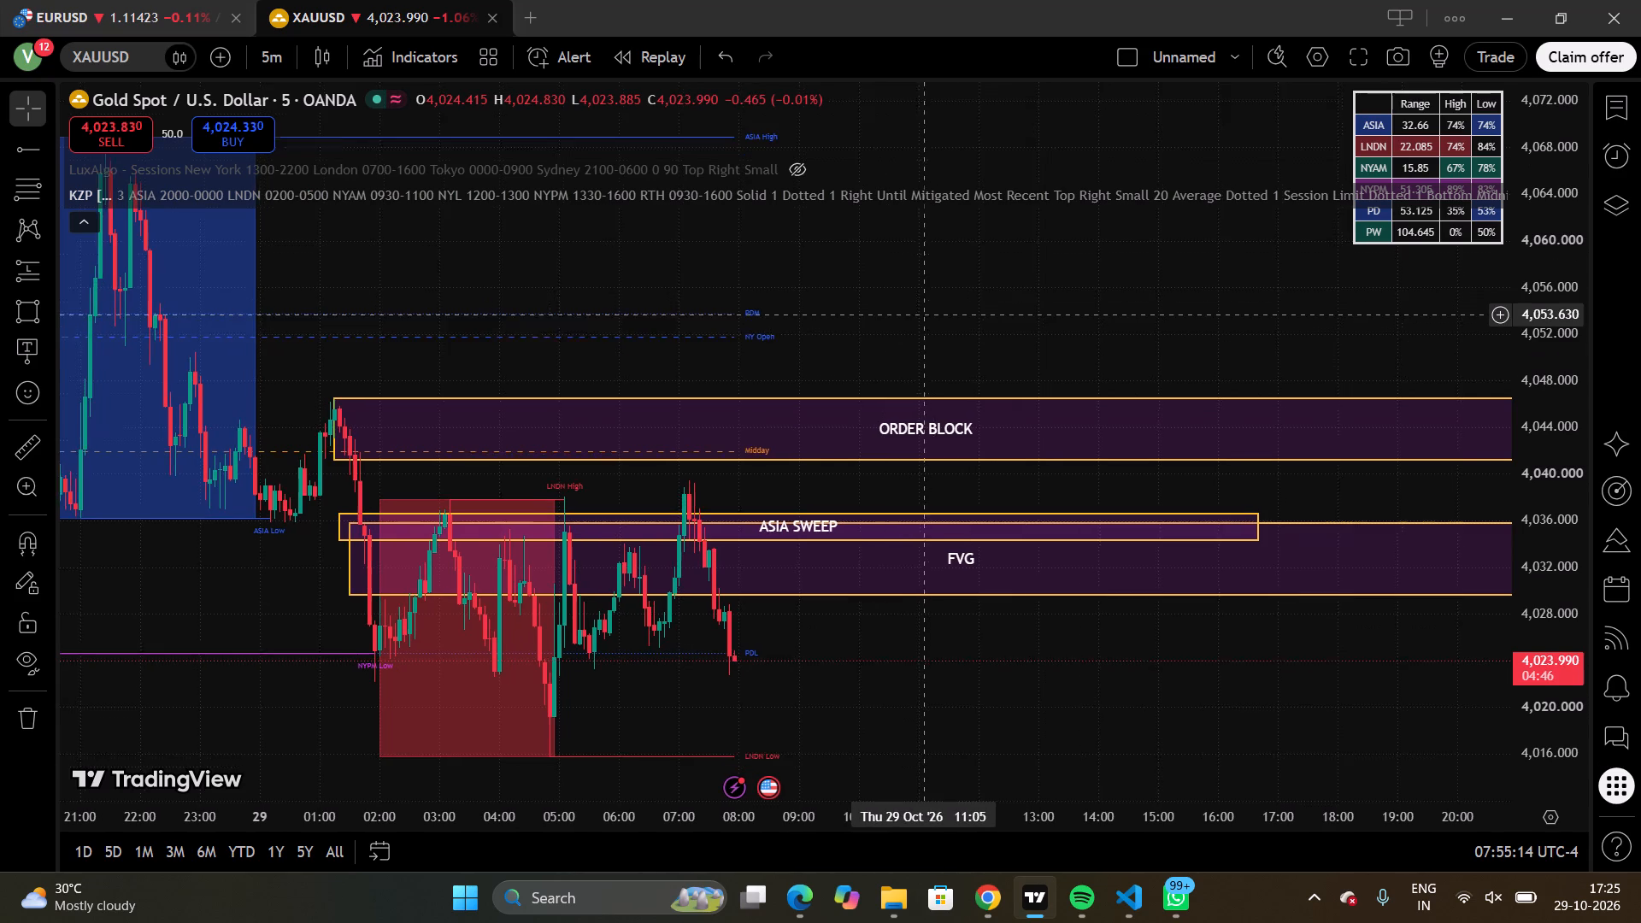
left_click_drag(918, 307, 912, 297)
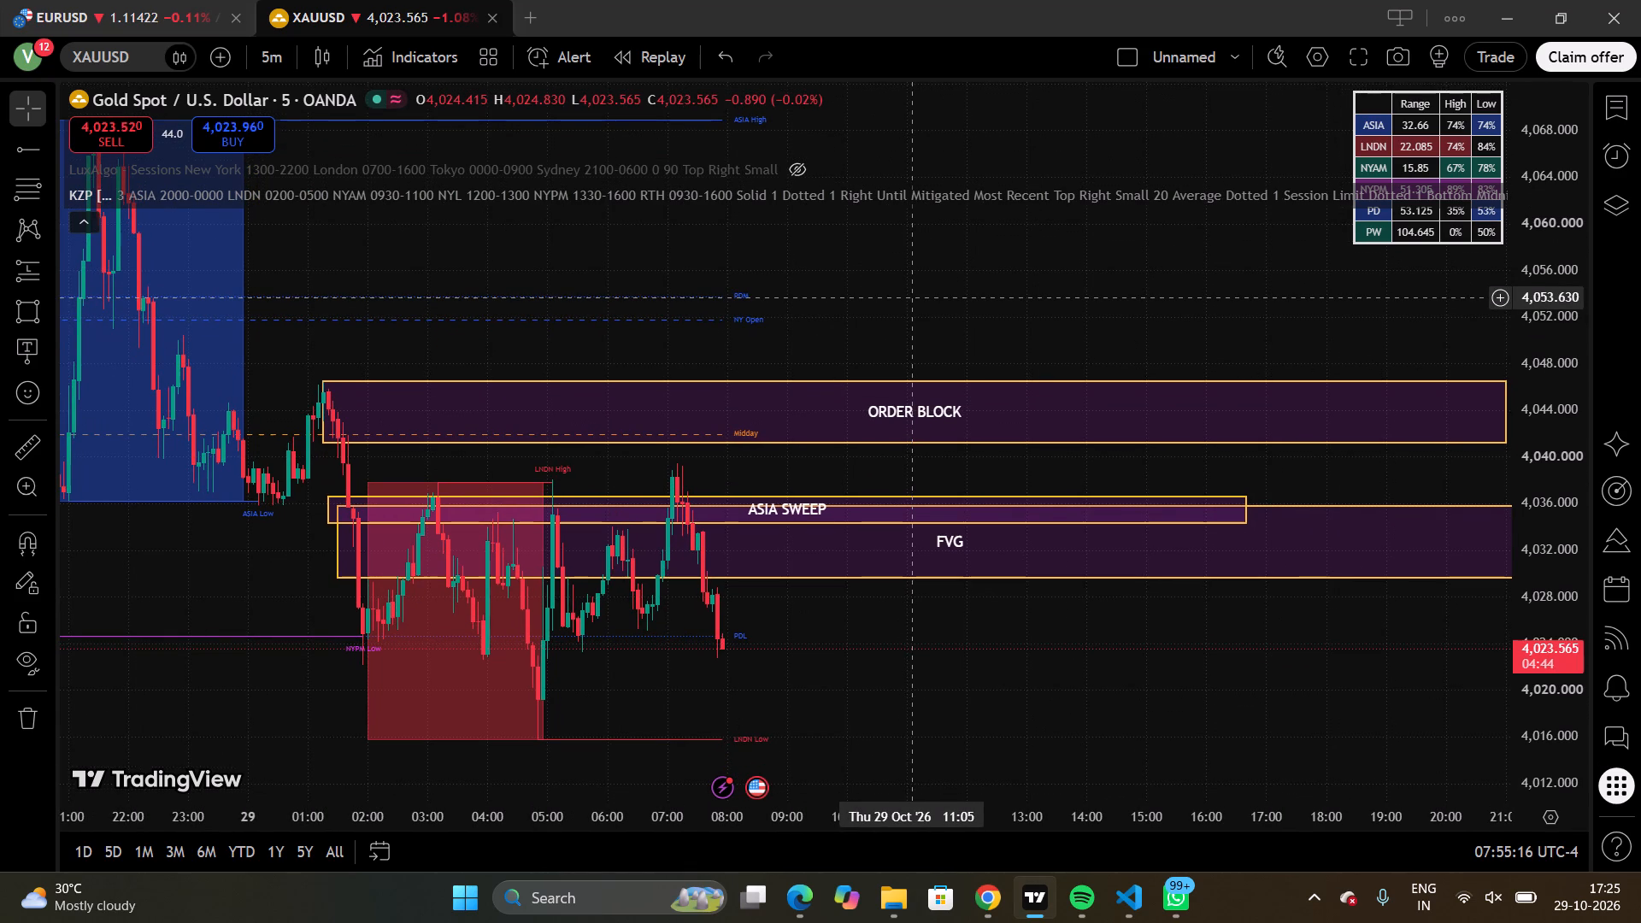
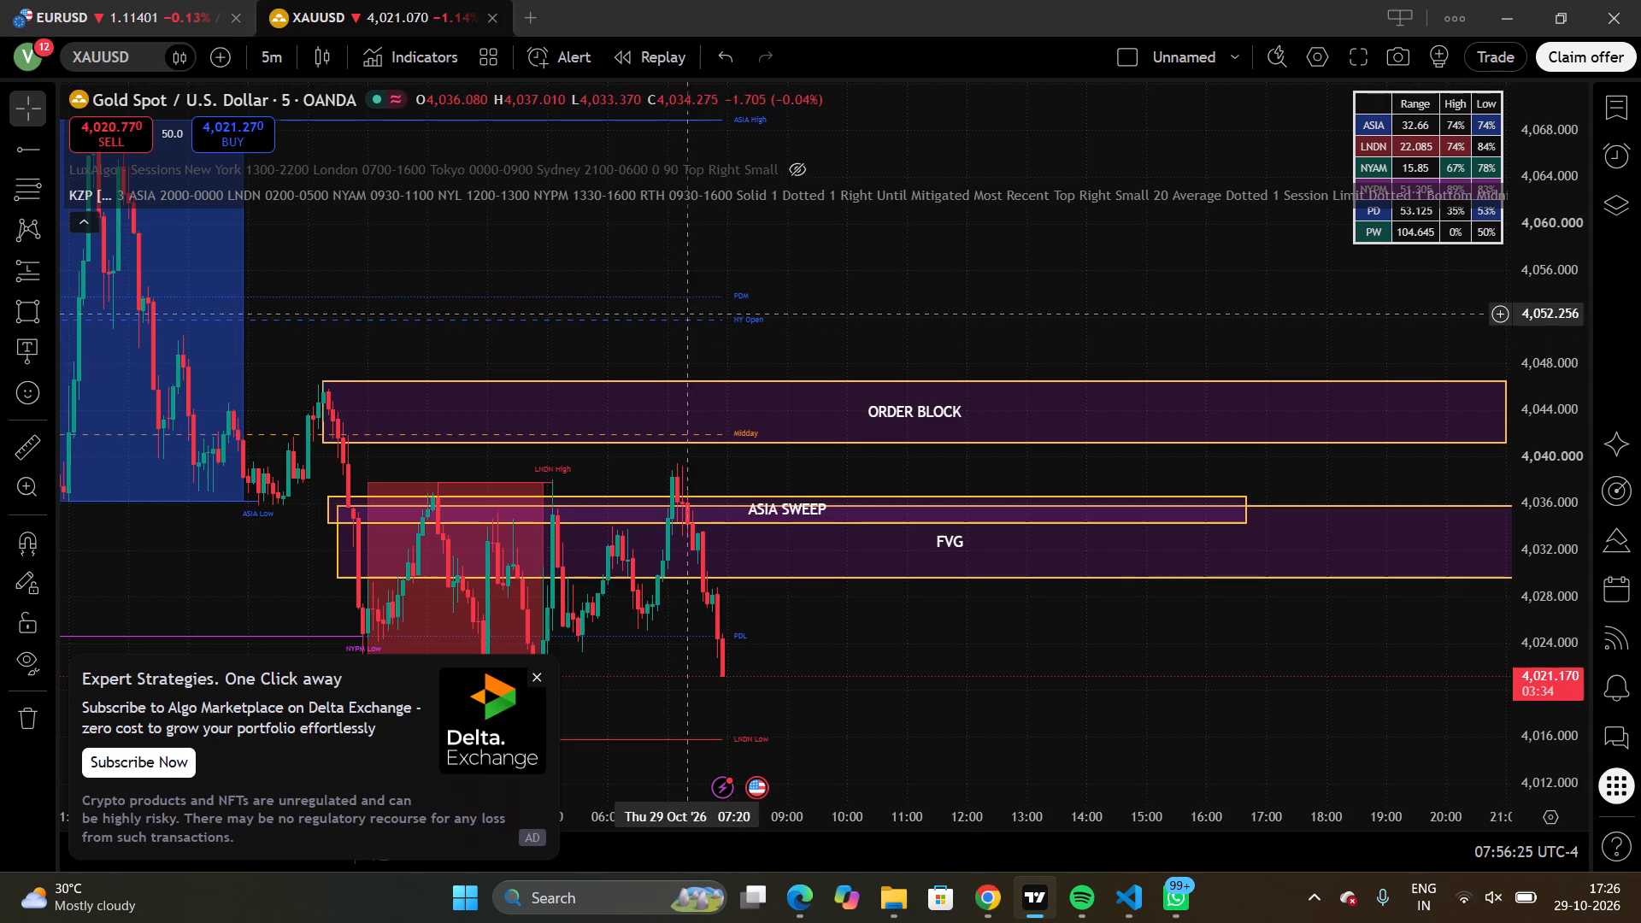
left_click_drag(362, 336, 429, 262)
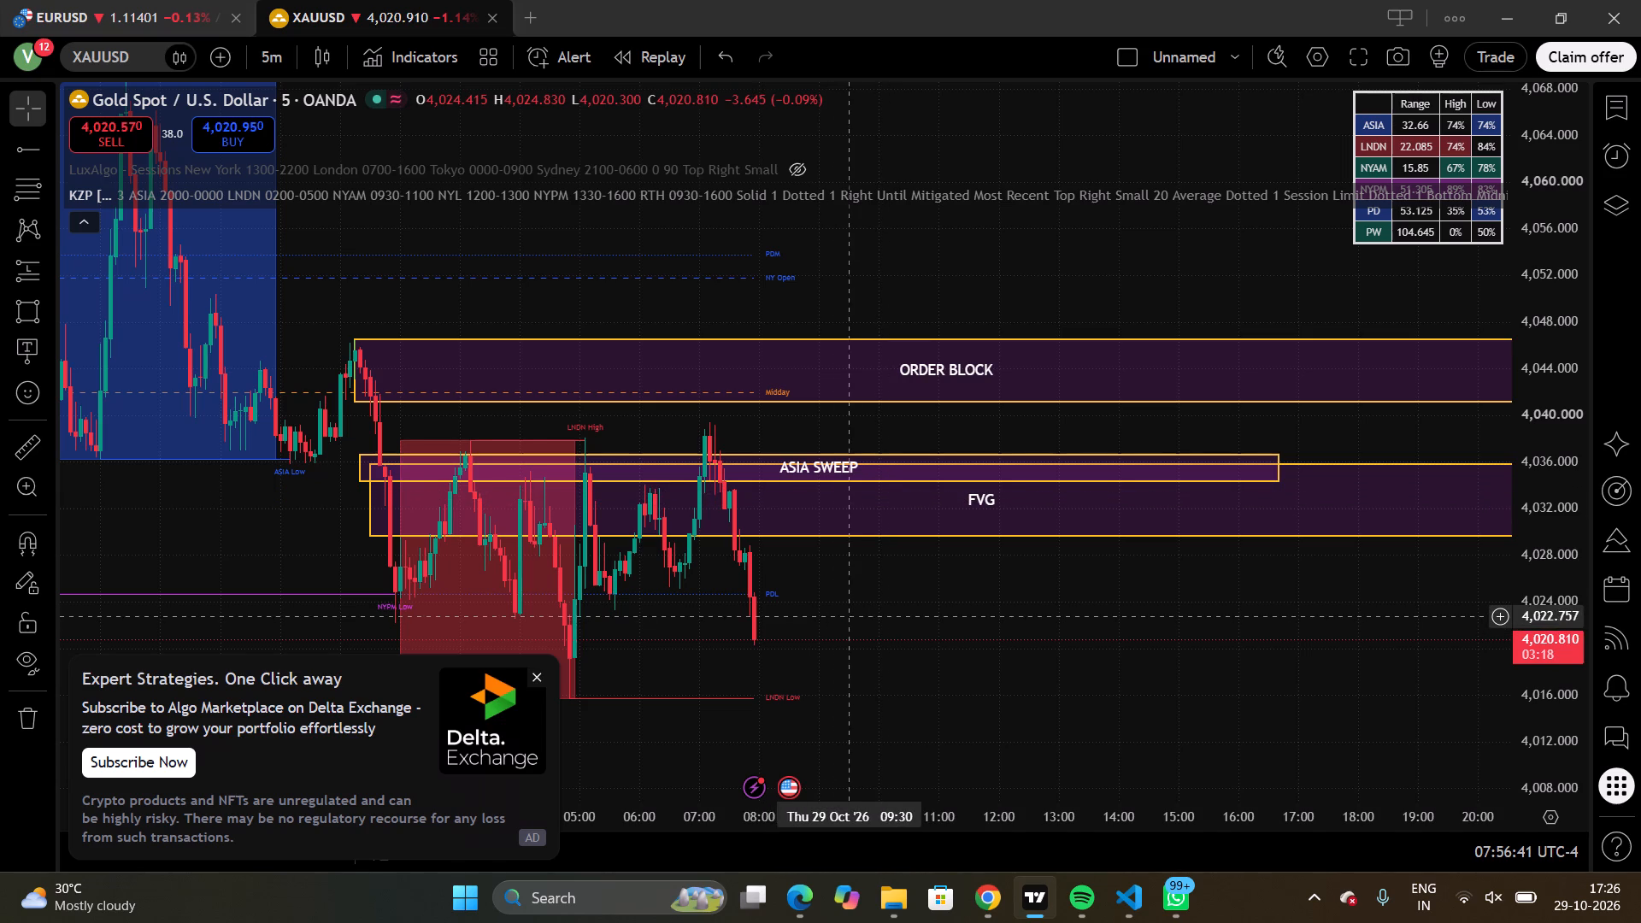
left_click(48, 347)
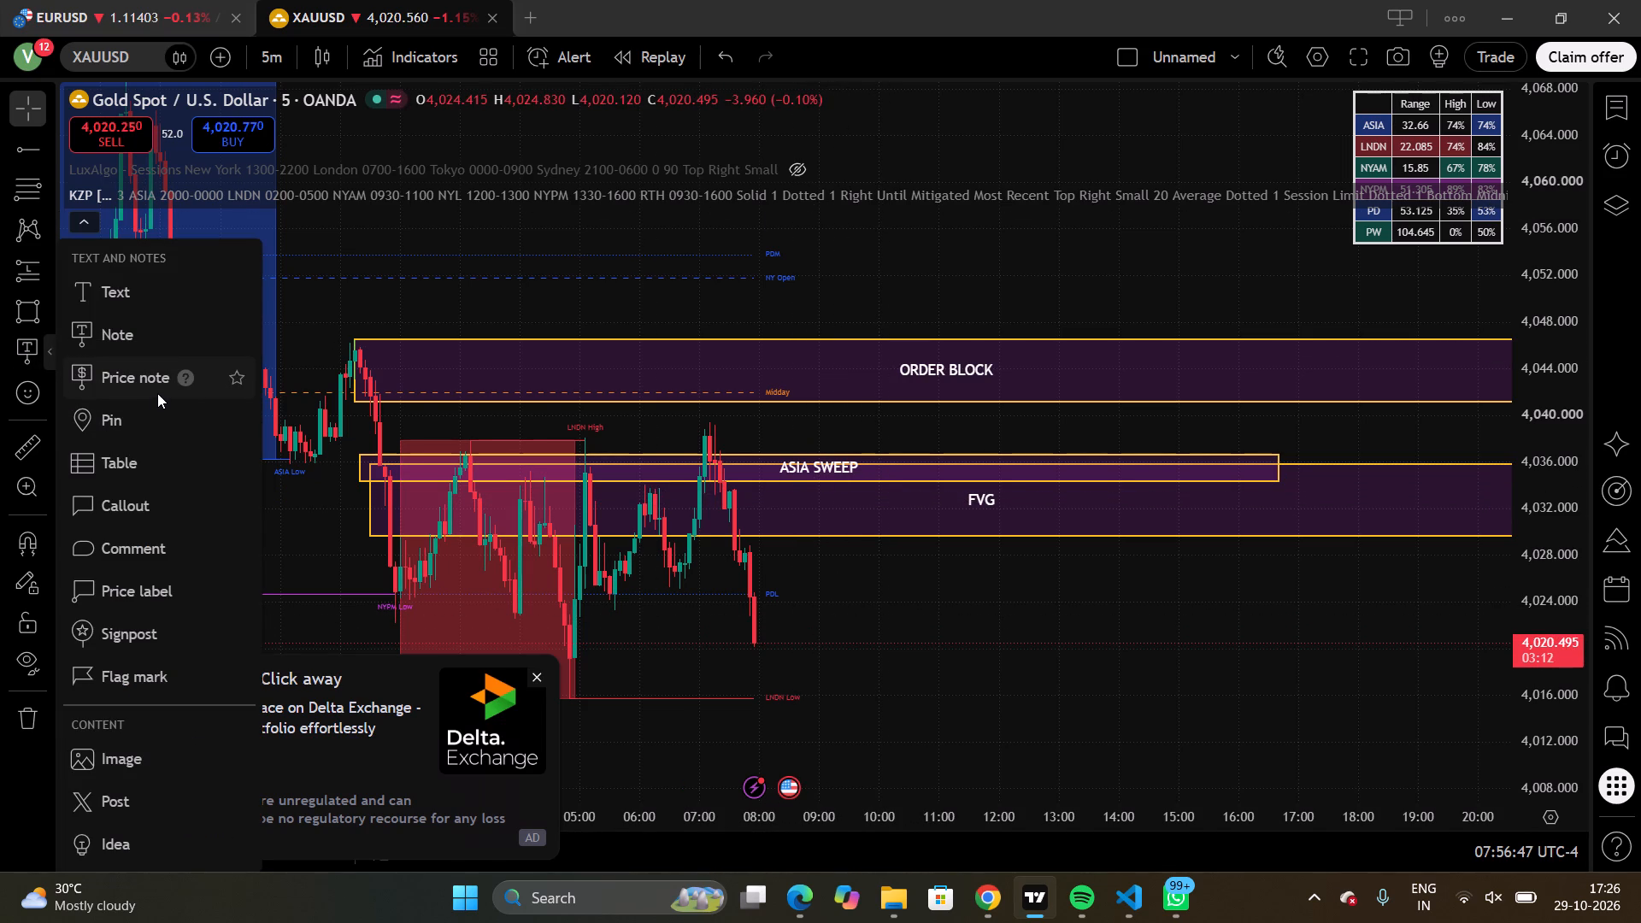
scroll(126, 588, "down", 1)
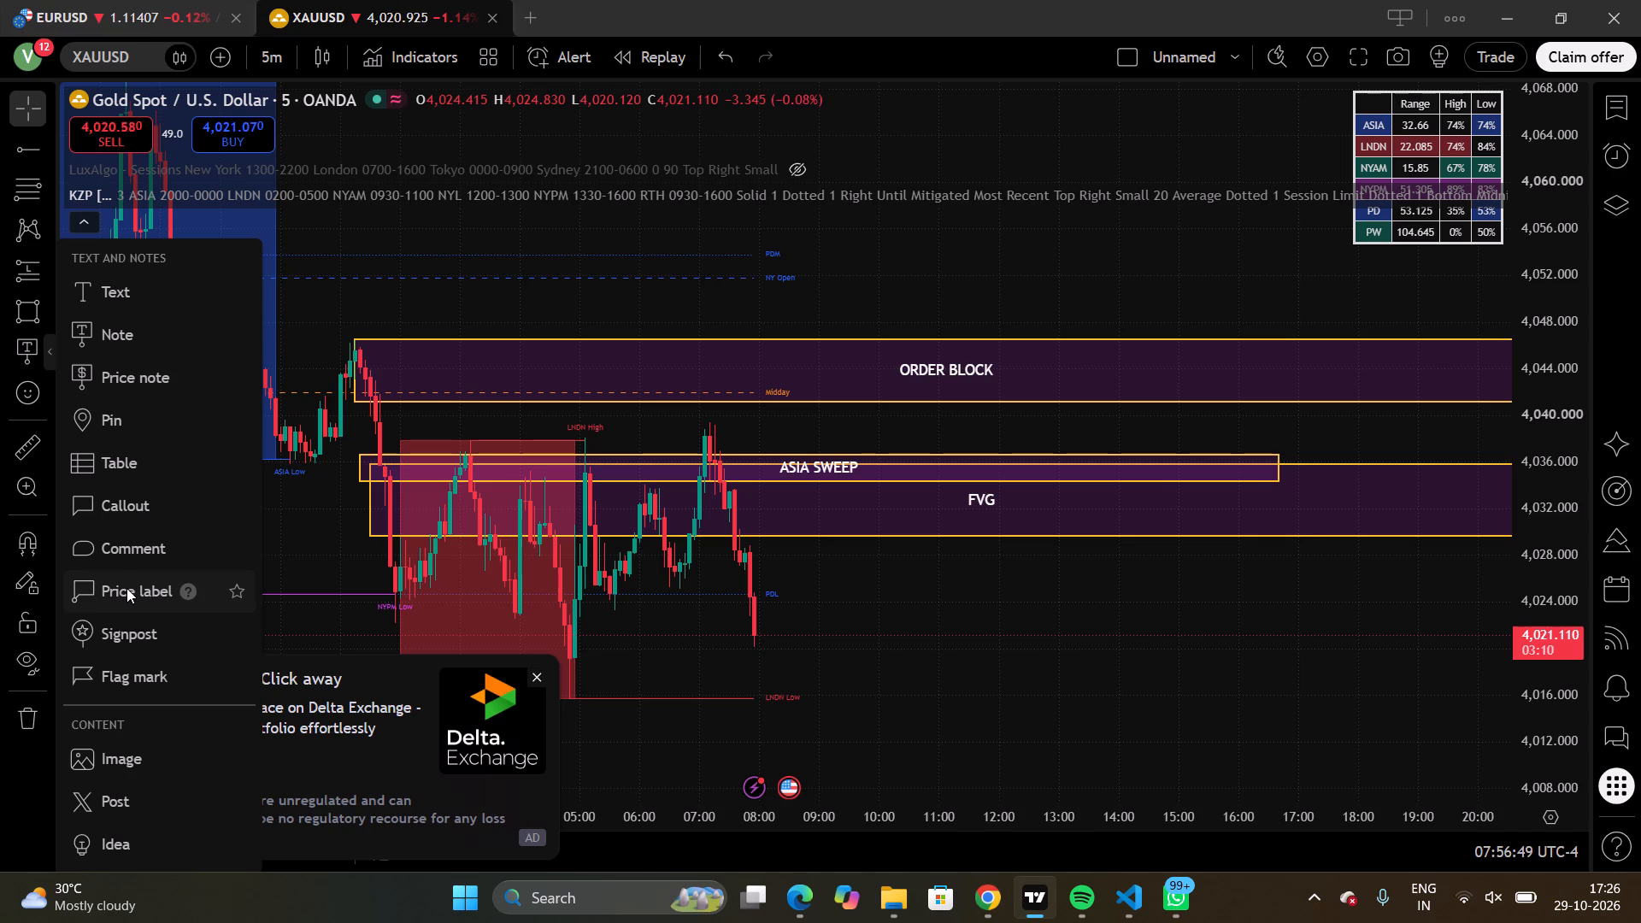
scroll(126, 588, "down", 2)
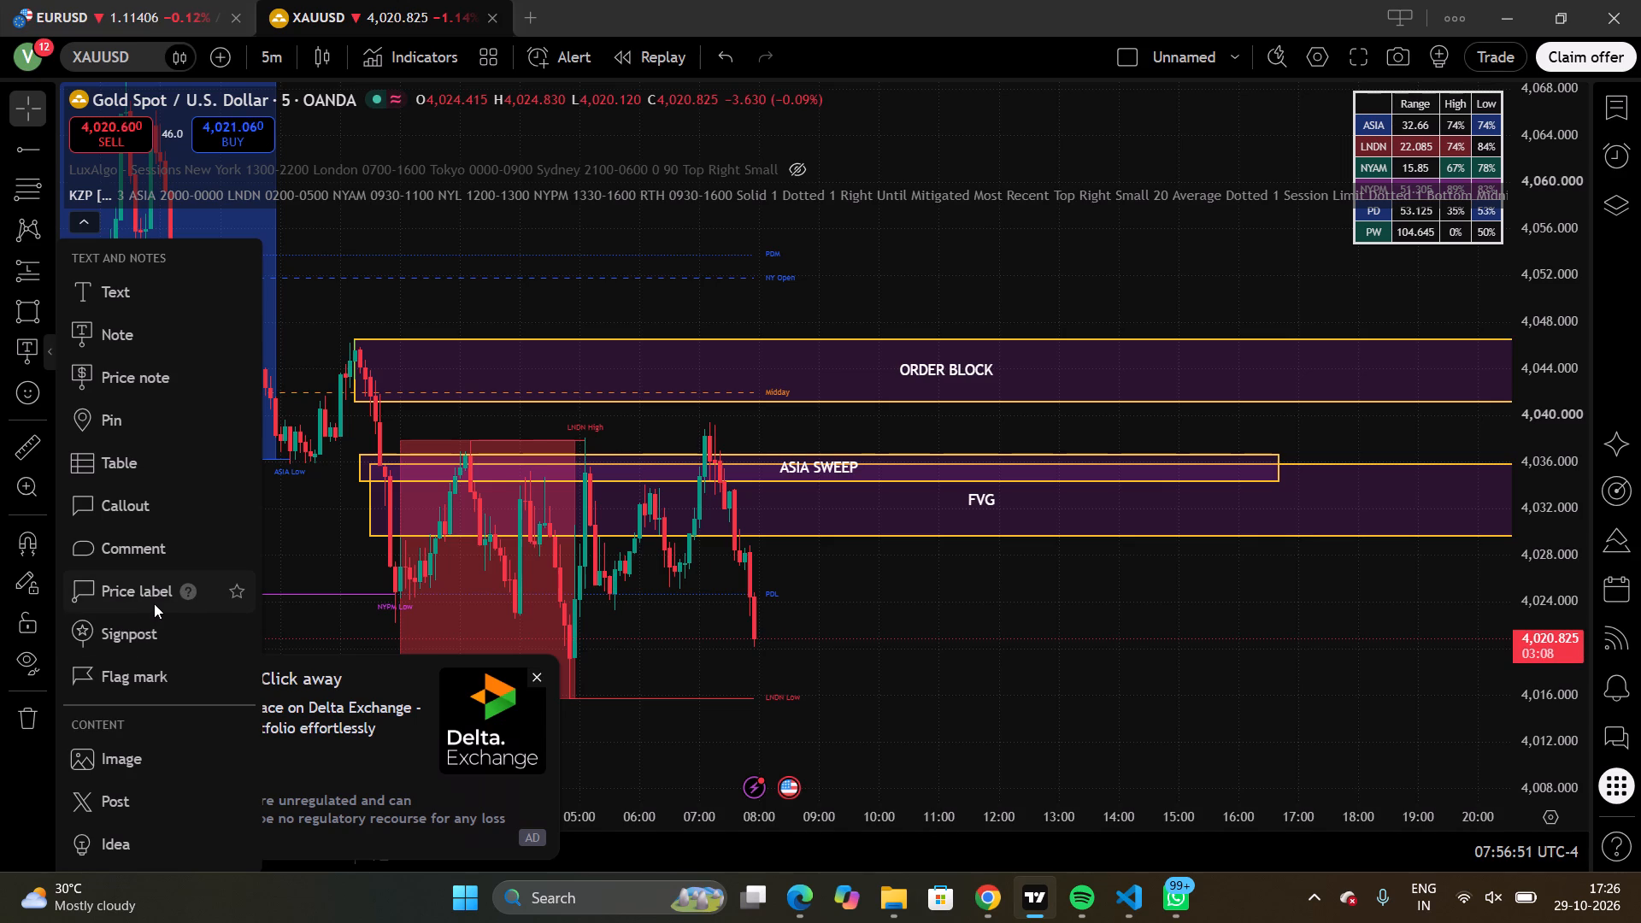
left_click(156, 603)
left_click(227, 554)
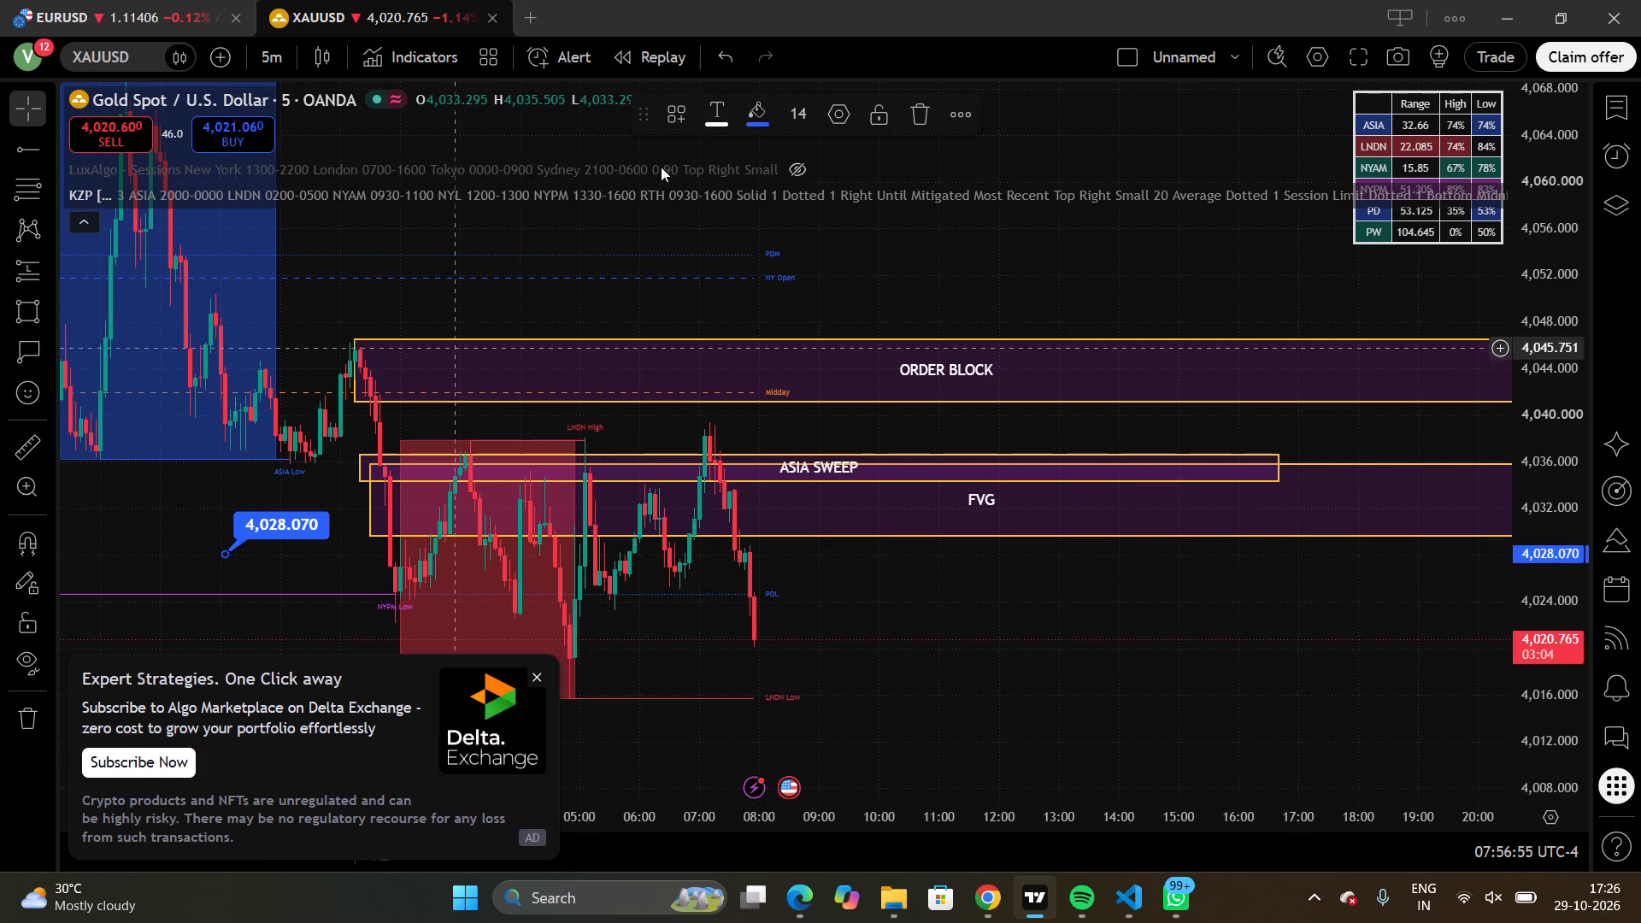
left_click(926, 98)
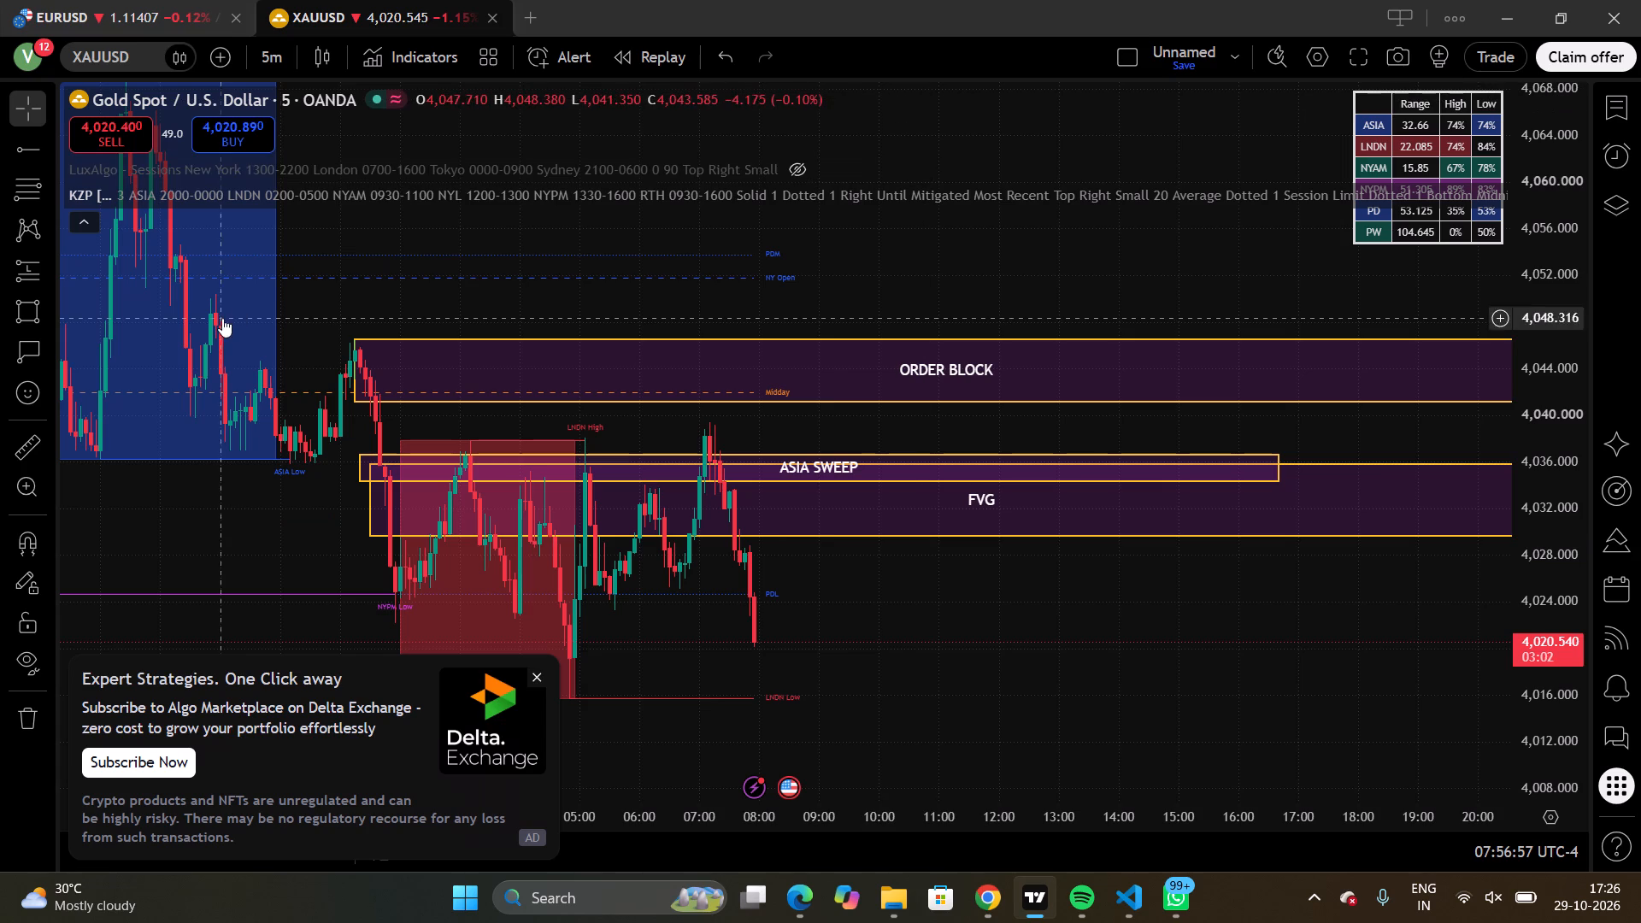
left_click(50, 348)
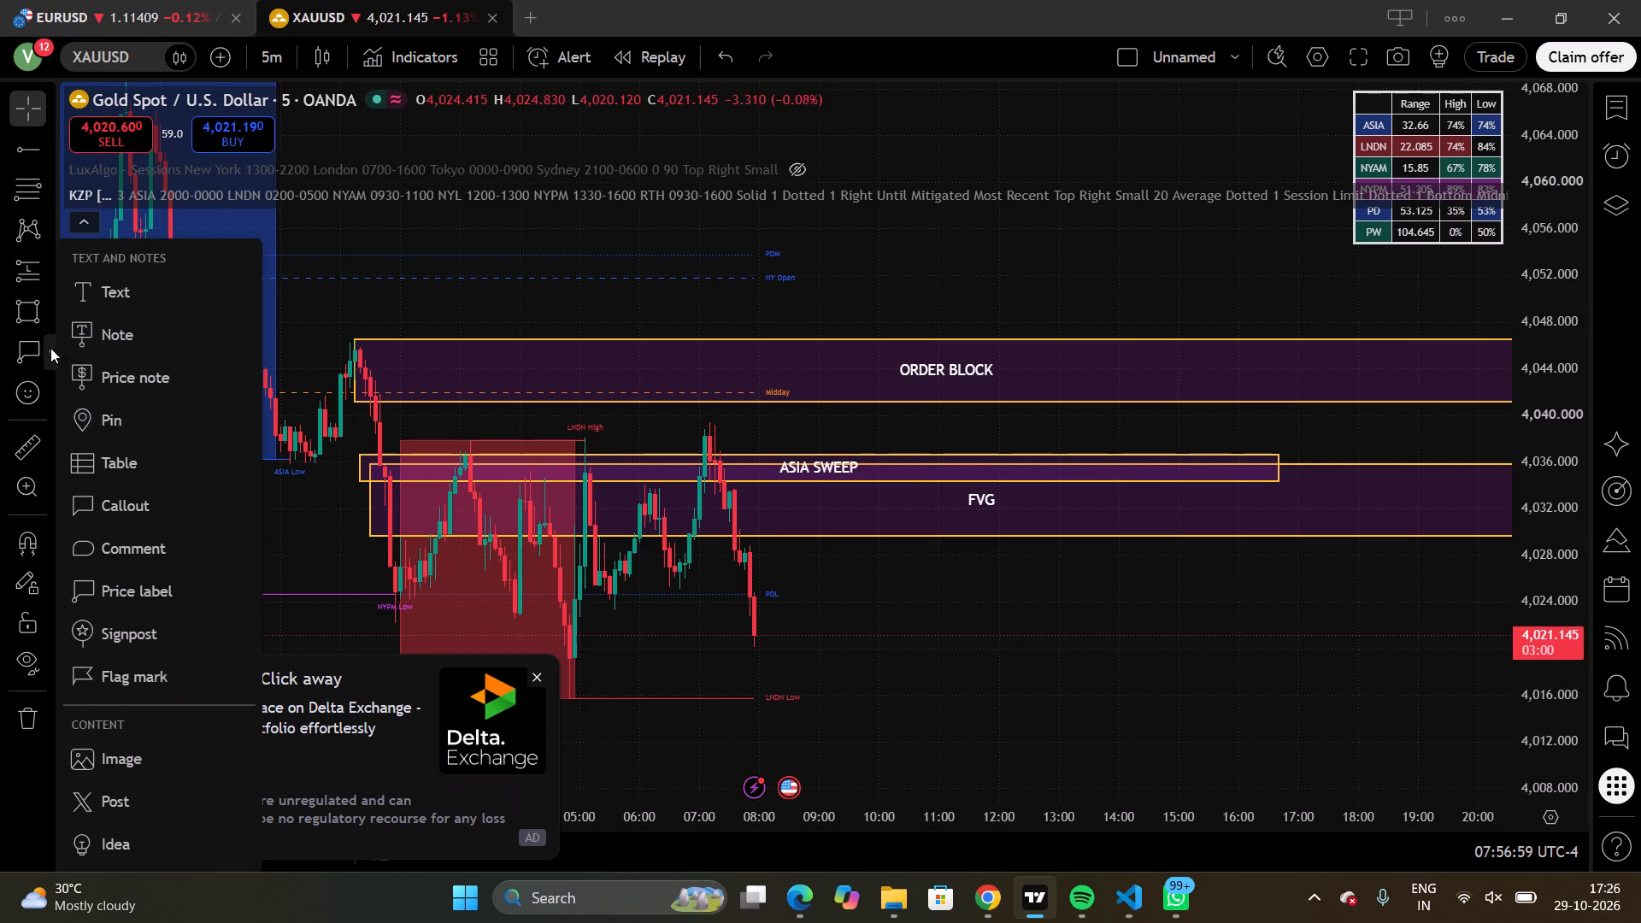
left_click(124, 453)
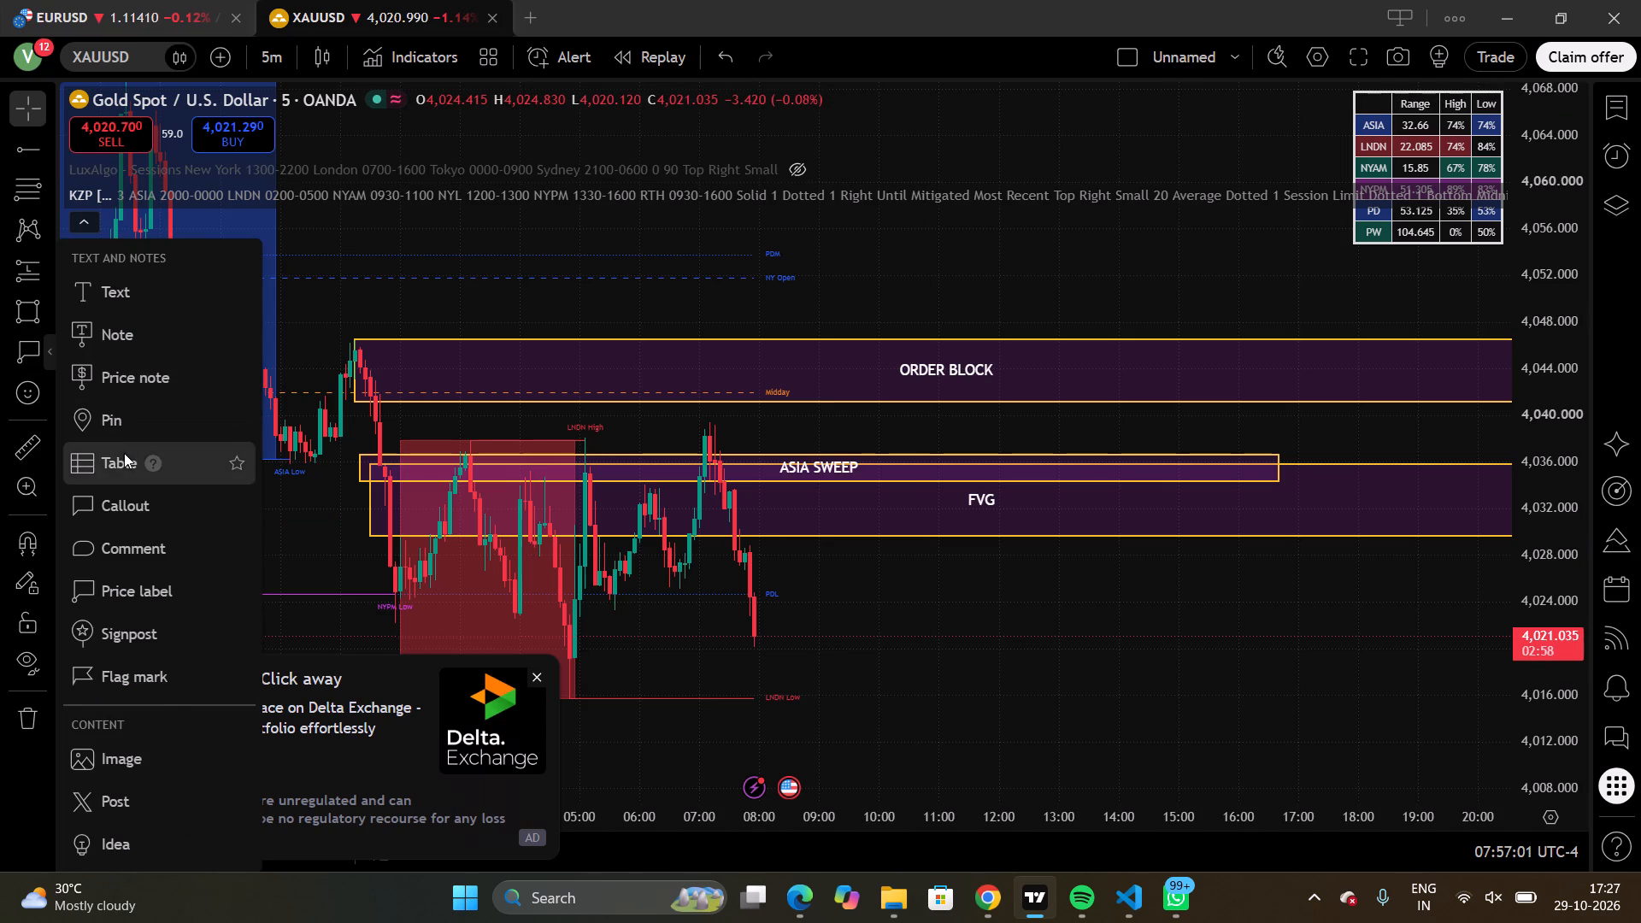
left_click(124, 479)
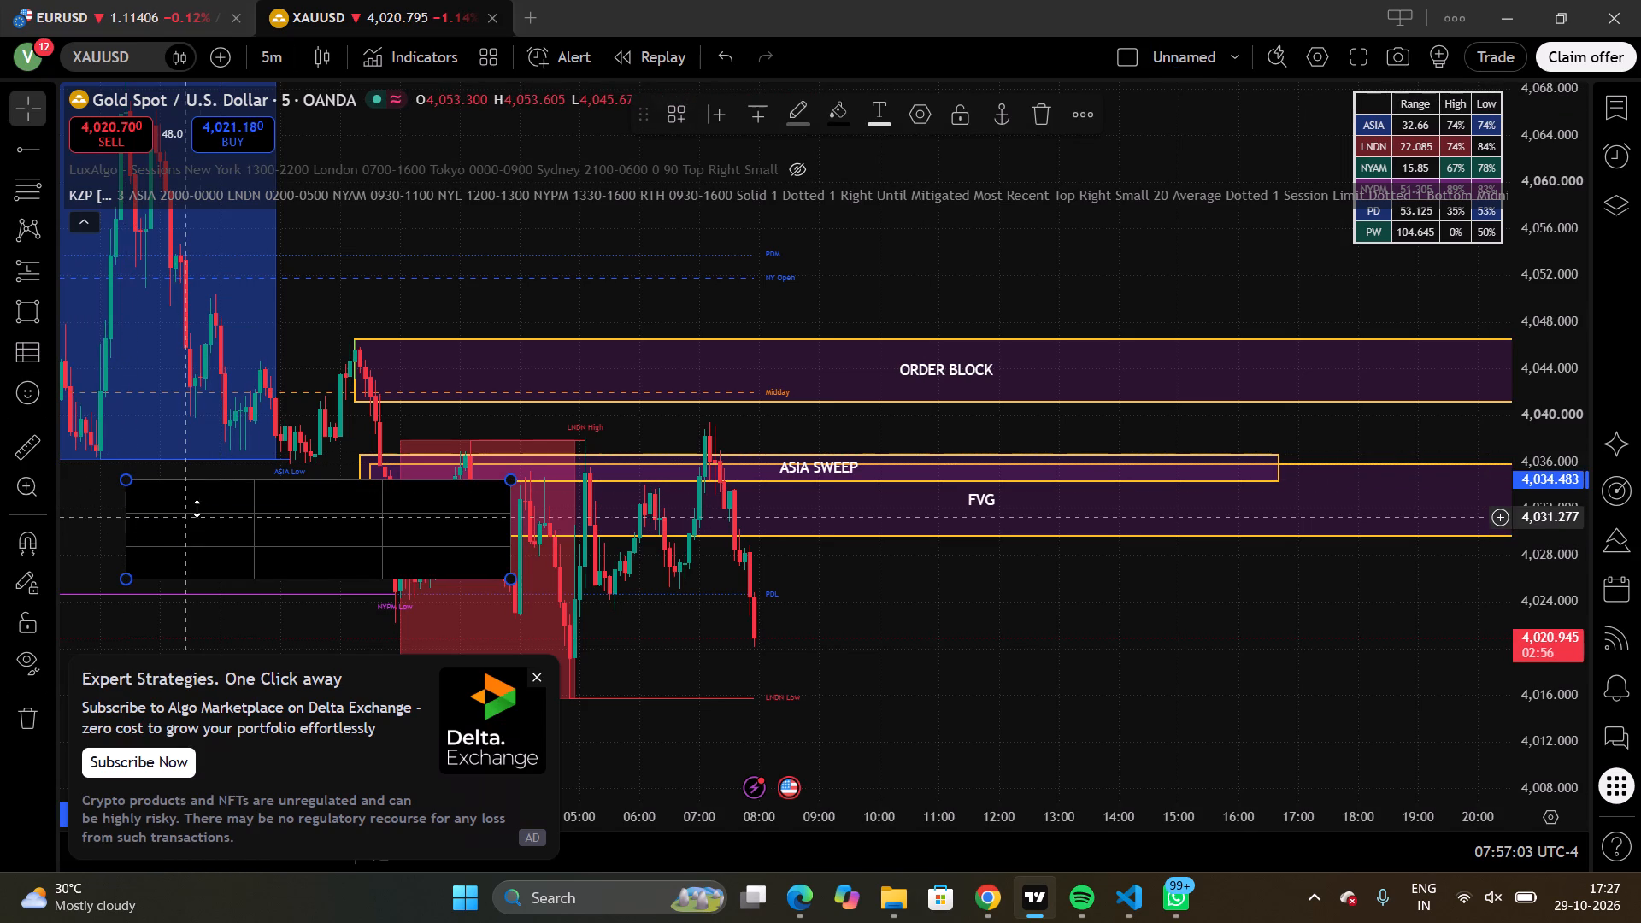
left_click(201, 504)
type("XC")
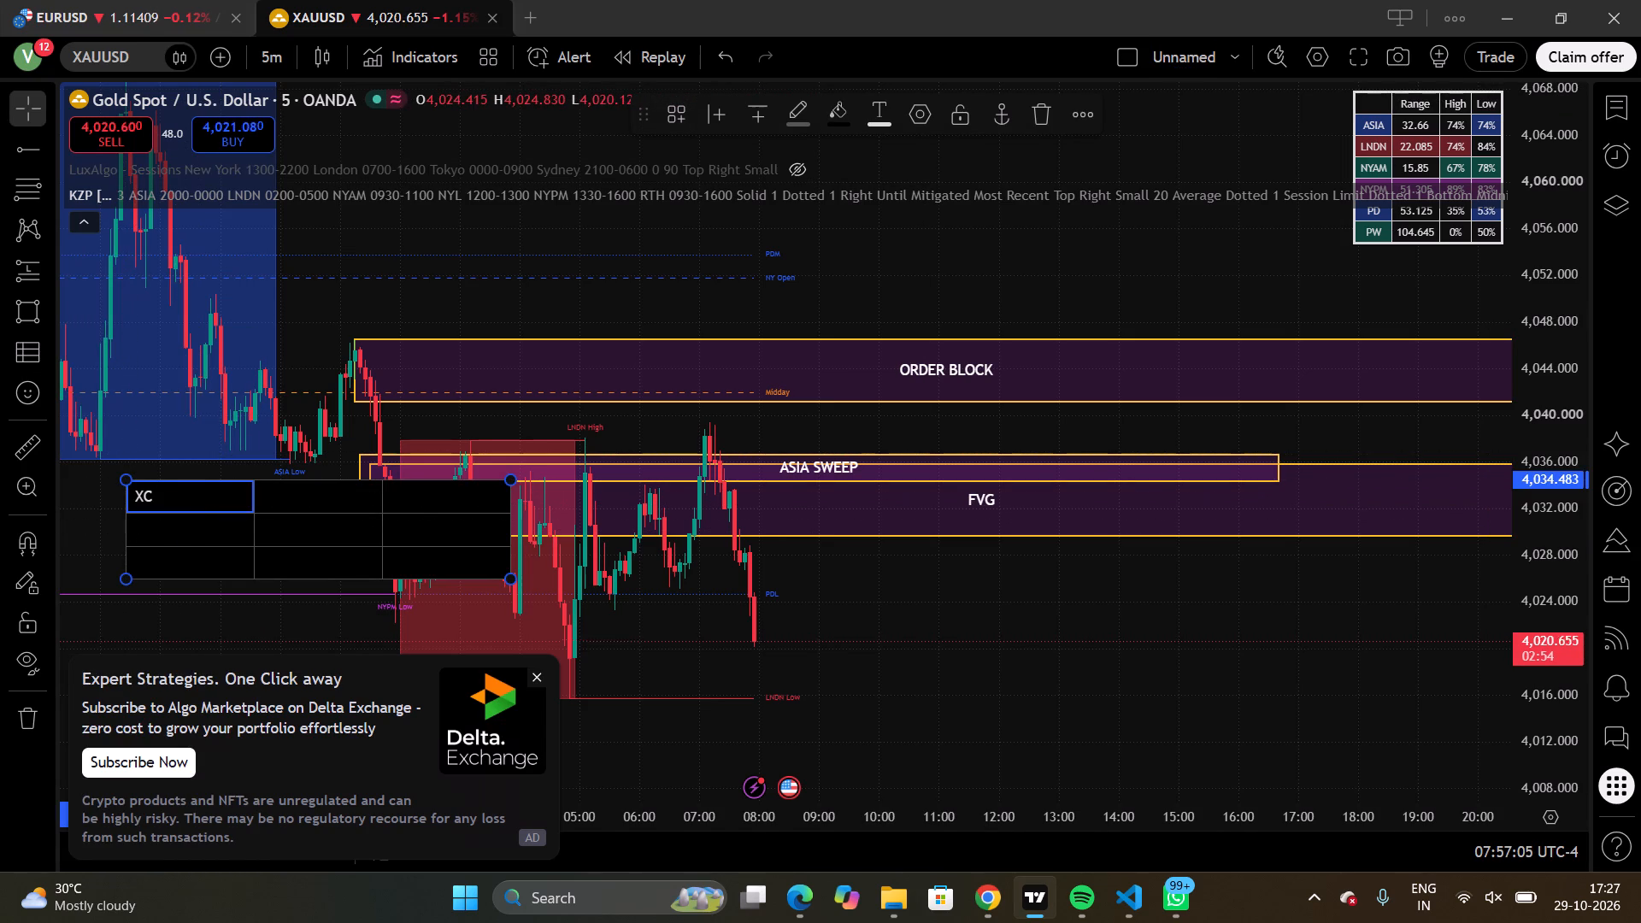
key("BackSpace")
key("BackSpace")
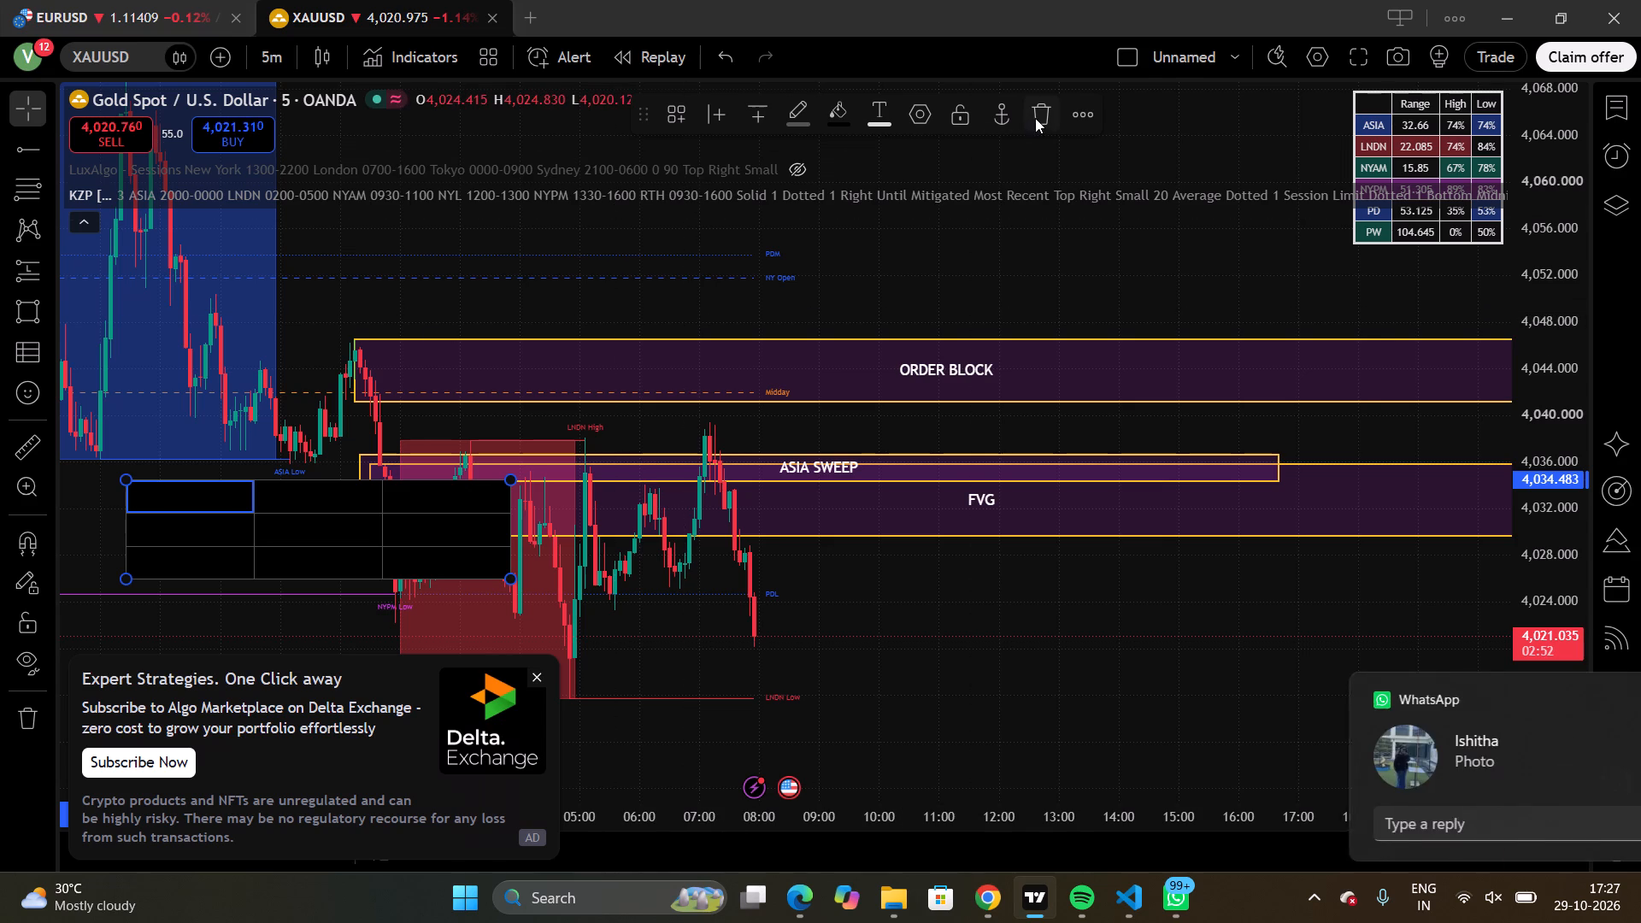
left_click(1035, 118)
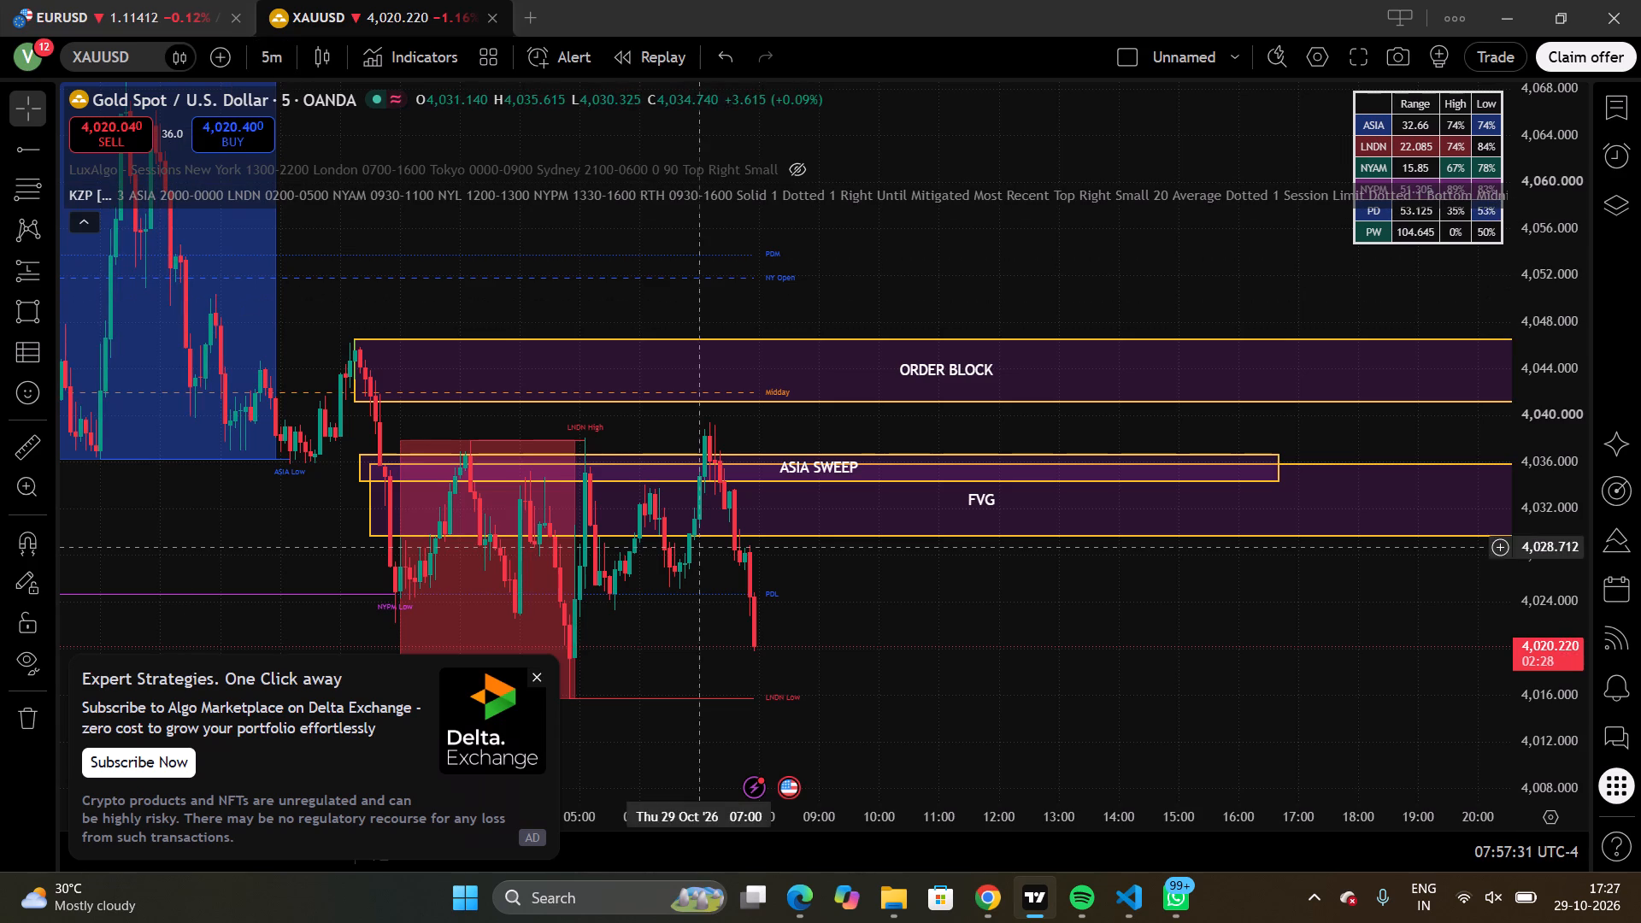
Dismiss the Delta Exchange advertisement covering part of the chart.
left_click(542, 673)
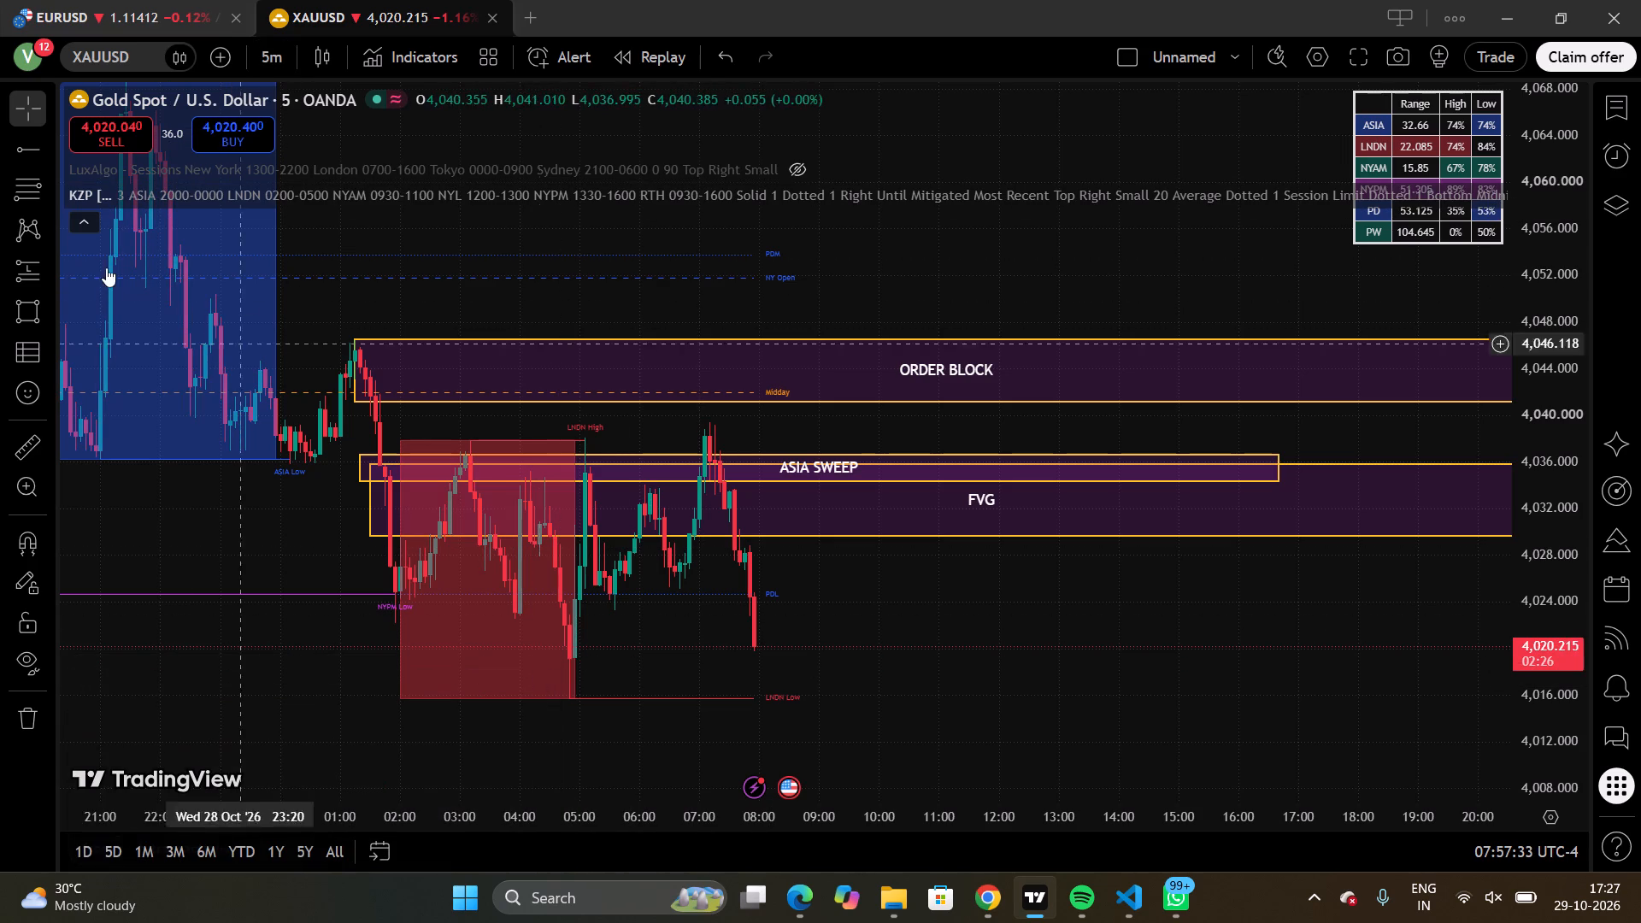
Draw an upward arrow from about 4,020.10 at 08:25 to about 4,060.32 at 13:30 on 29 October.
left_click(45, 315)
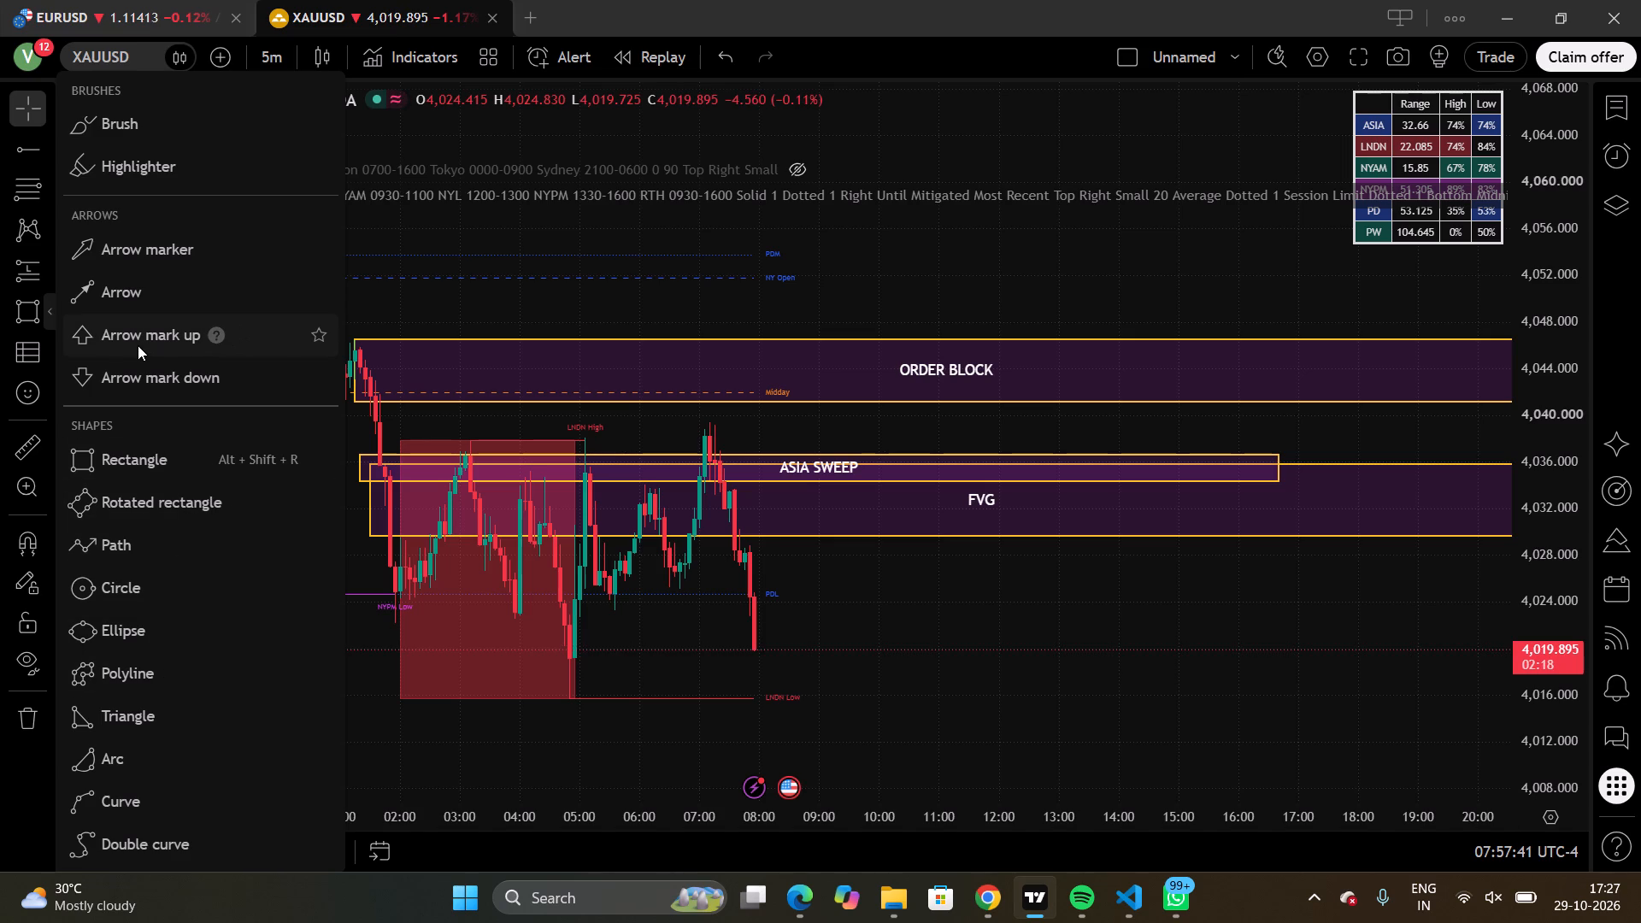
left_click(97, 296)
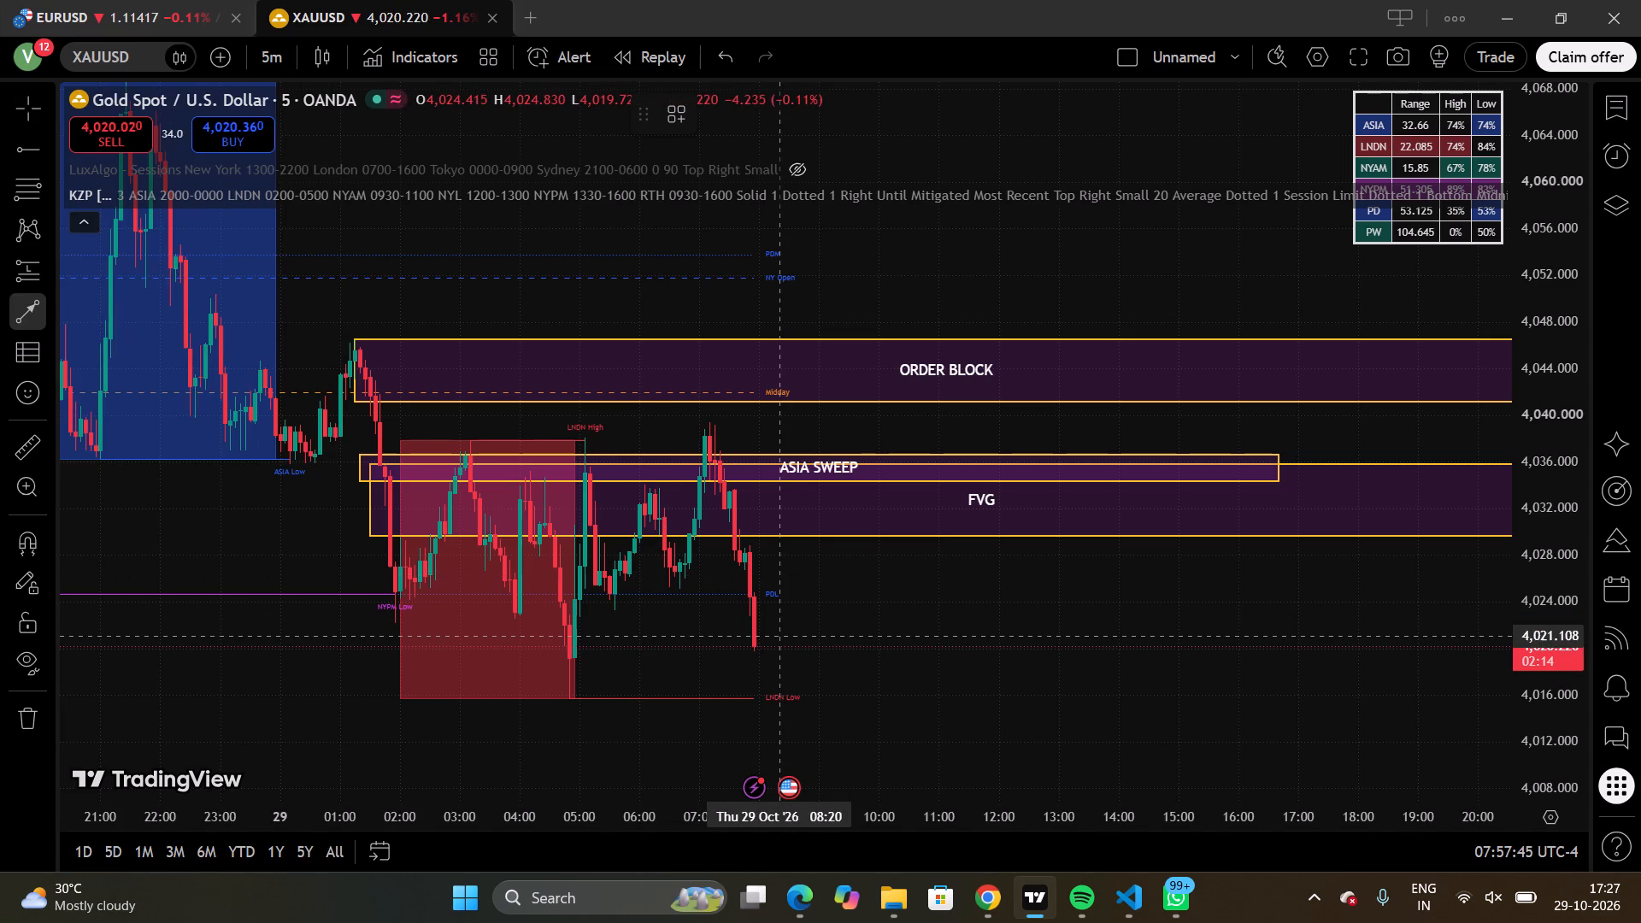
left_click_drag(784, 647, 944, 240)
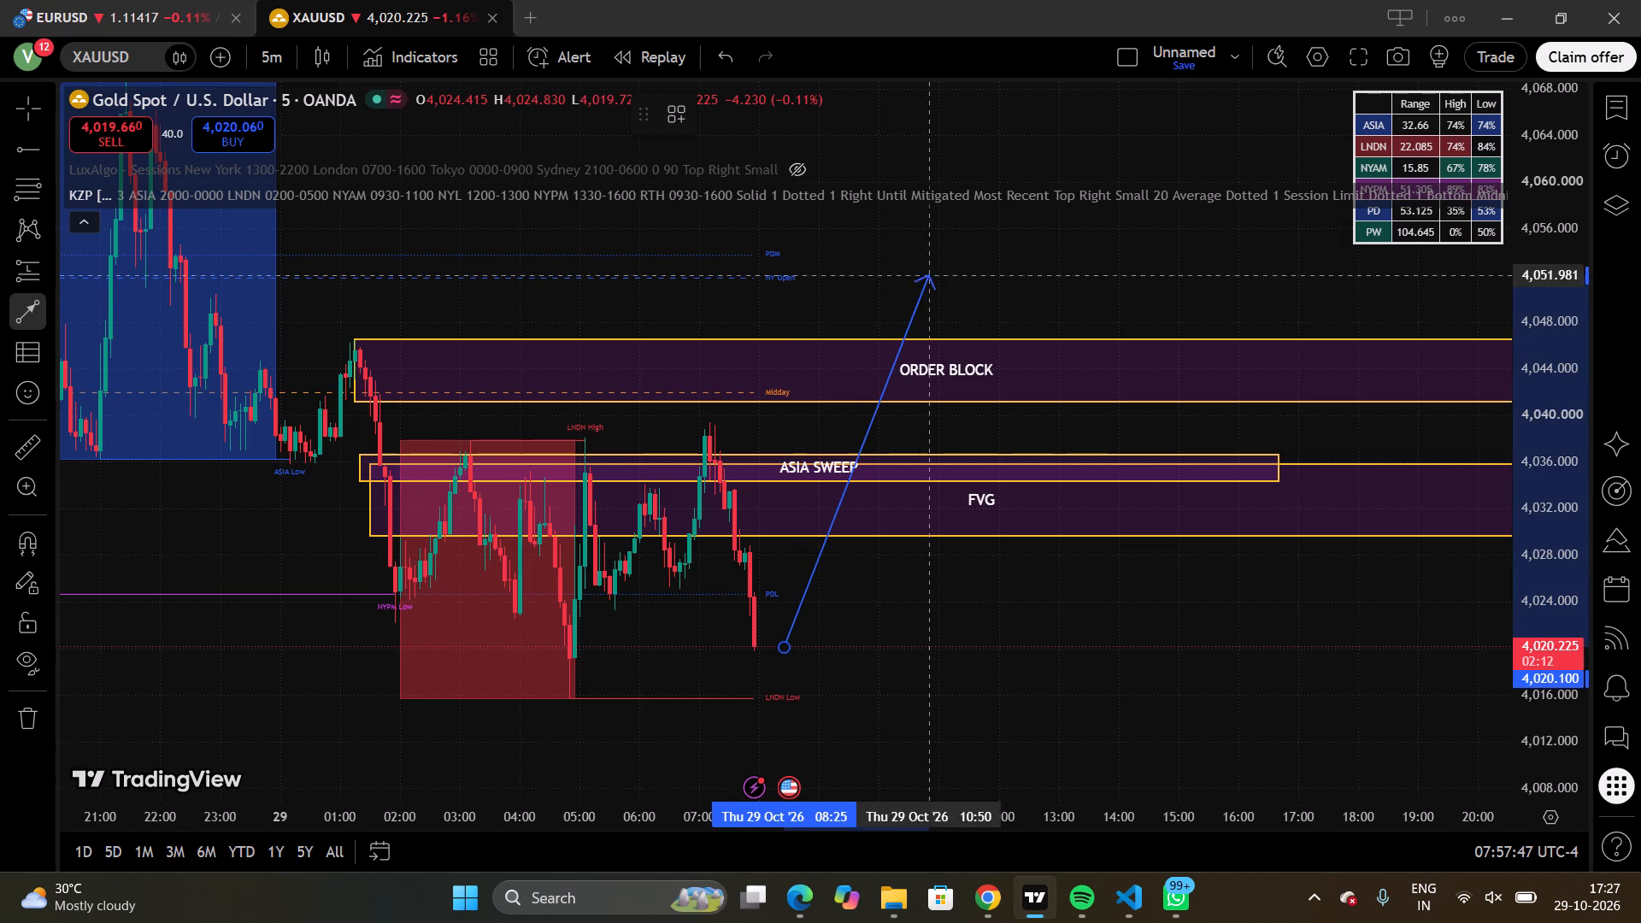
left_click_drag(944, 240, 955, 217)
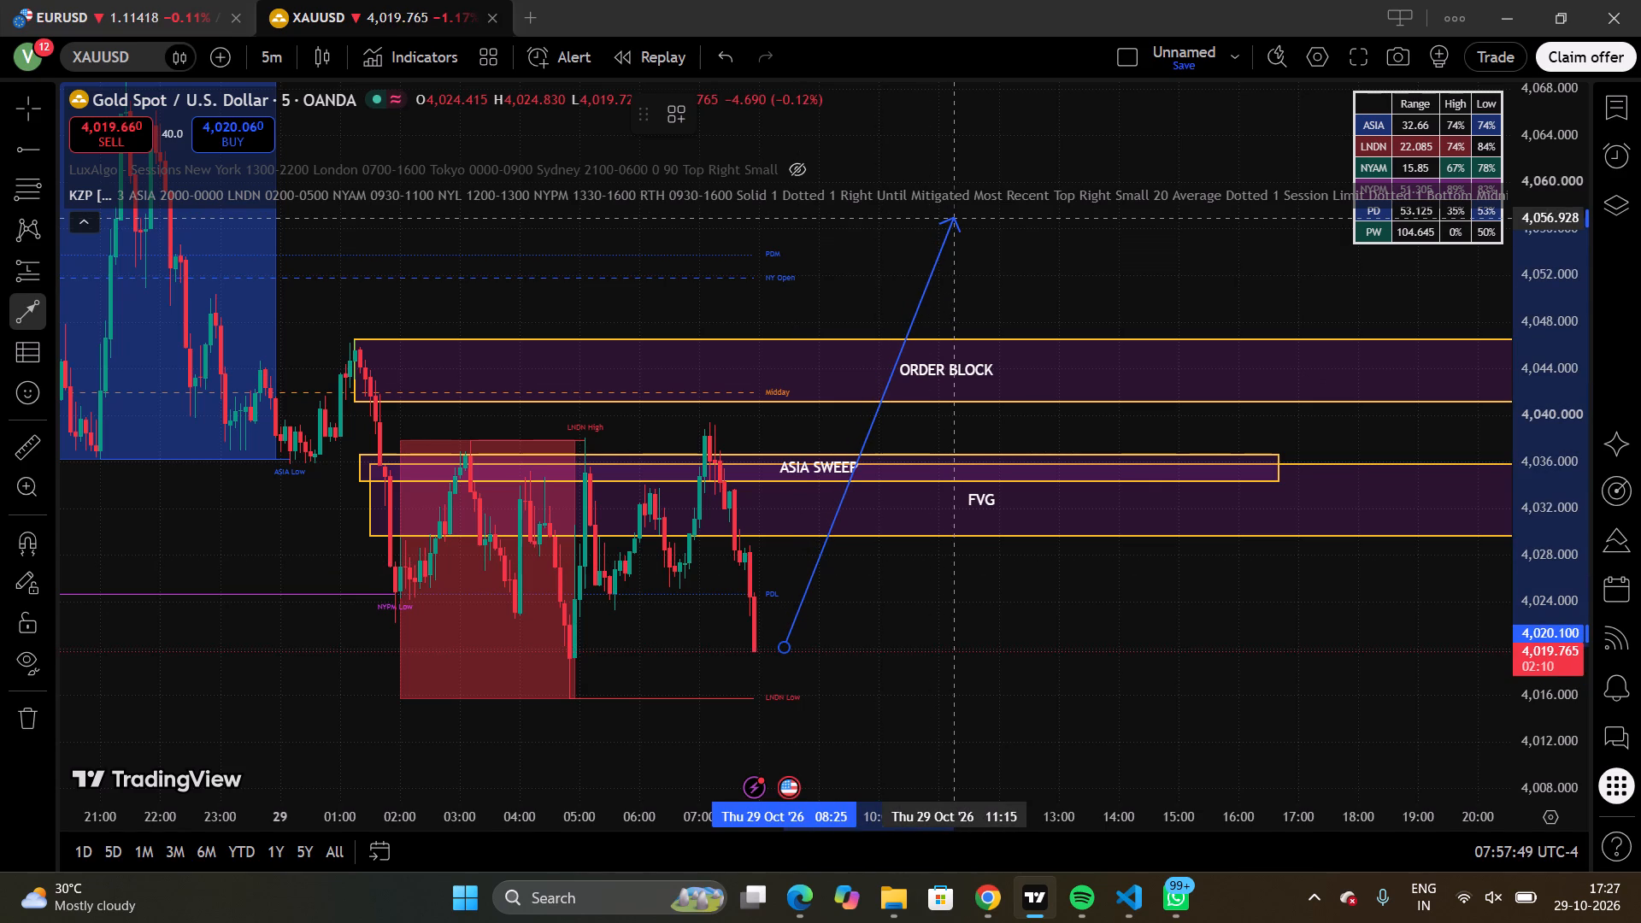
left_click_drag(955, 217, 985, 175)
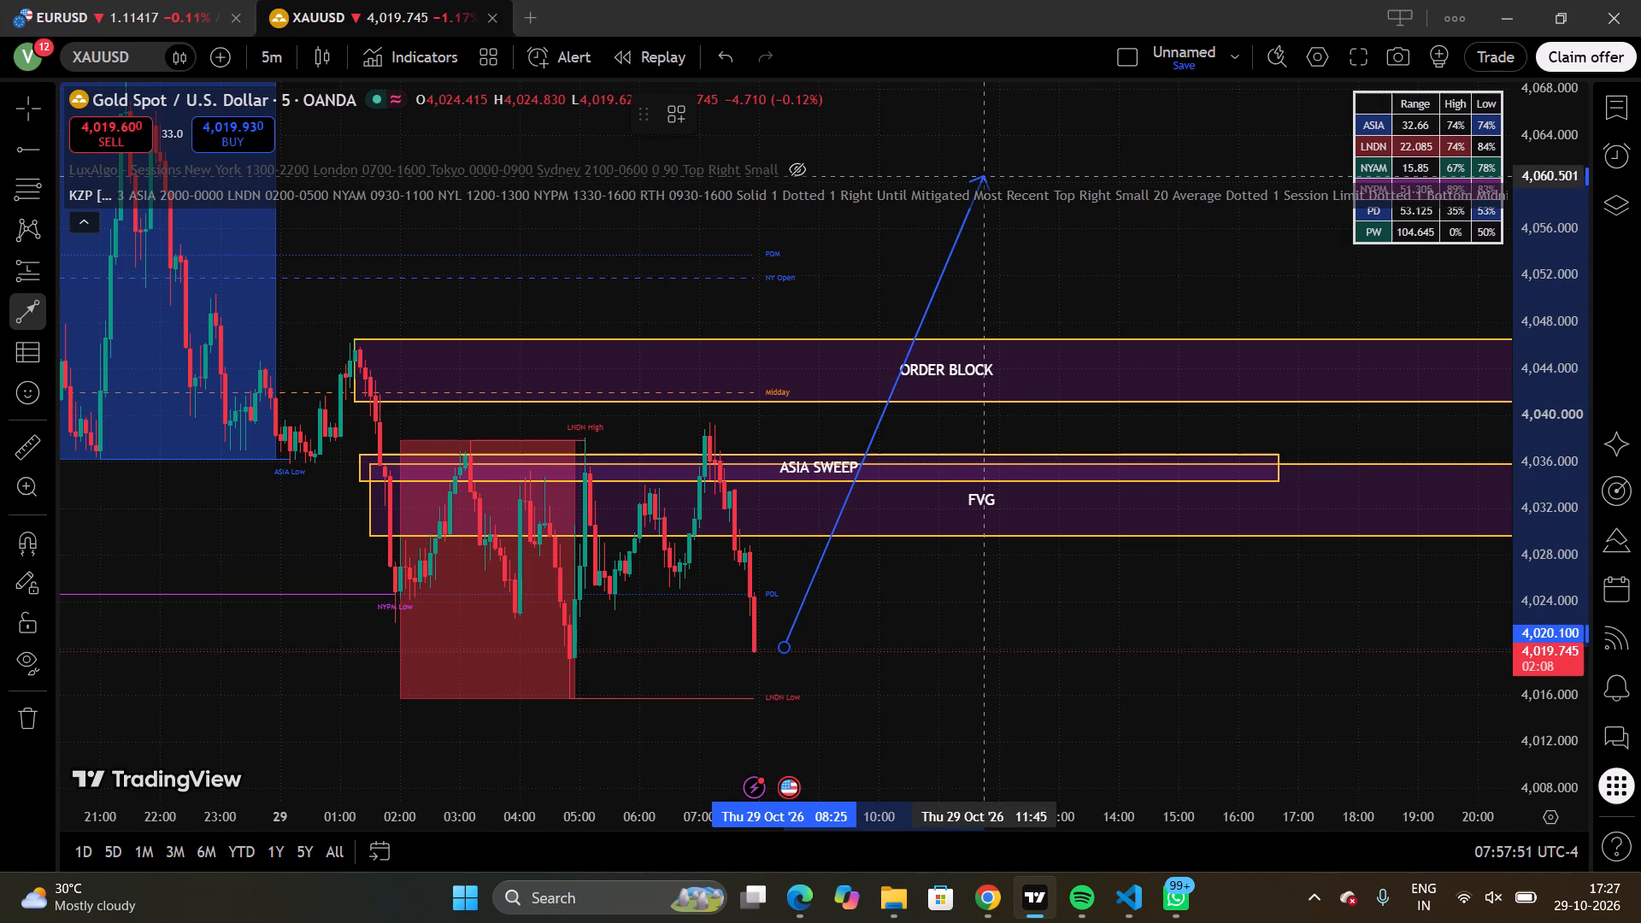
left_click_drag(985, 175, 1062, 184)
left_click(1062, 184)
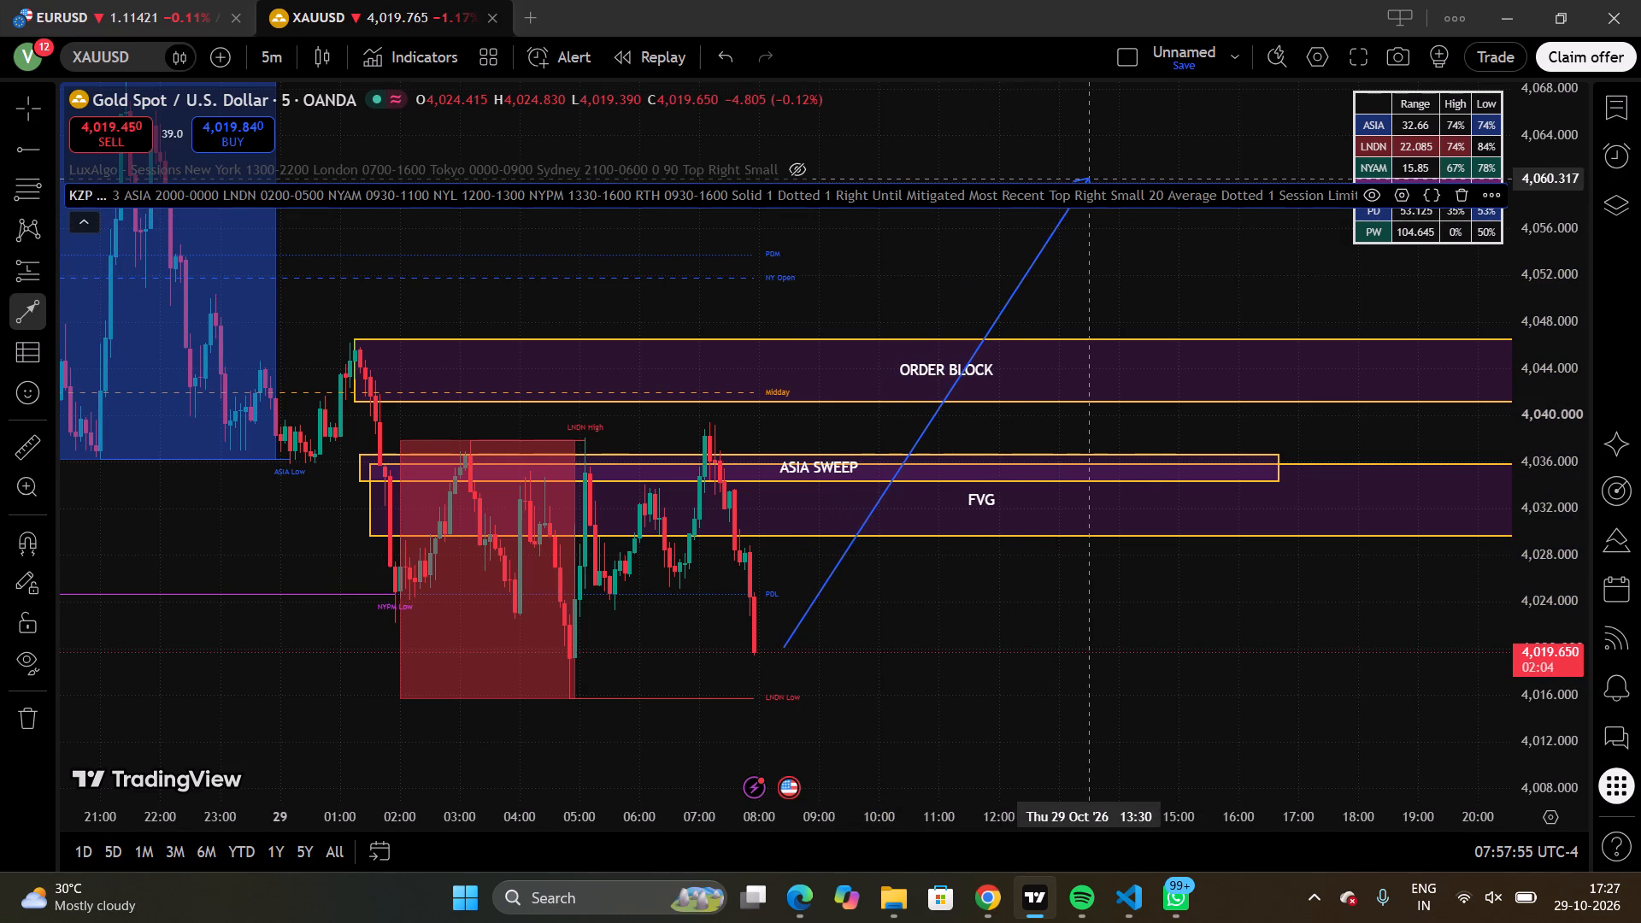
left_click(1090, 178)
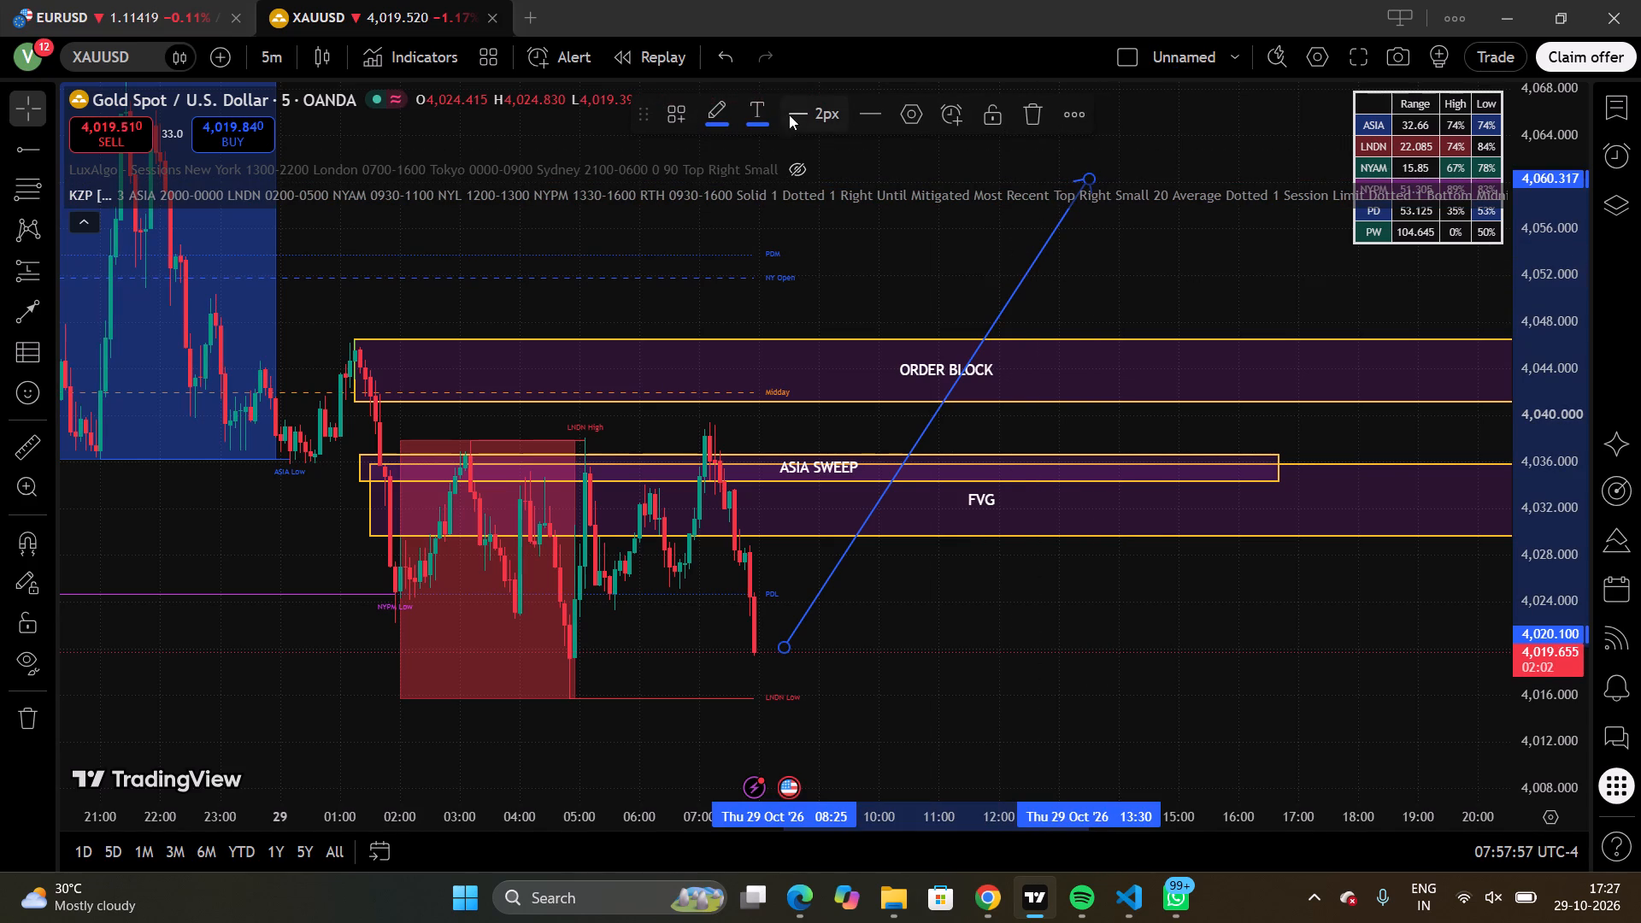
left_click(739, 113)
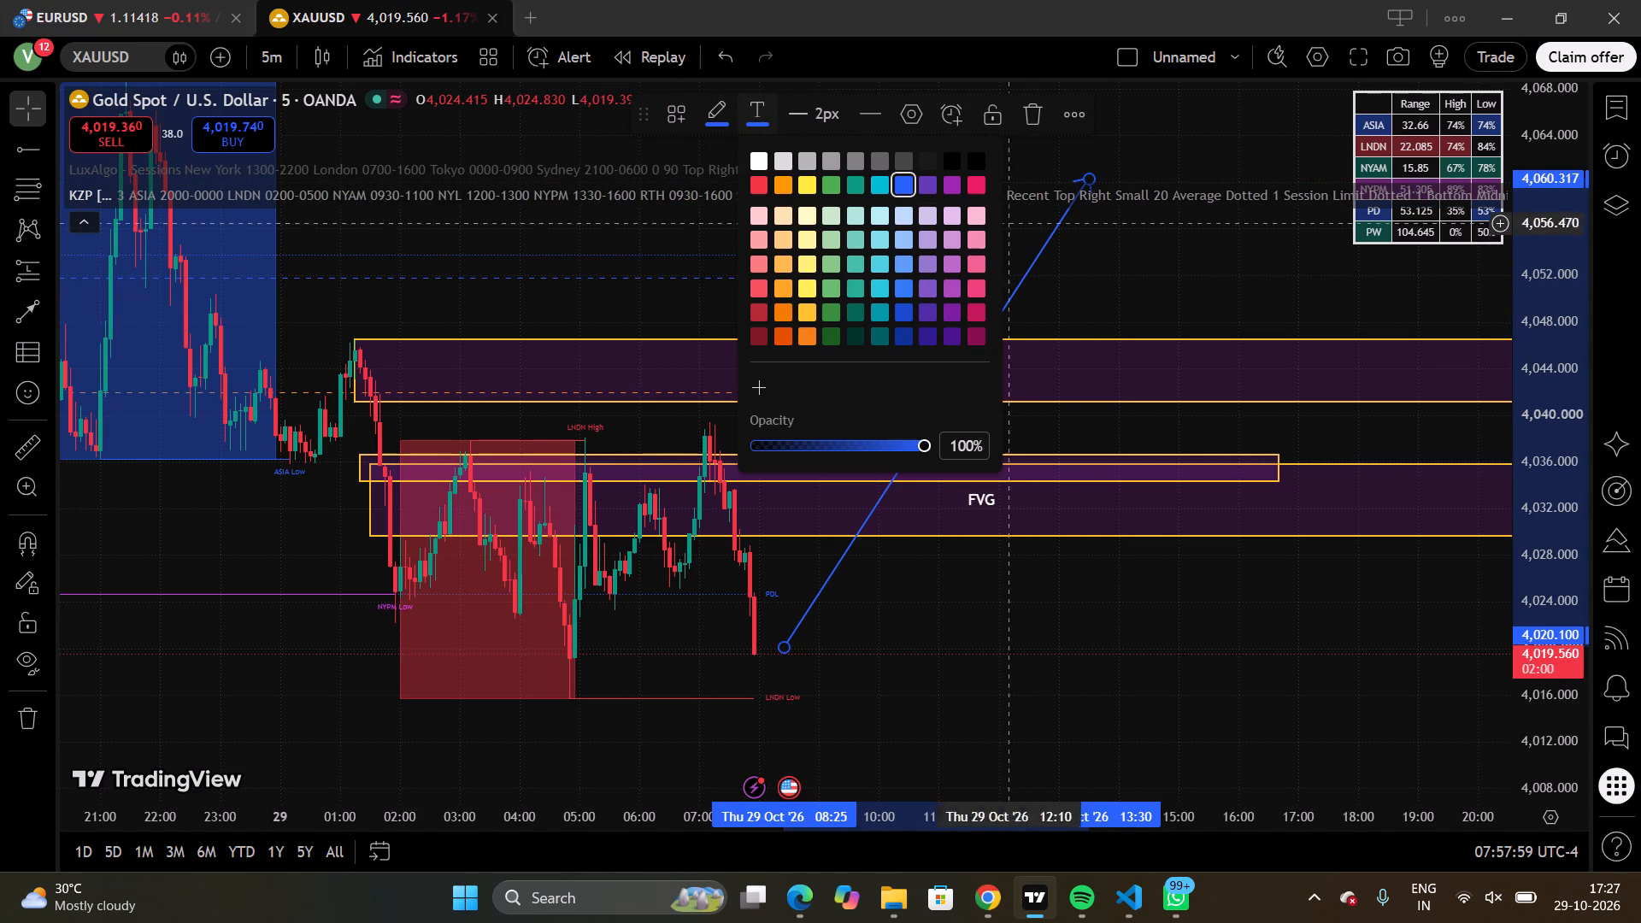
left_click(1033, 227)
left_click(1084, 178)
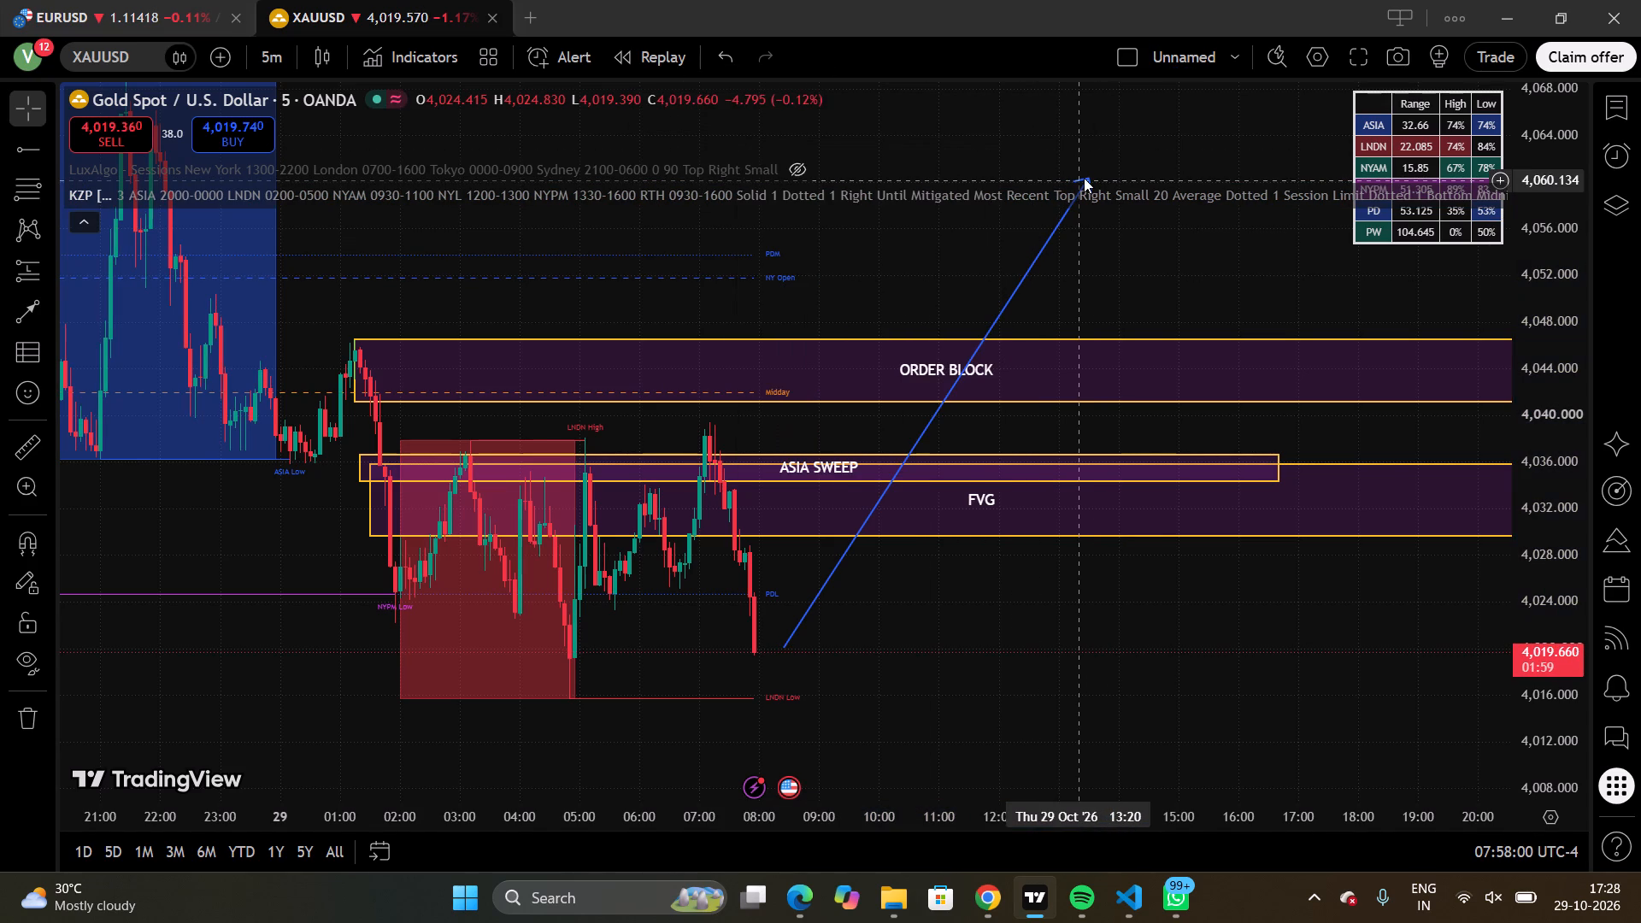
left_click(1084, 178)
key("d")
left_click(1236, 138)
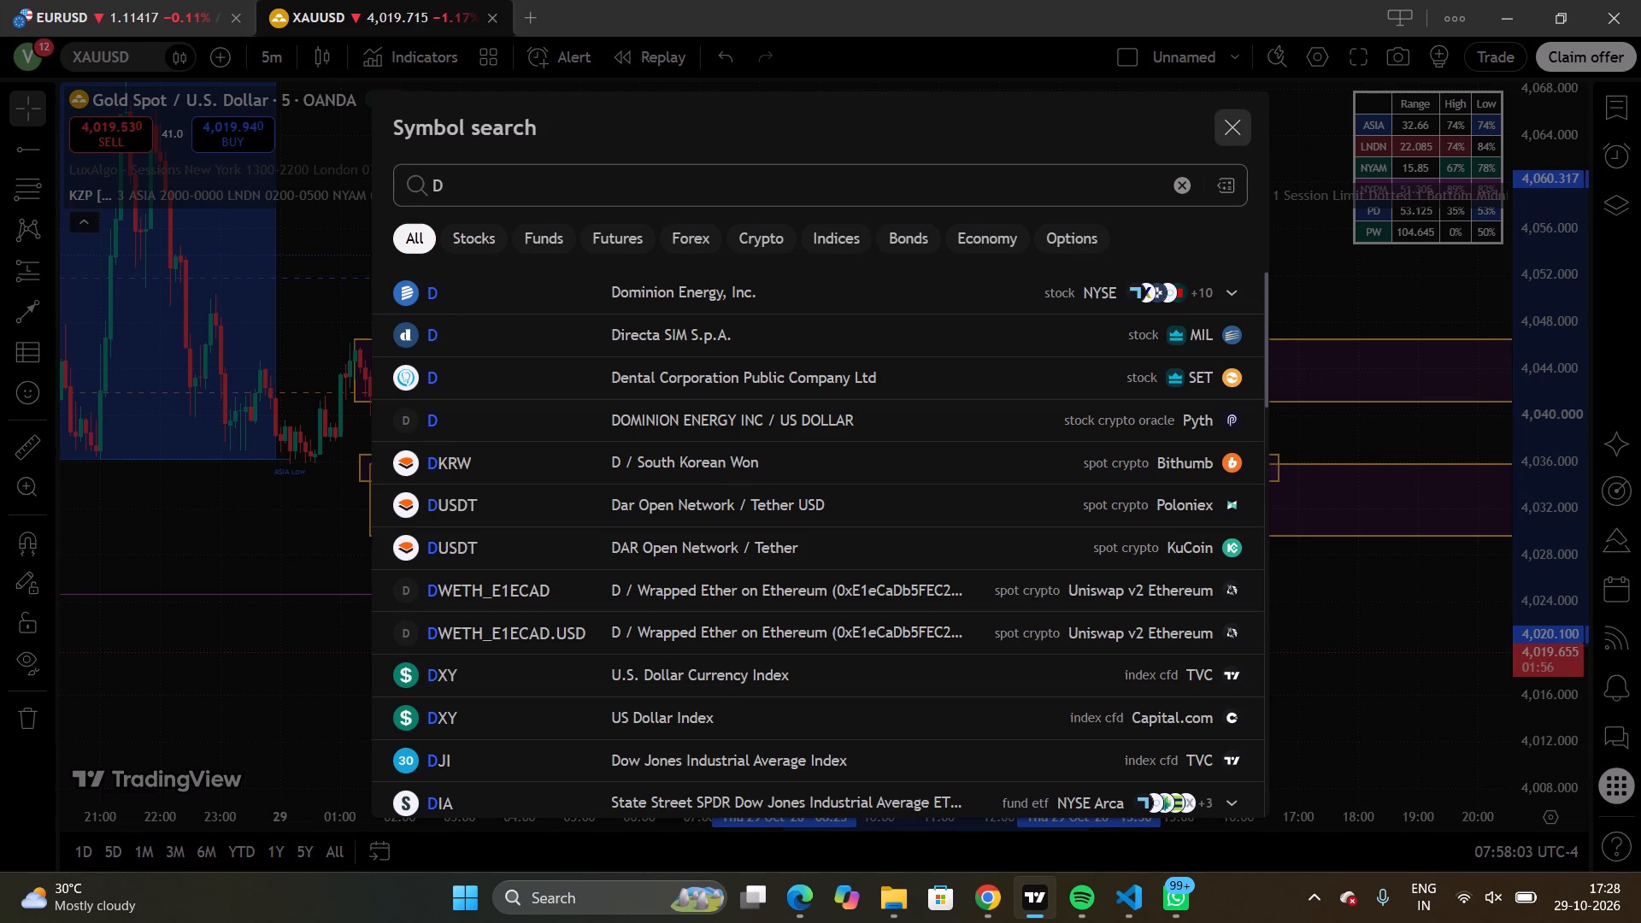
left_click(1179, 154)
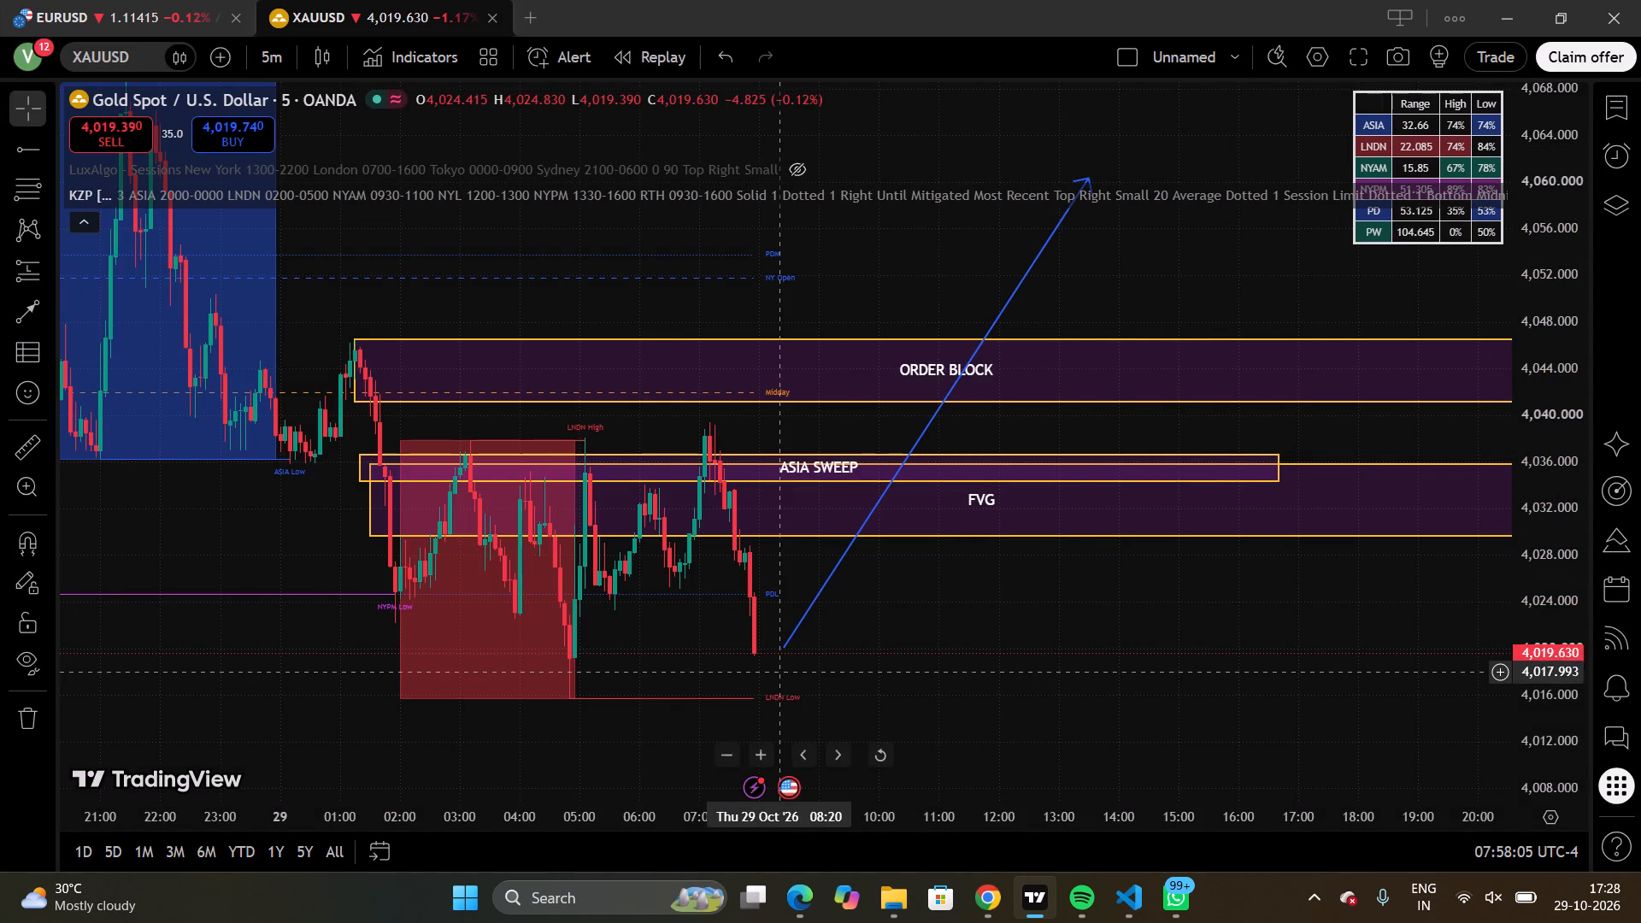
Reposition the arrow so it runs from about 4,016.89 at 08:25, just above the London low, to about 4,059.68 at 13:35.
left_click(785, 638)
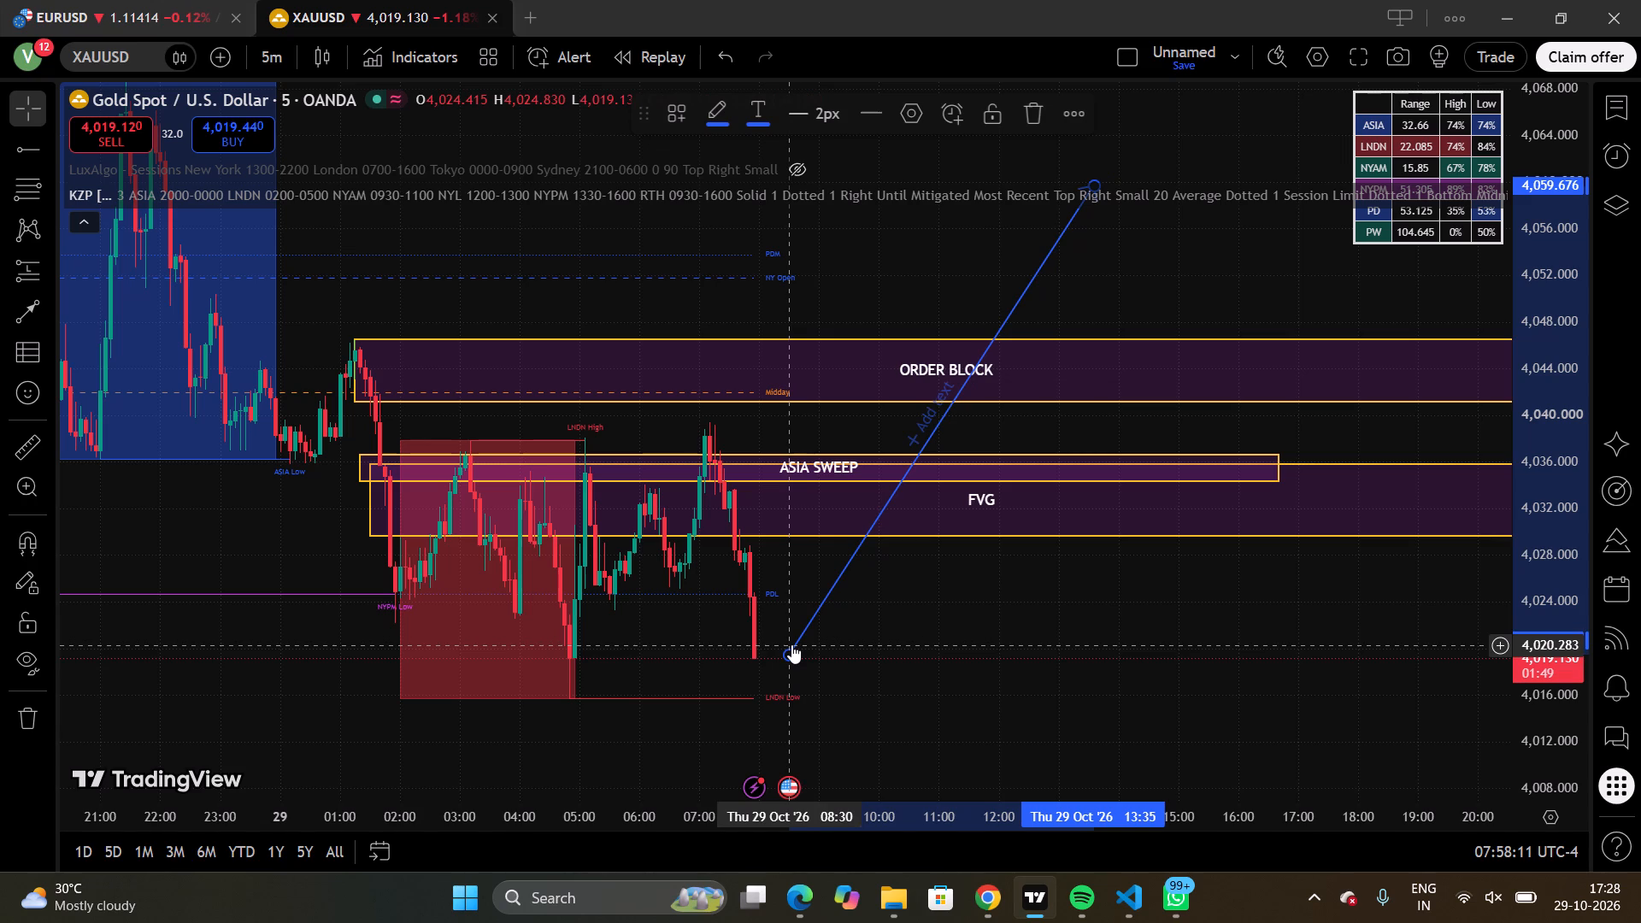
left_click_drag(791, 659, 760, 674)
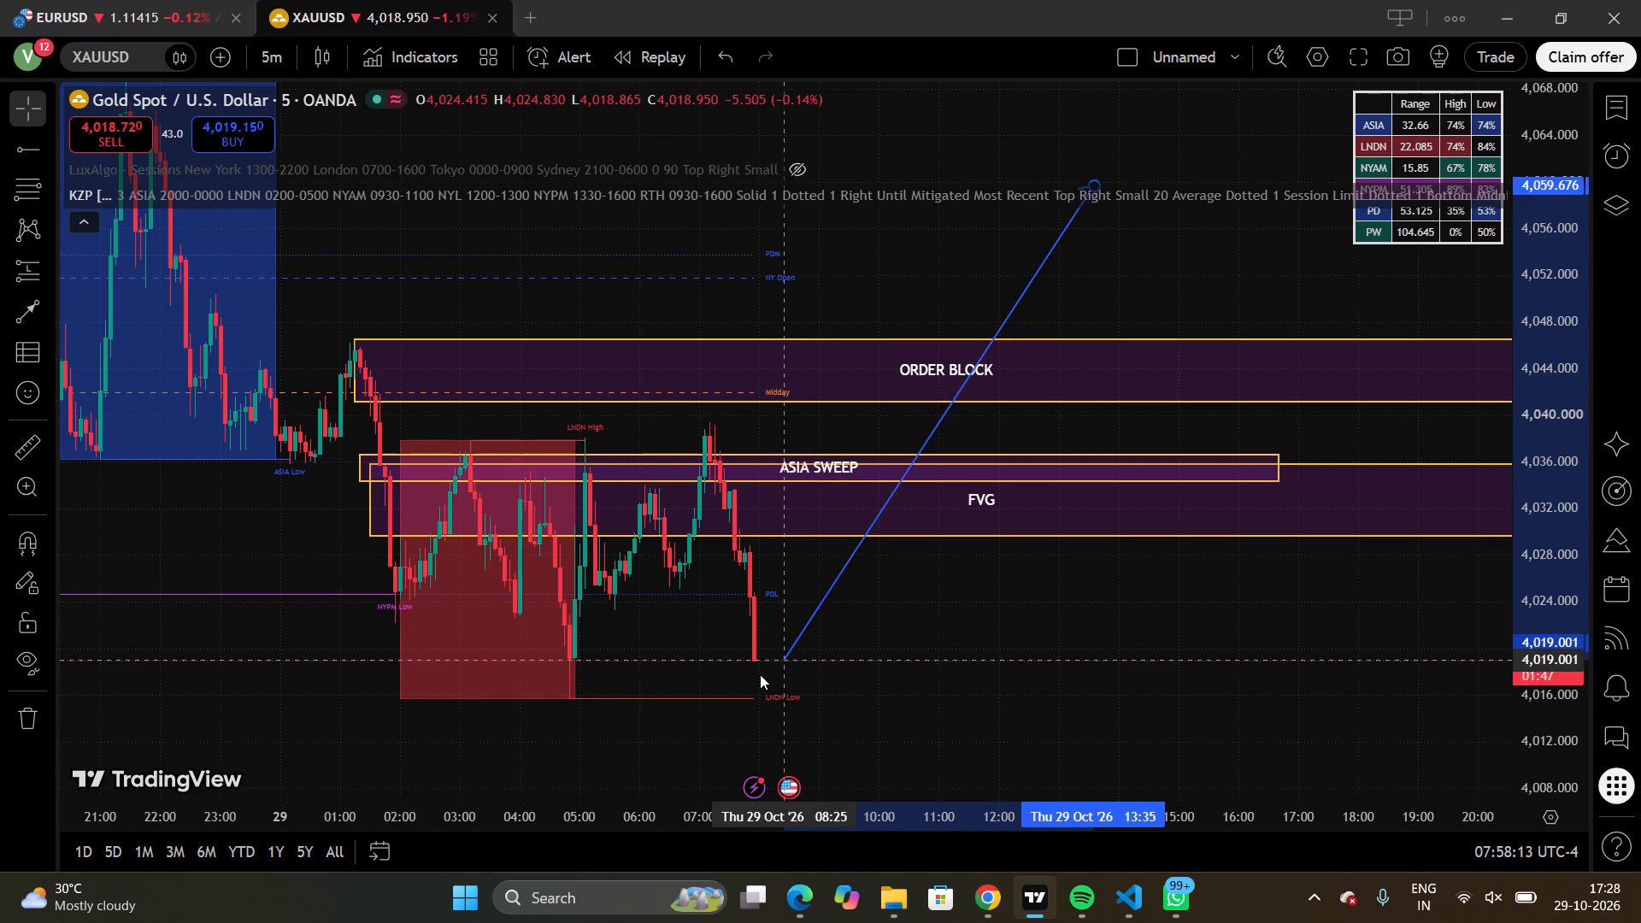
left_click_drag(760, 674, 778, 669)
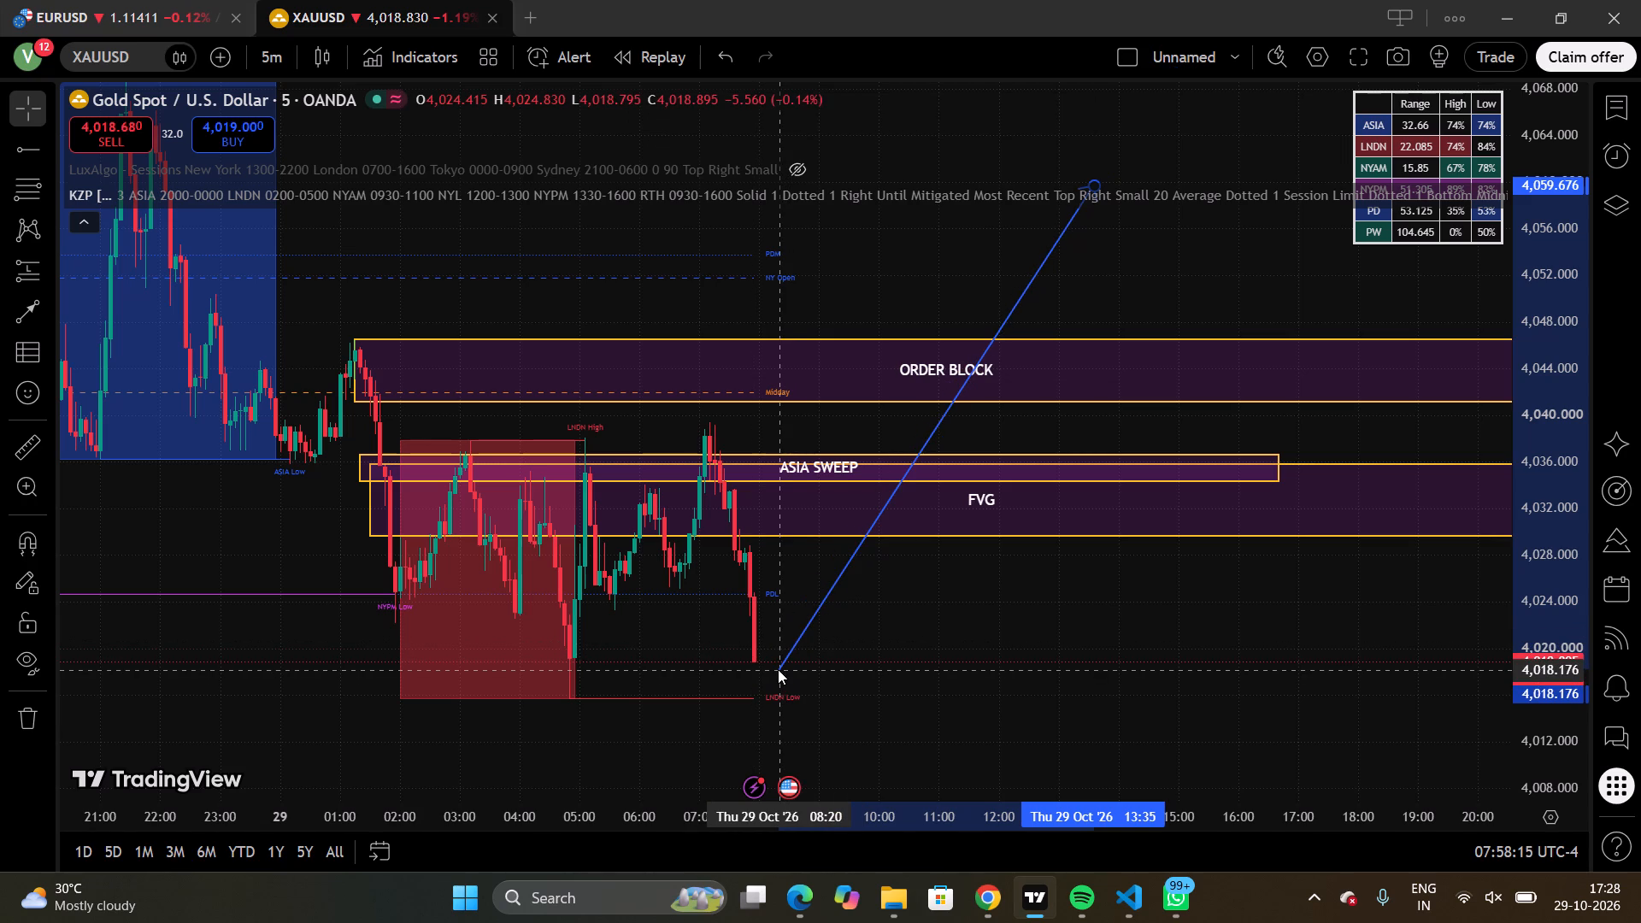
left_click_drag(778, 669, 787, 685)
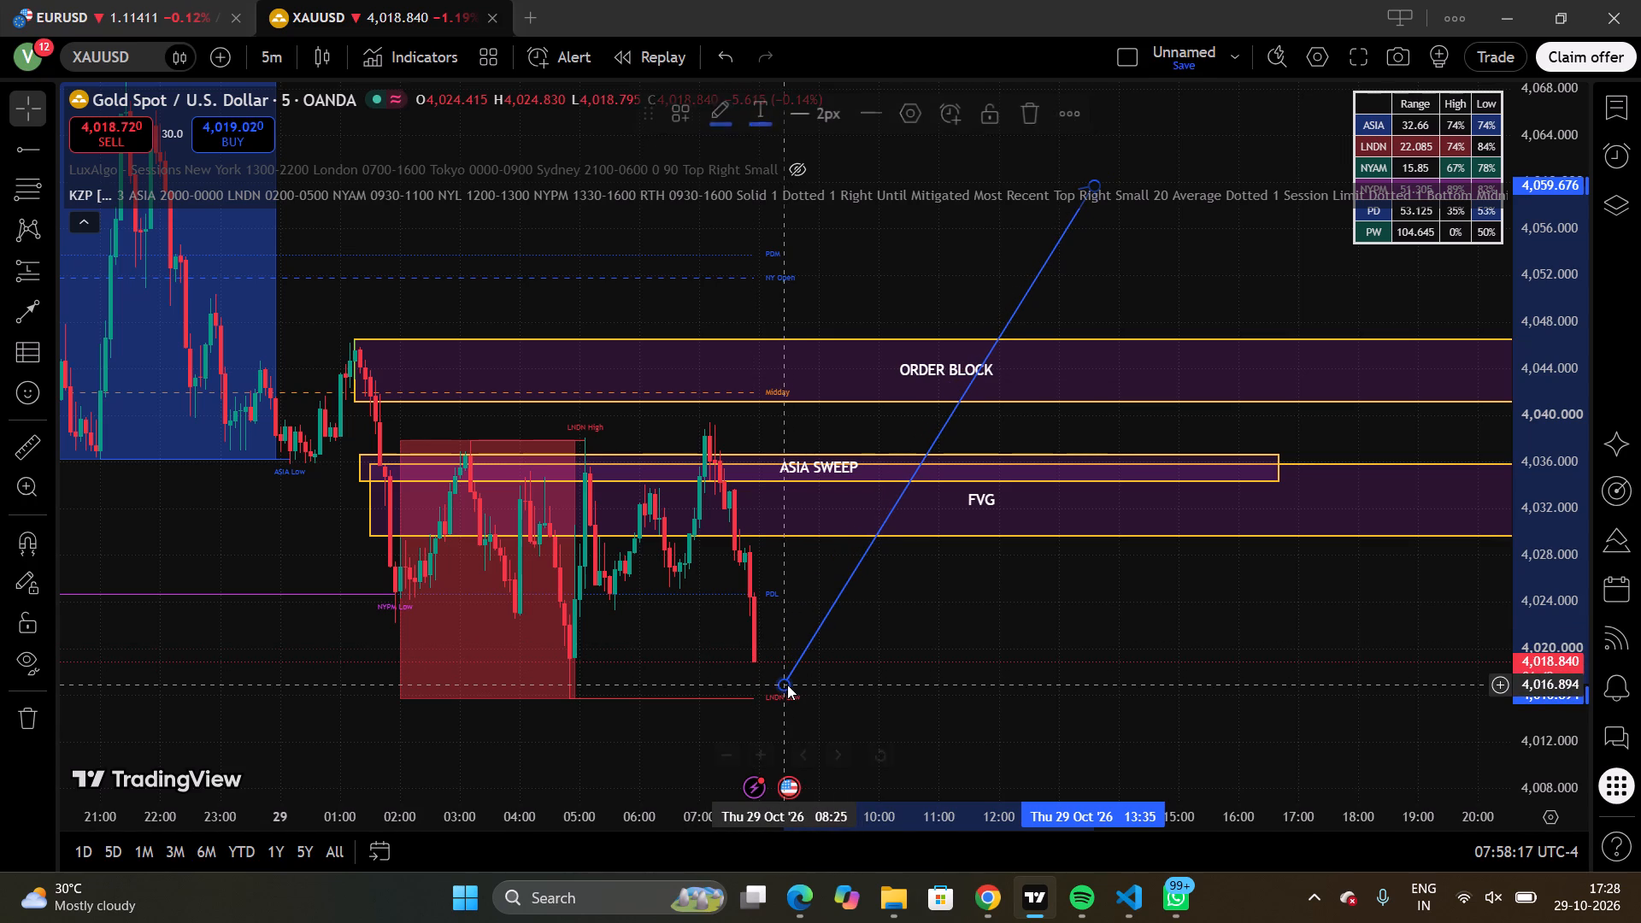
left_click(841, 675)
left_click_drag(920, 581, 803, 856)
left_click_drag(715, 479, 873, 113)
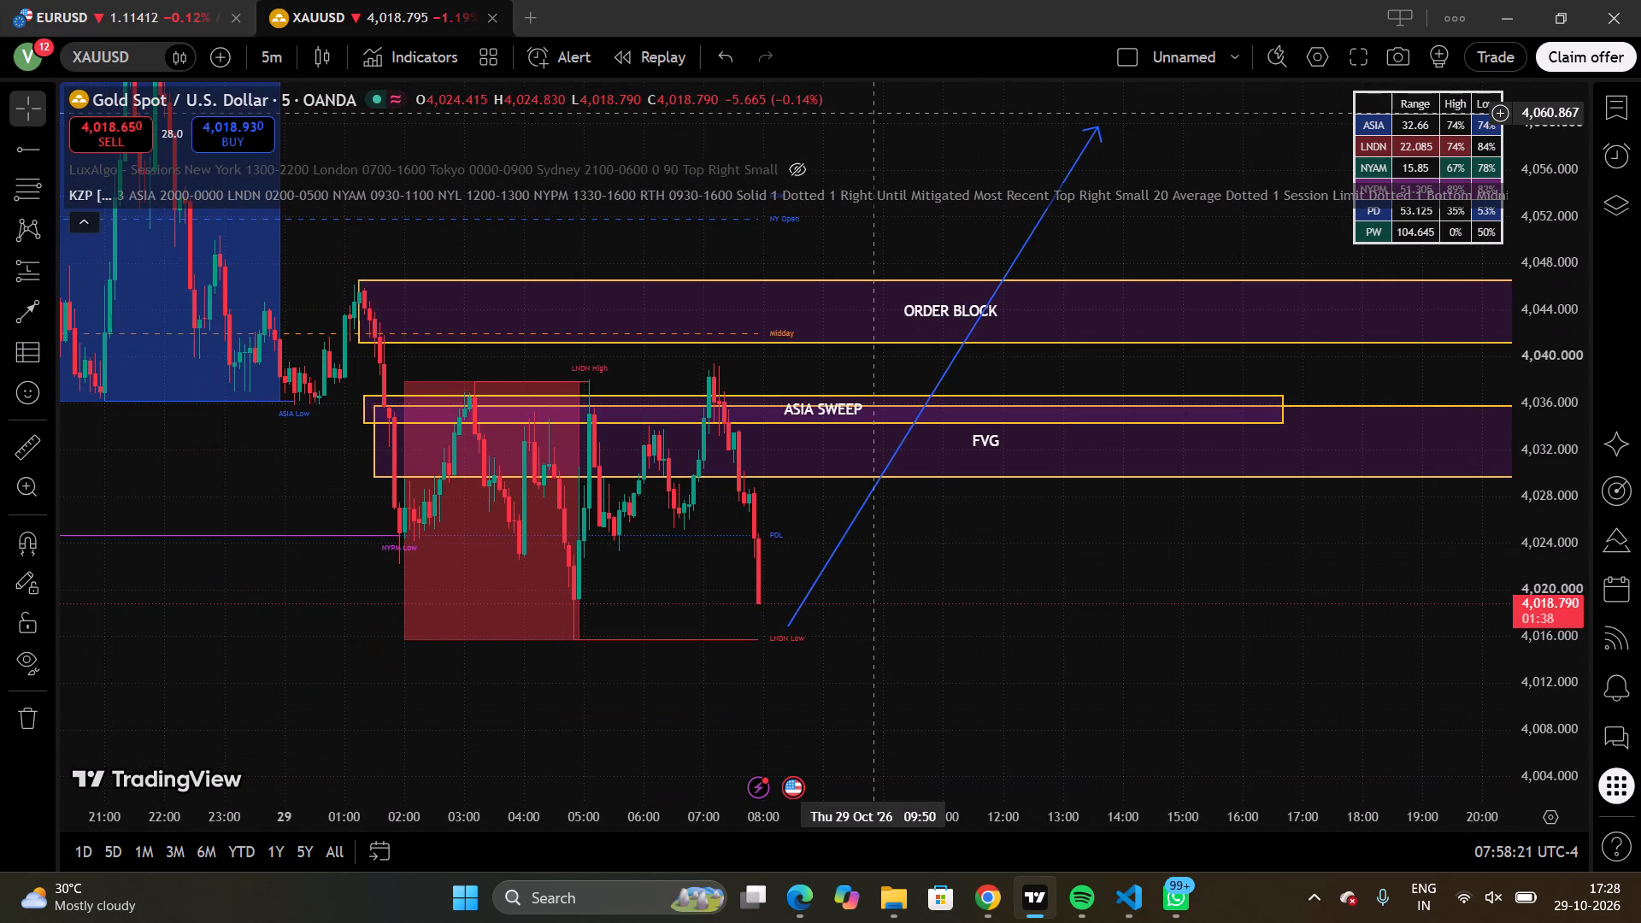
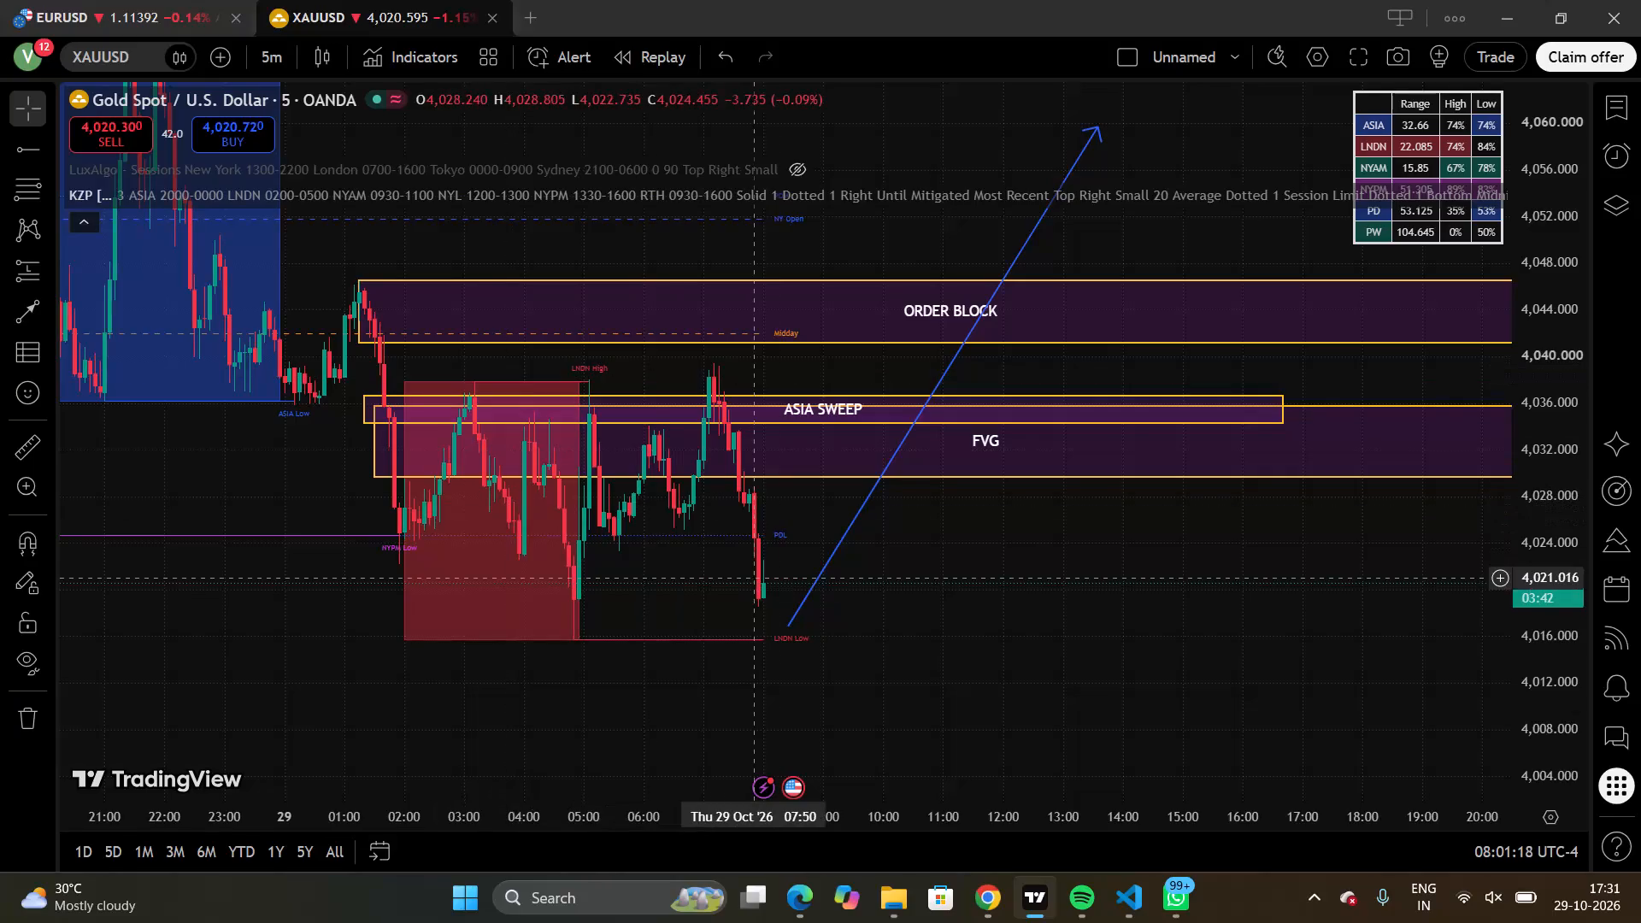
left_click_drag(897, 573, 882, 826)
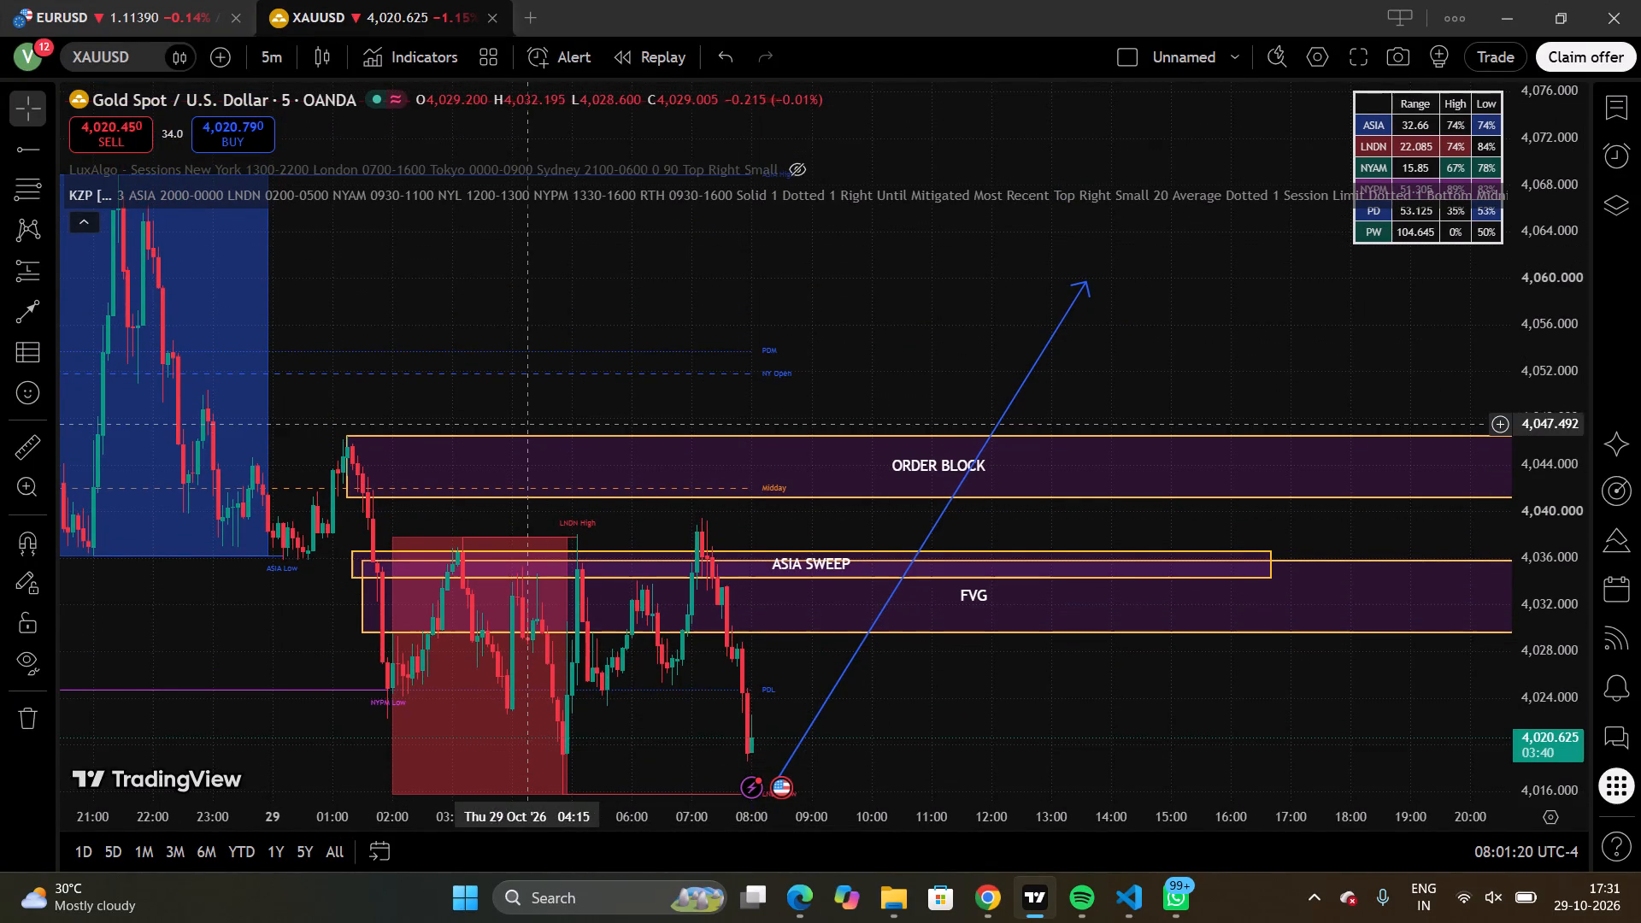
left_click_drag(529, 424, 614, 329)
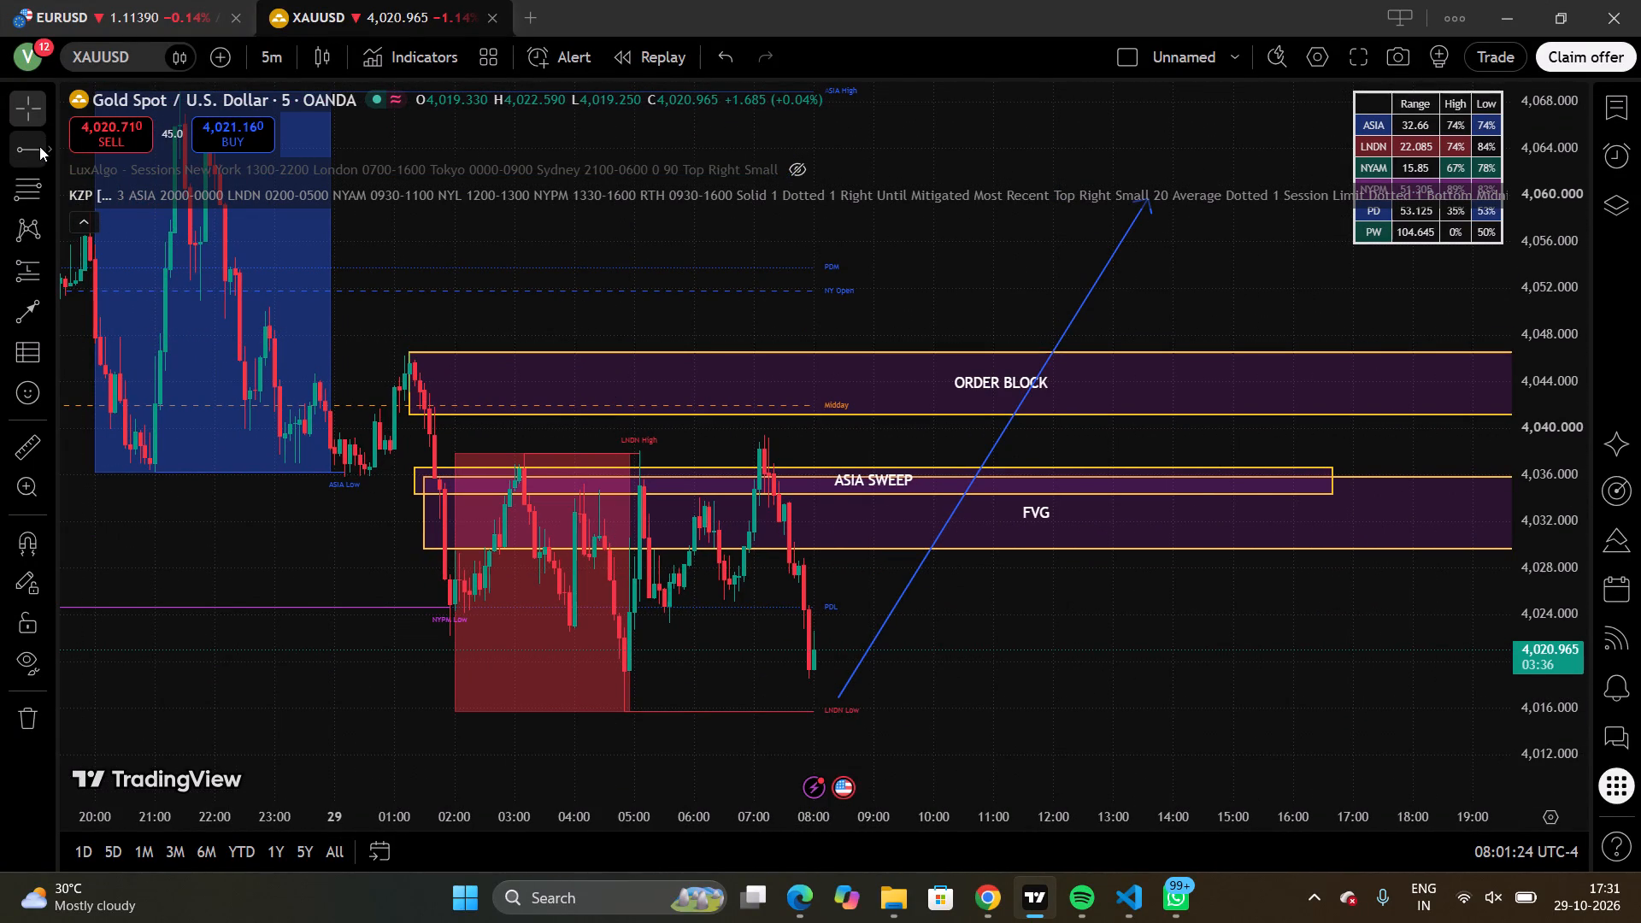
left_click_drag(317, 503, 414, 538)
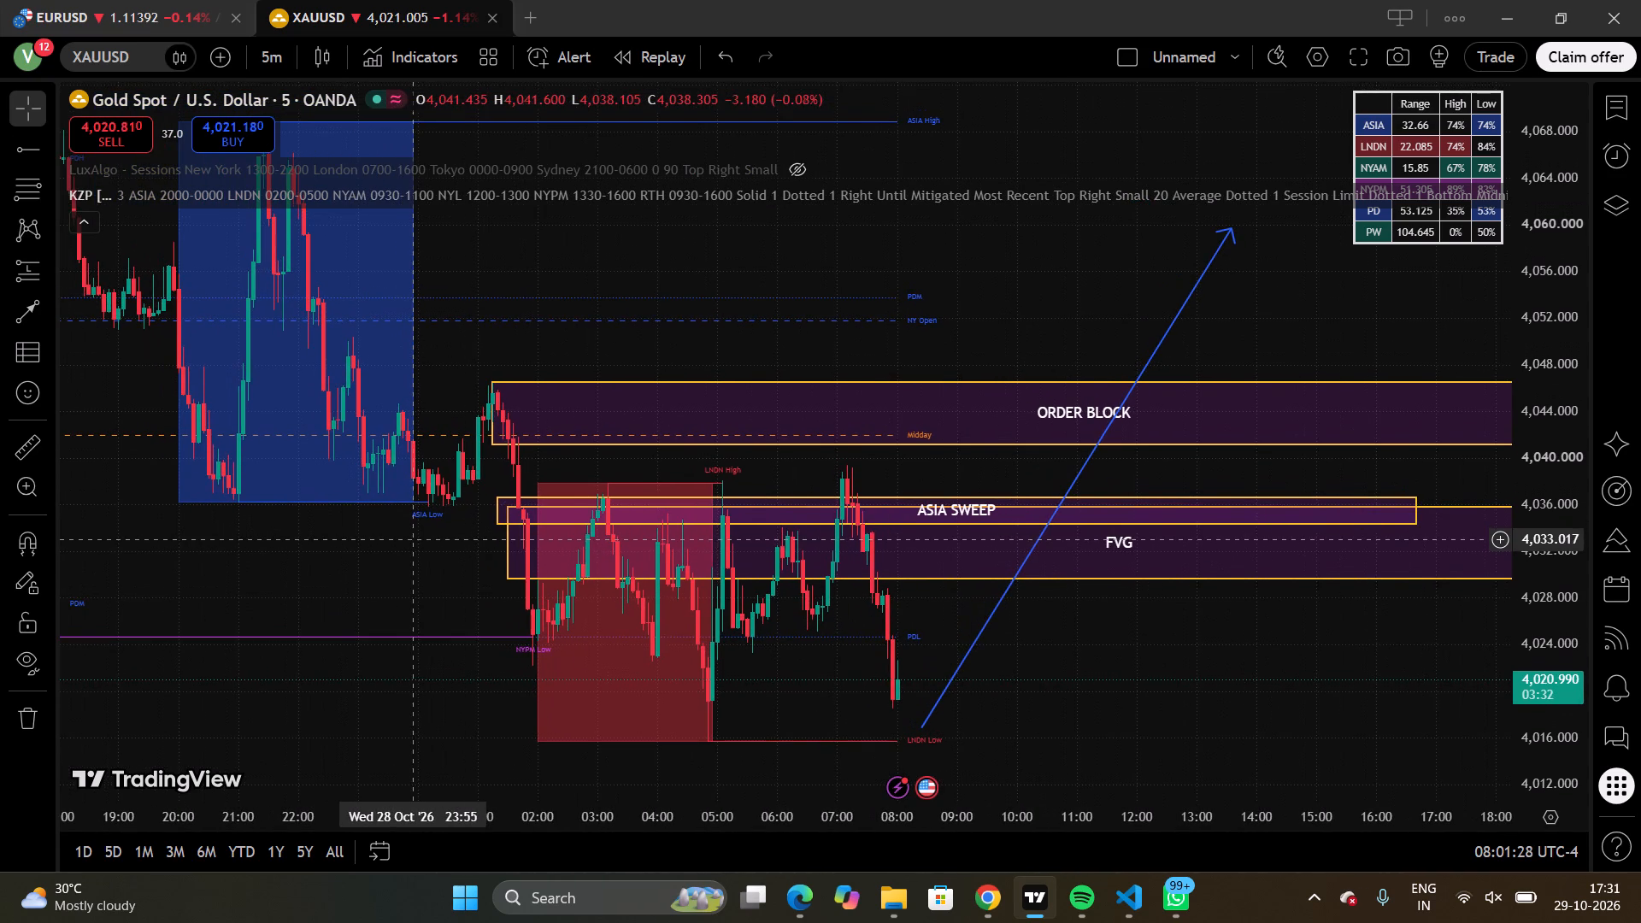
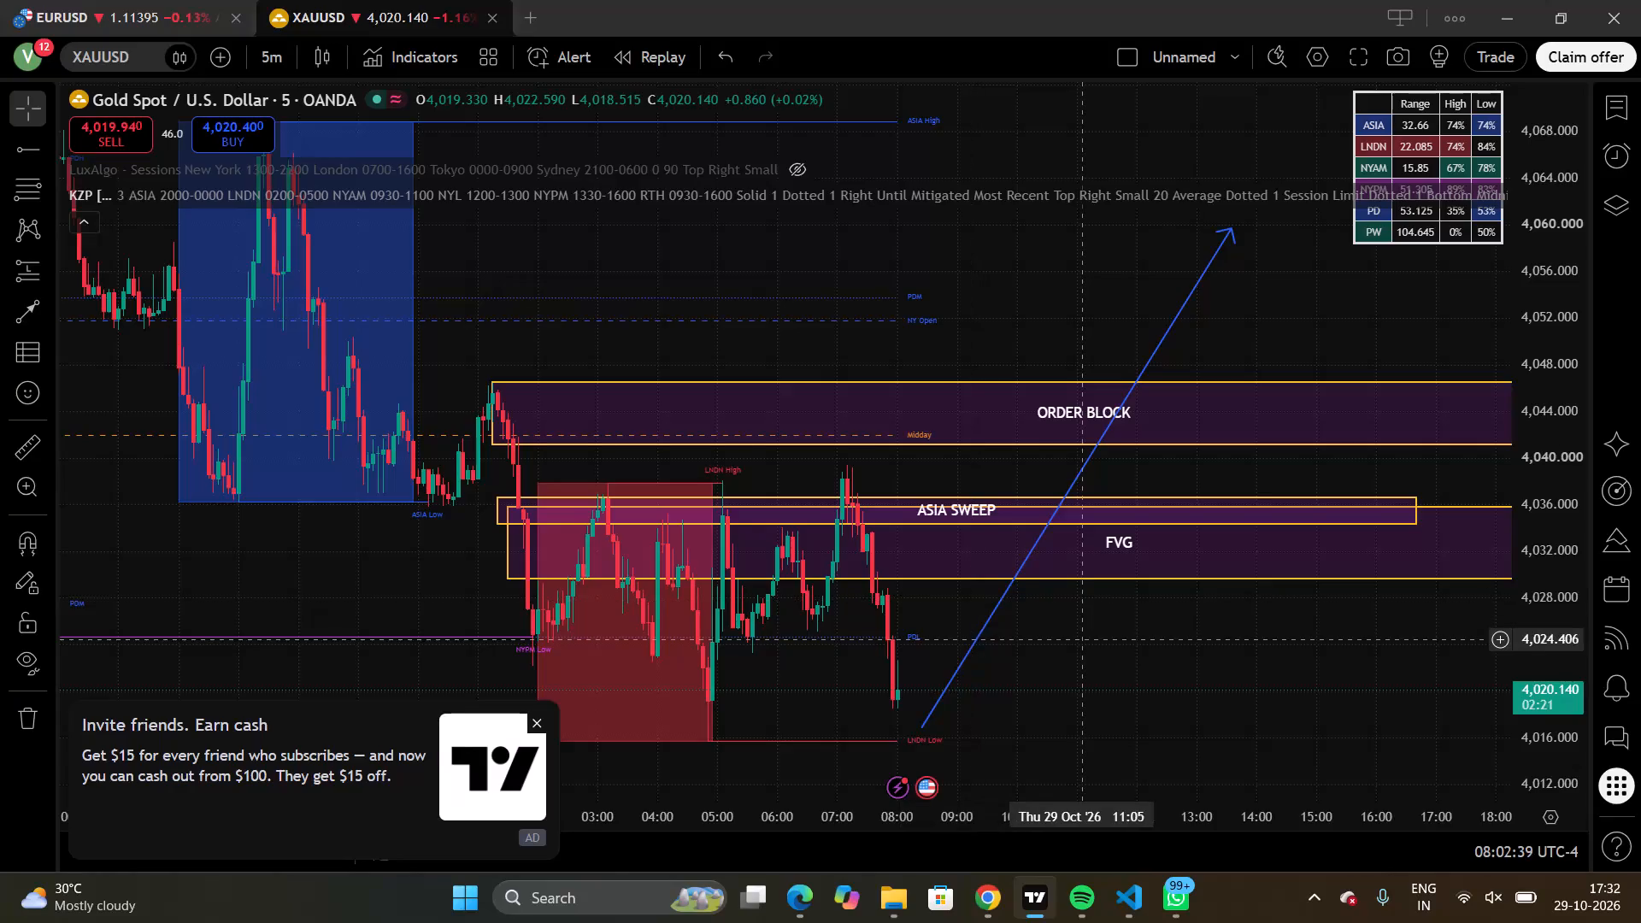
Examine the price action around the Asia and London session ranges and the previous-day low on the five-minute gold chart.
left_click_drag(1081, 639, 1054, 626)
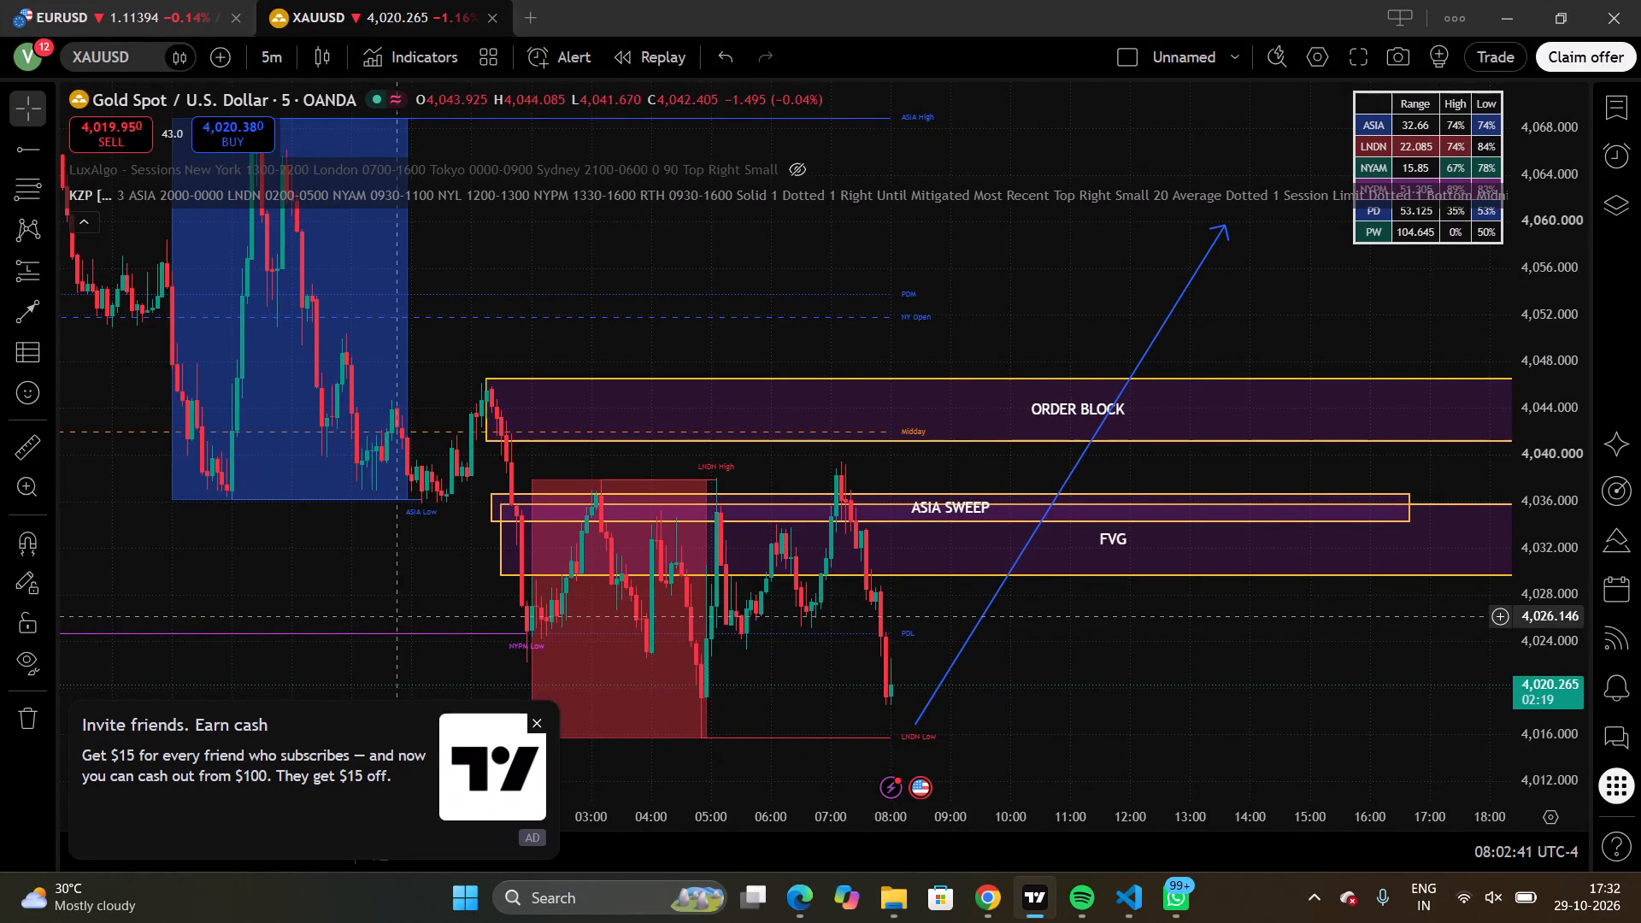
left_click_drag(431, 608, 572, 538)
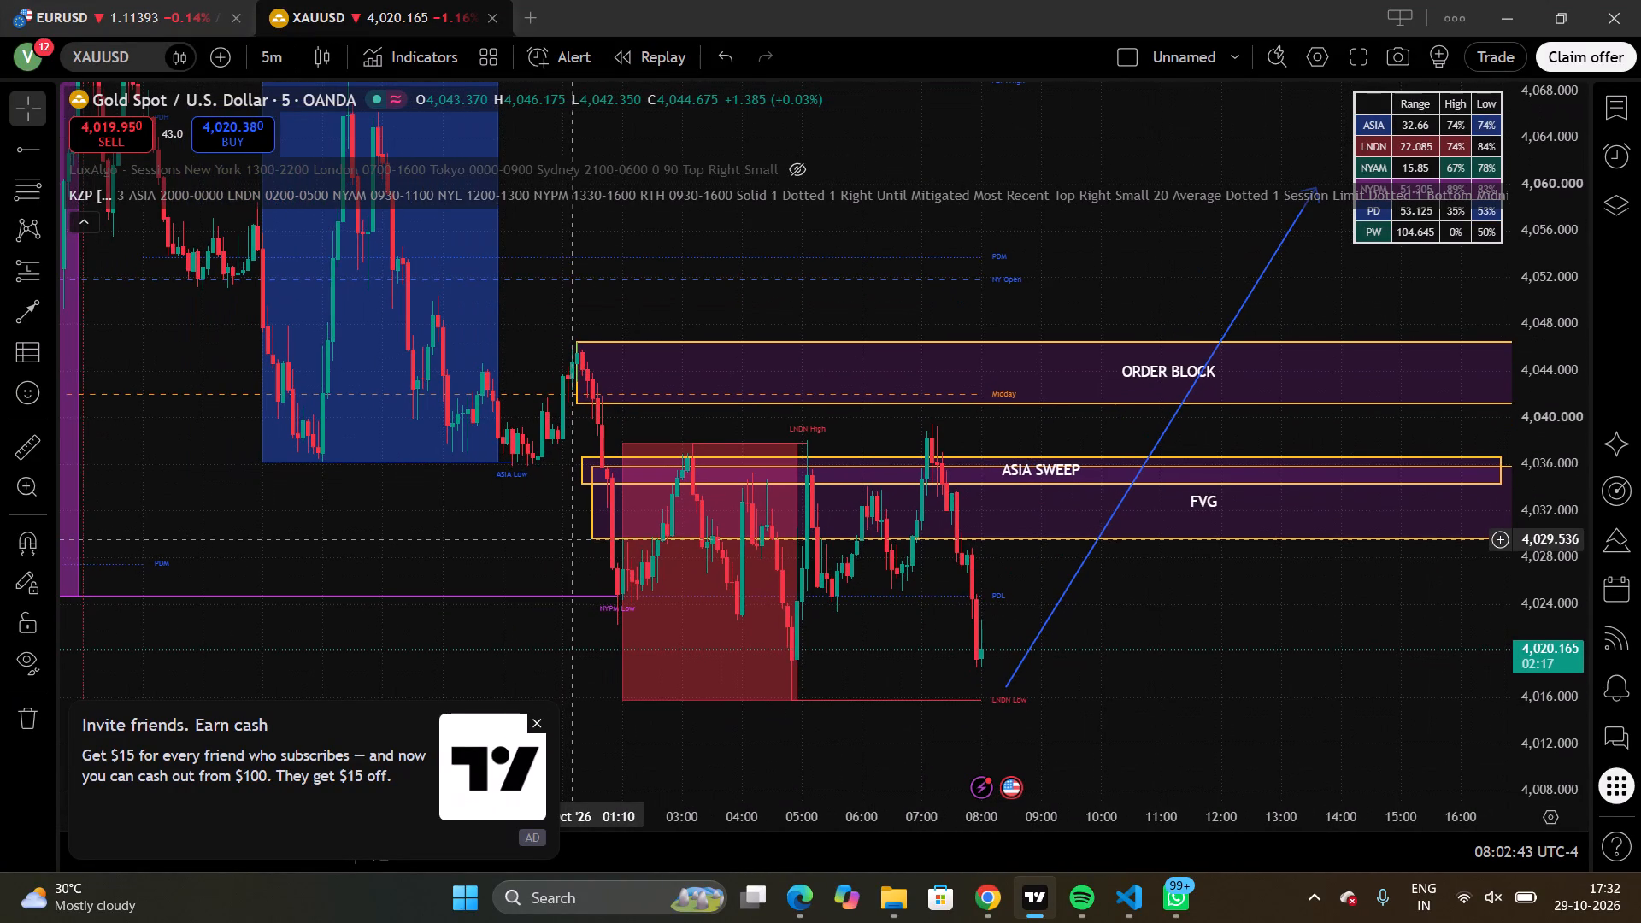
left_click(665, 444)
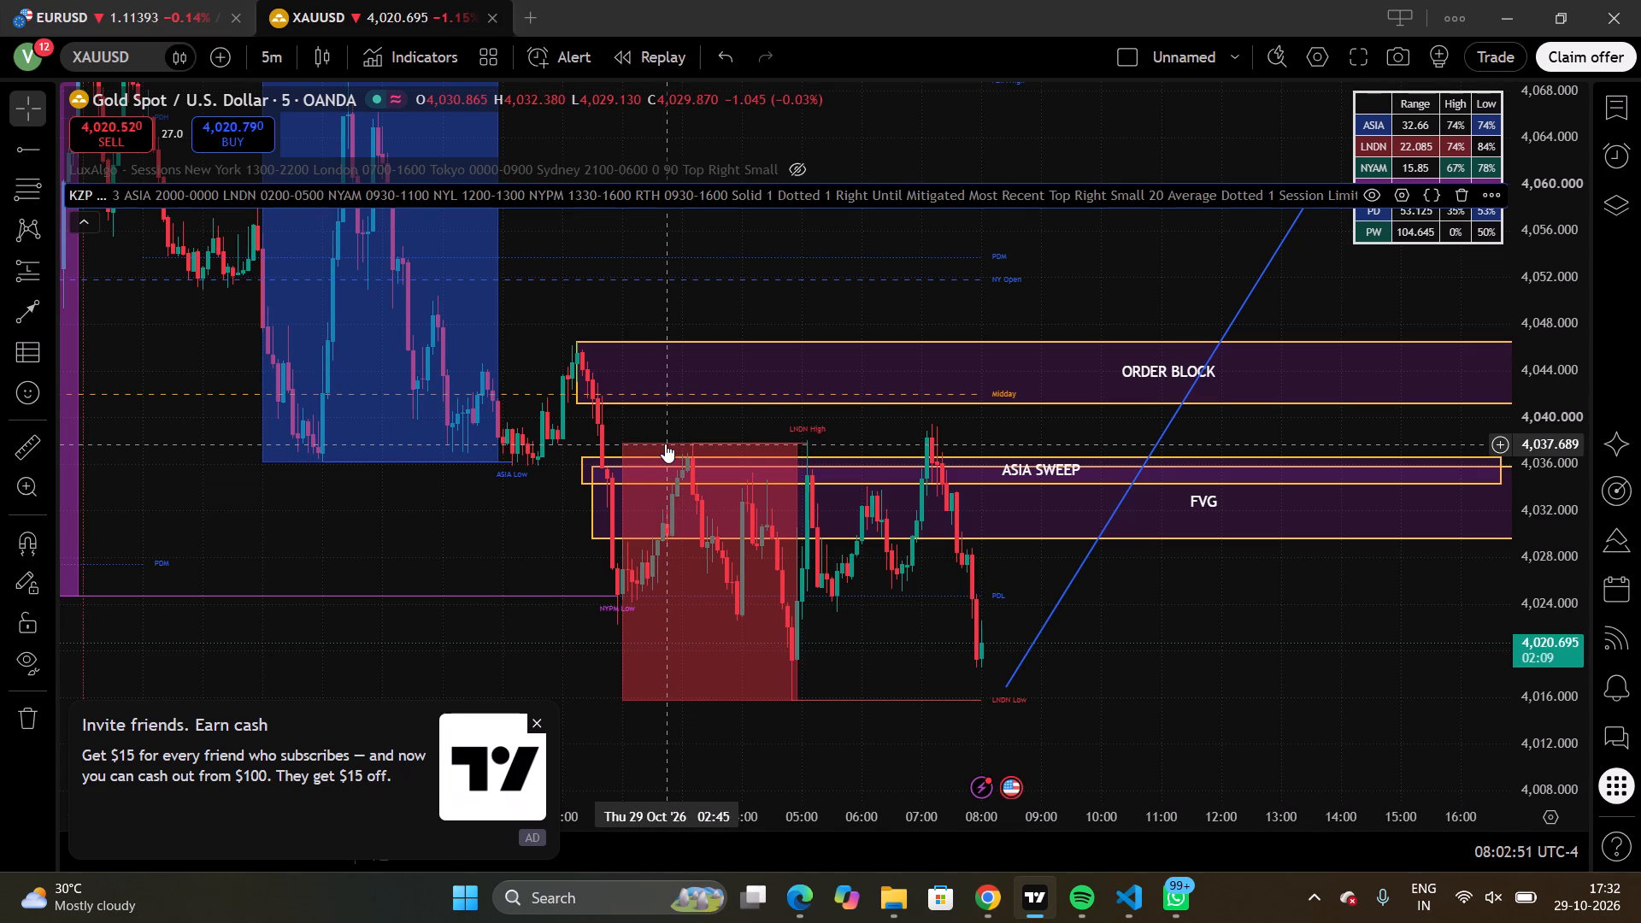
left_click(752, 632)
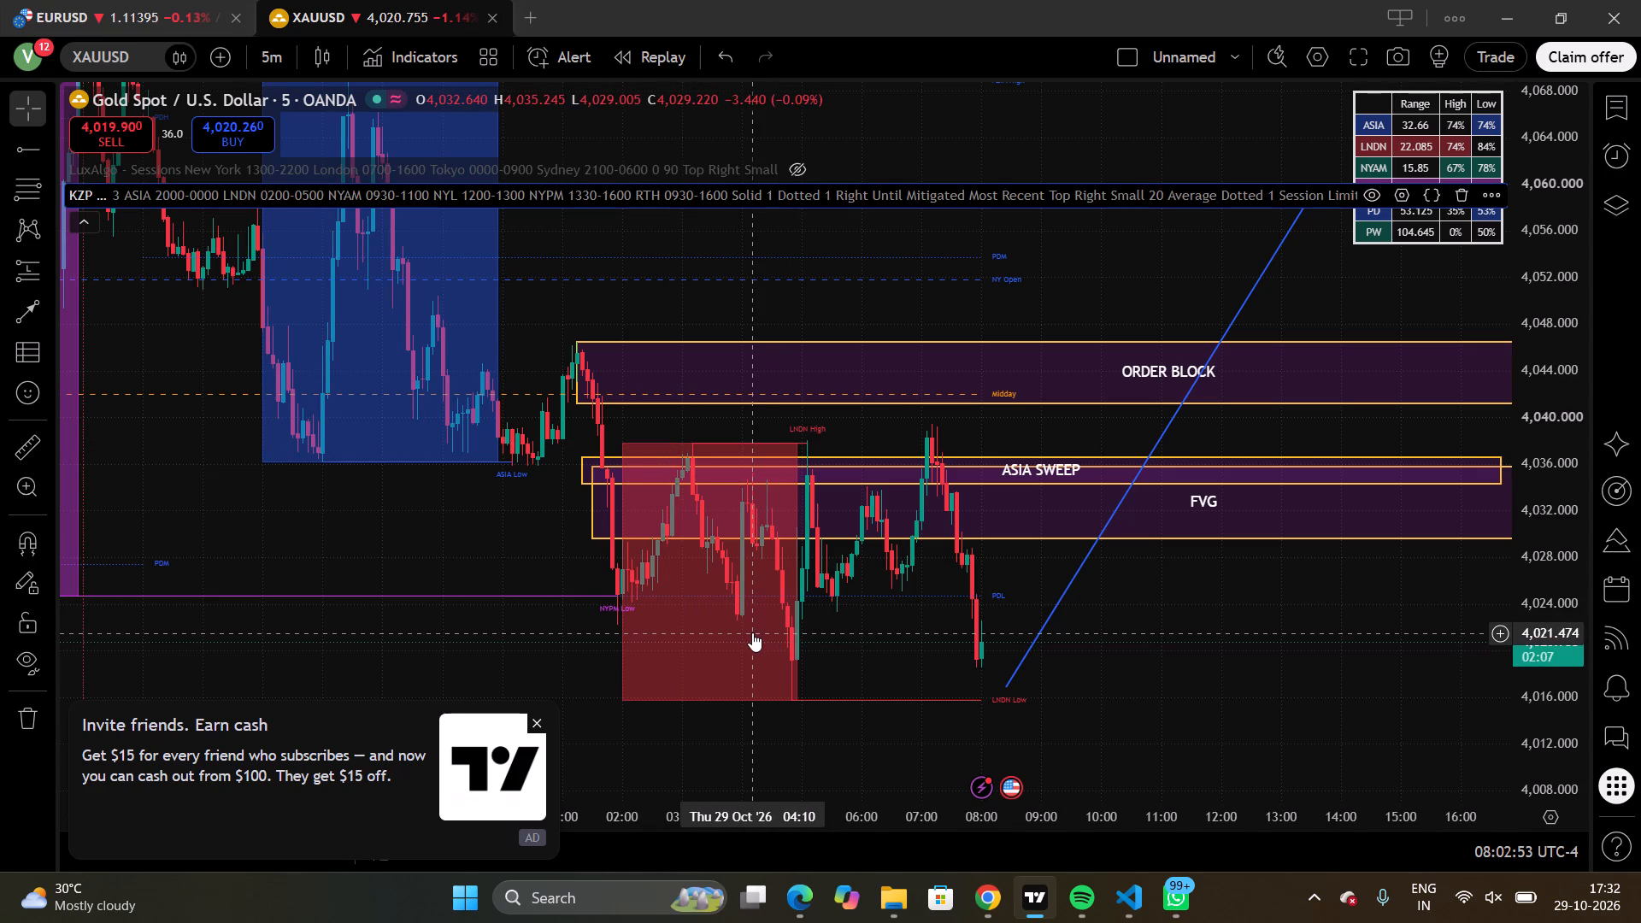
left_click_drag(738, 607, 772, 556)
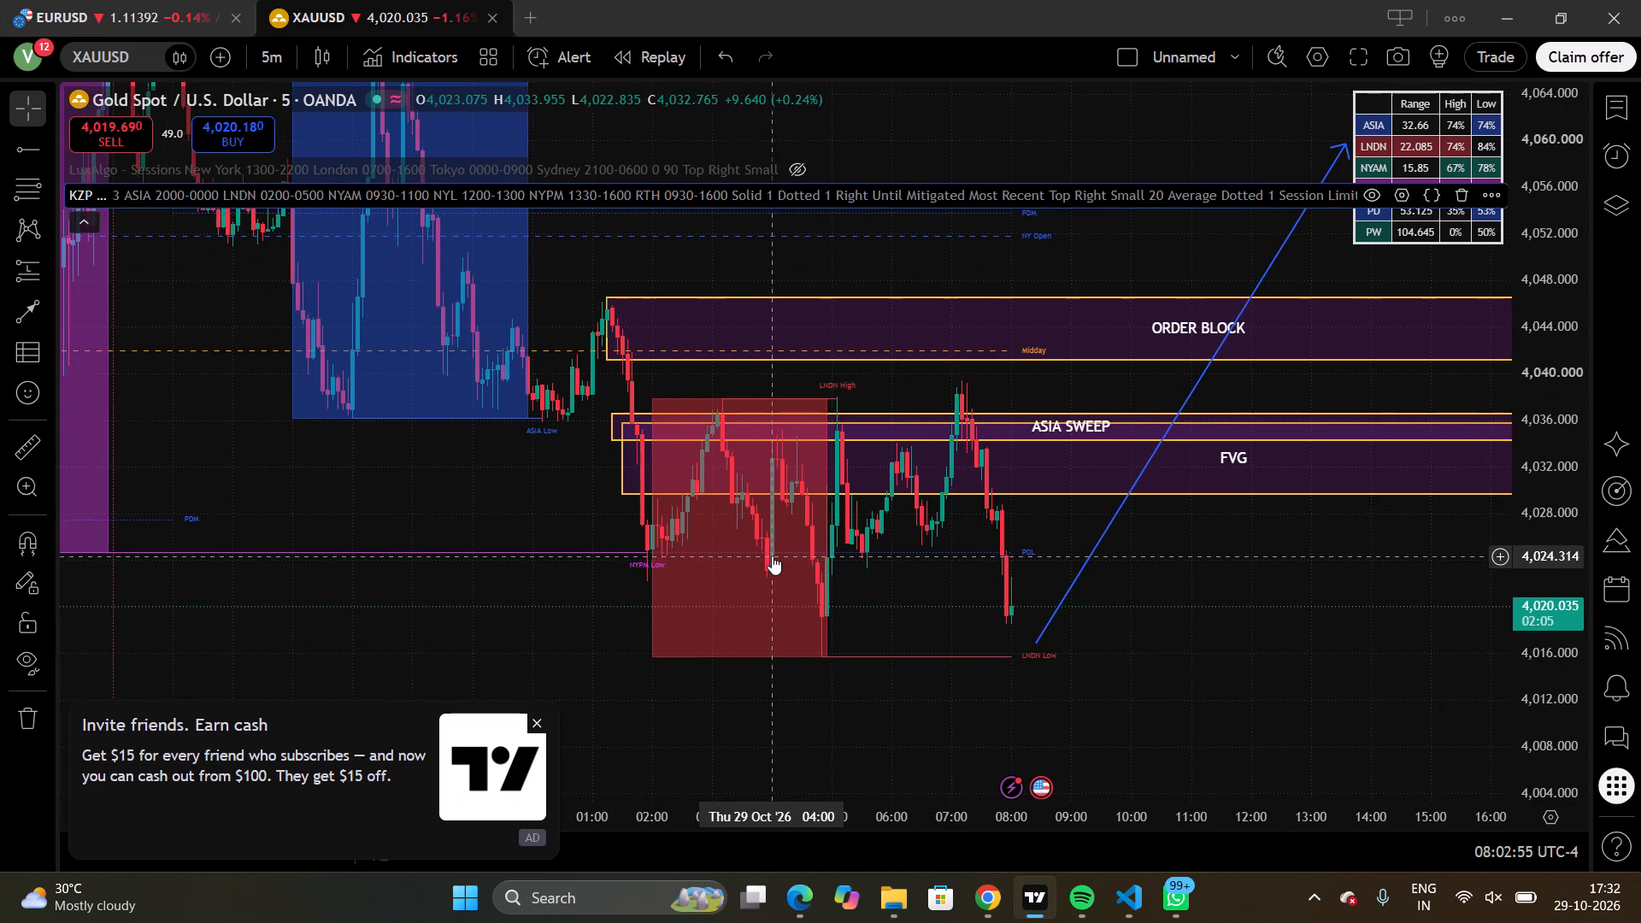
left_click_drag(470, 344, 550, 524)
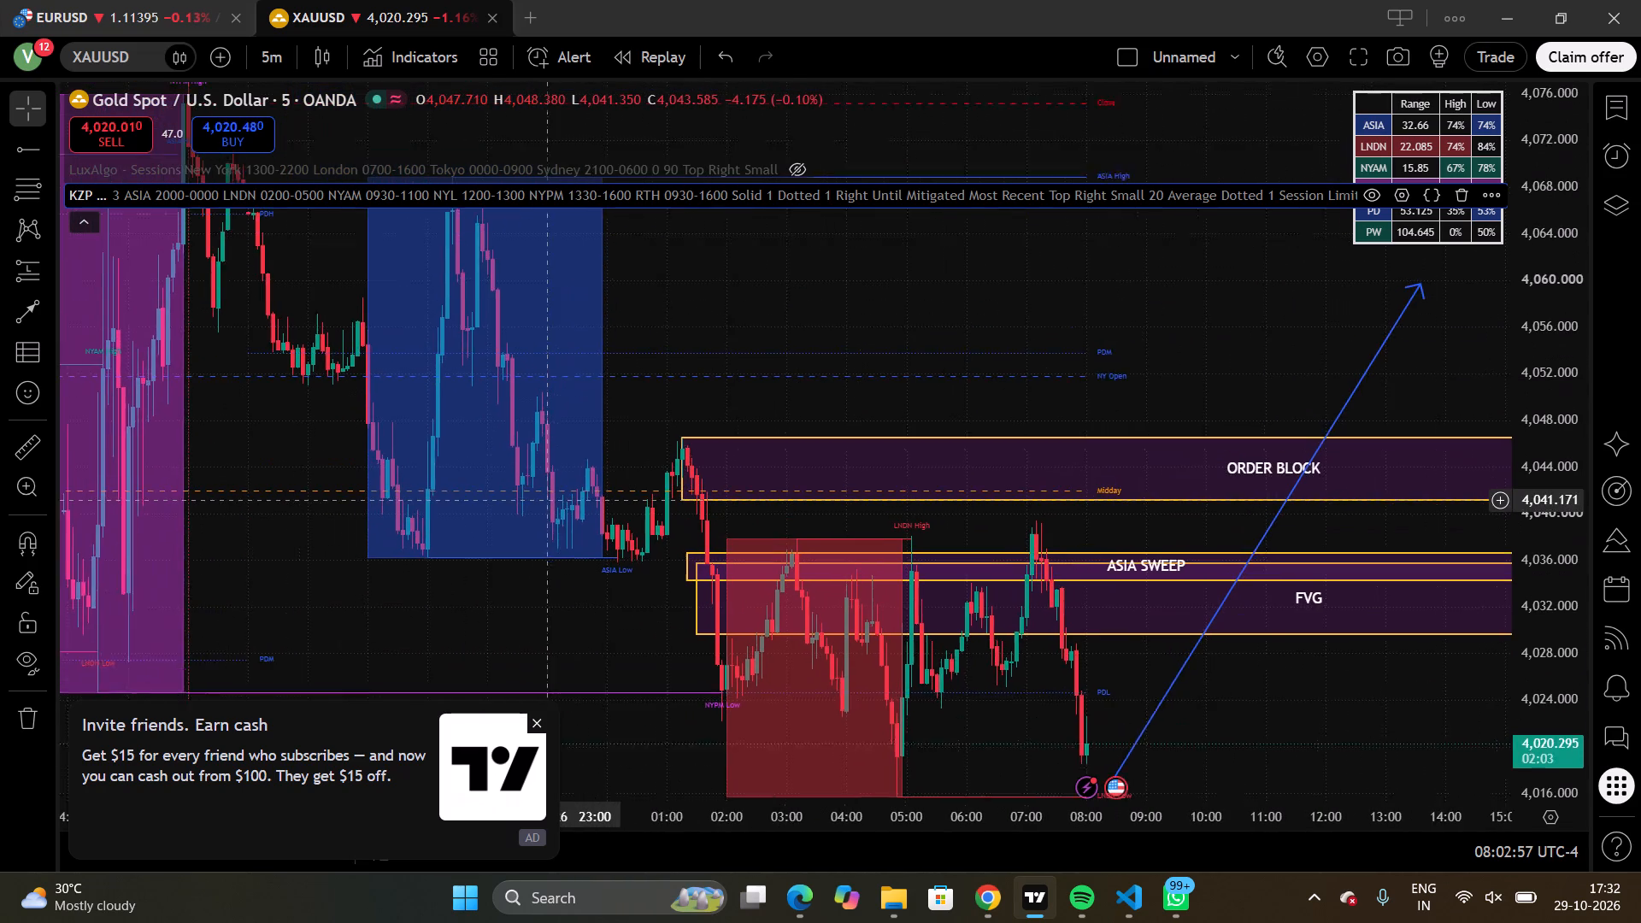
left_click_drag(550, 524, 520, 461)
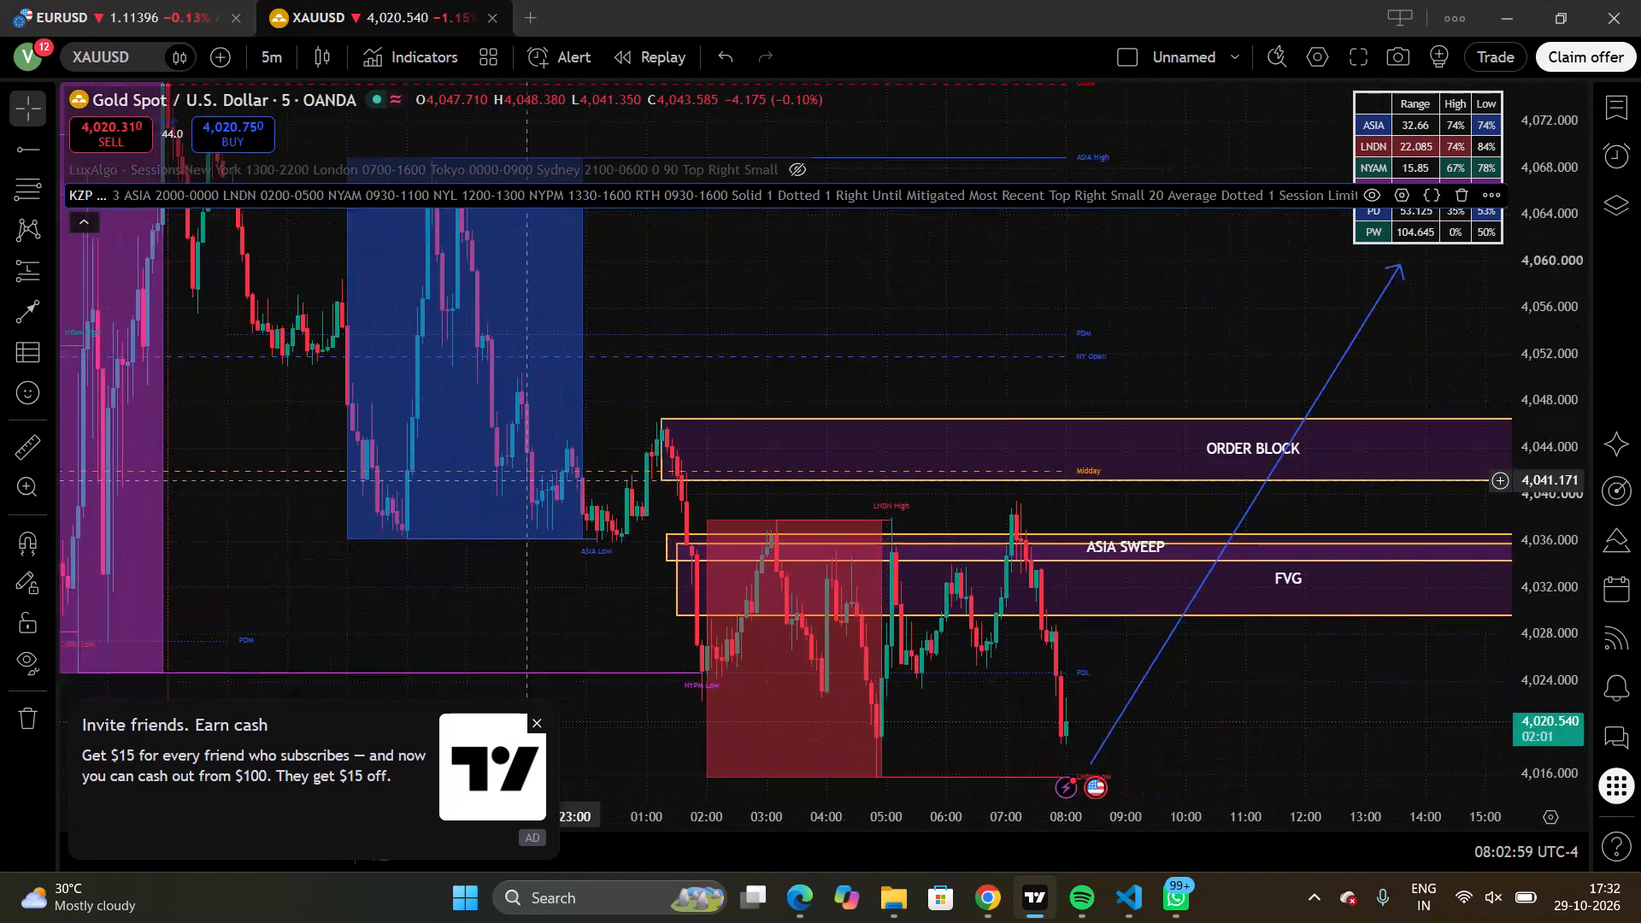
left_click_drag(520, 461, 478, 418)
left_click_drag(706, 632, 693, 629)
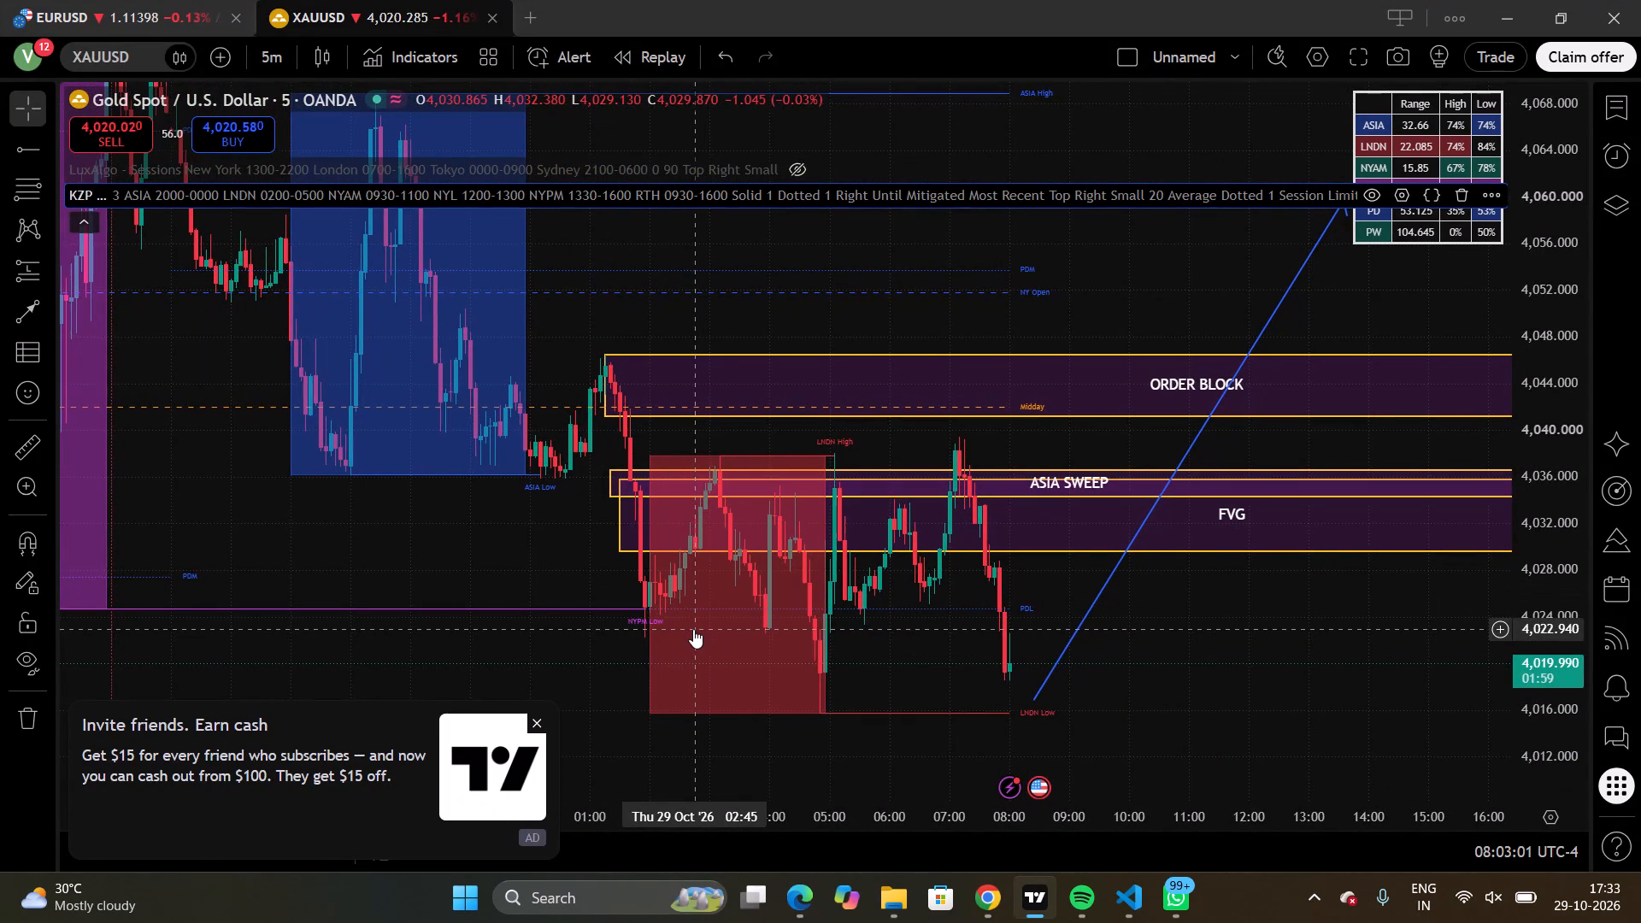
left_click_drag(688, 625, 650, 606)
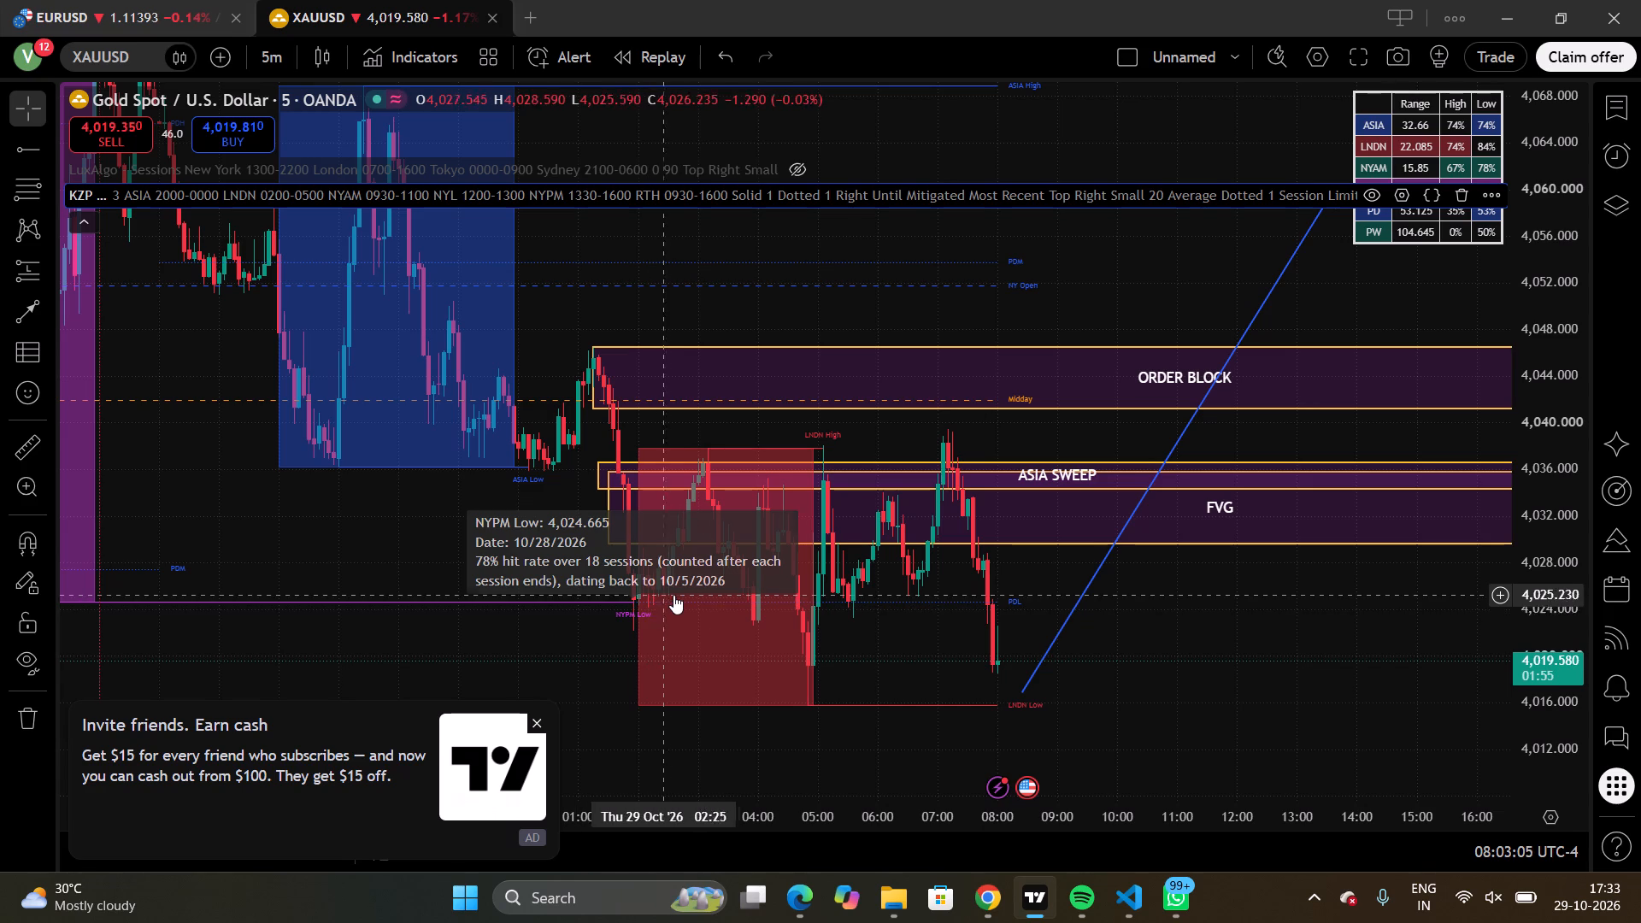
left_click_drag(766, 659, 754, 658)
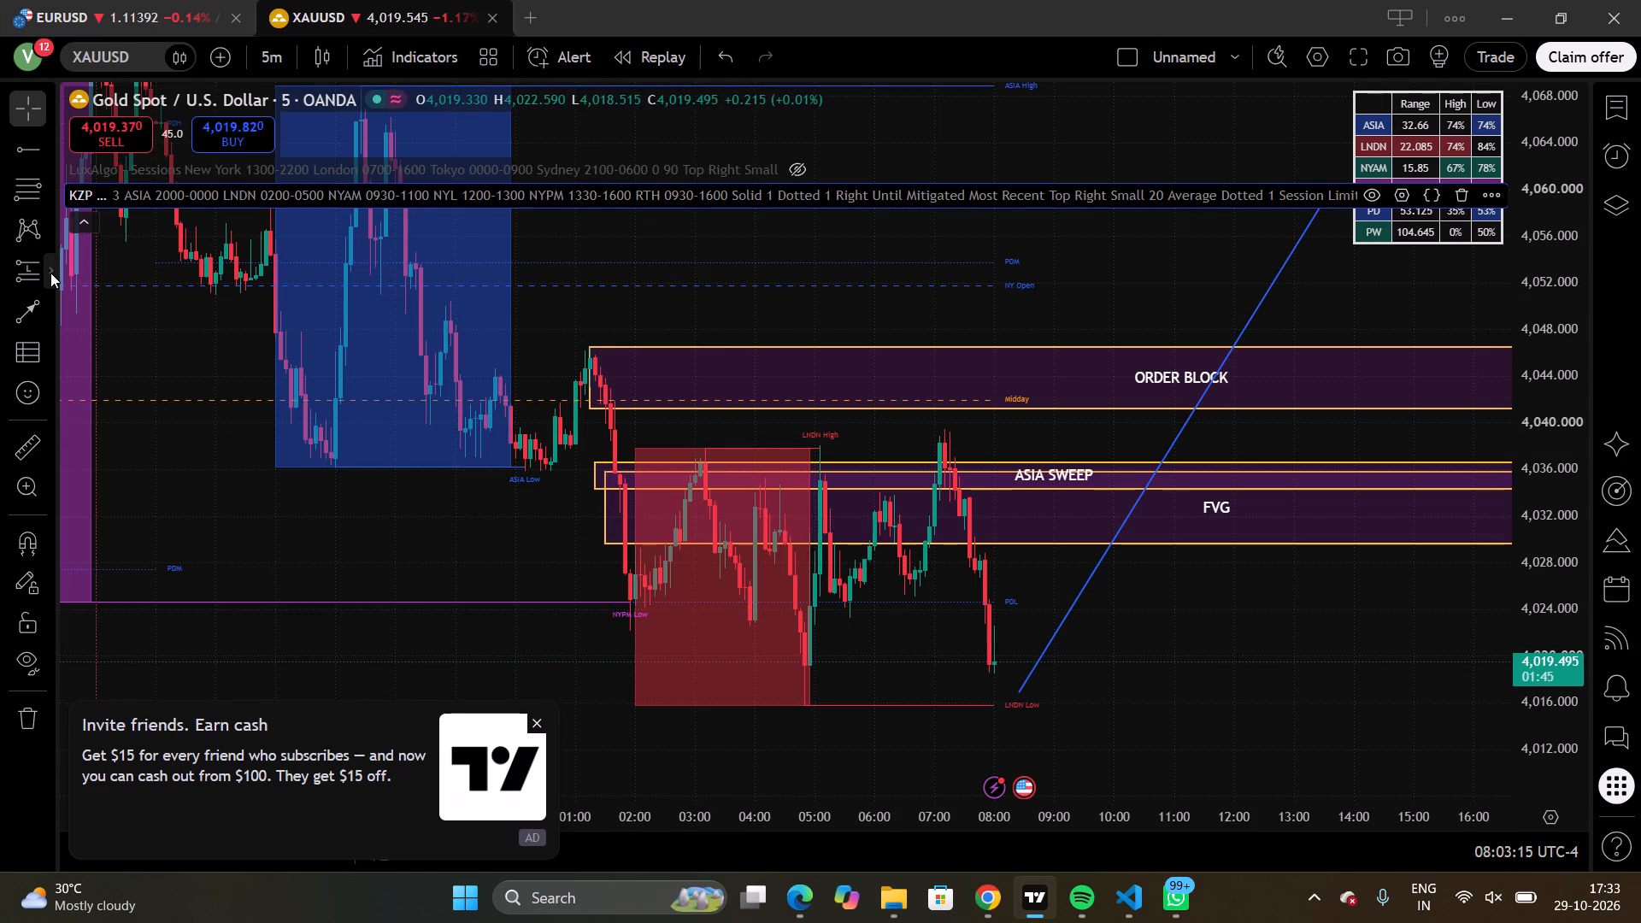
Draw a rectangle over the London session lows from about 4,024 down to 4,018.3, spanning 02:10 to about 16:40.
left_click(50, 274)
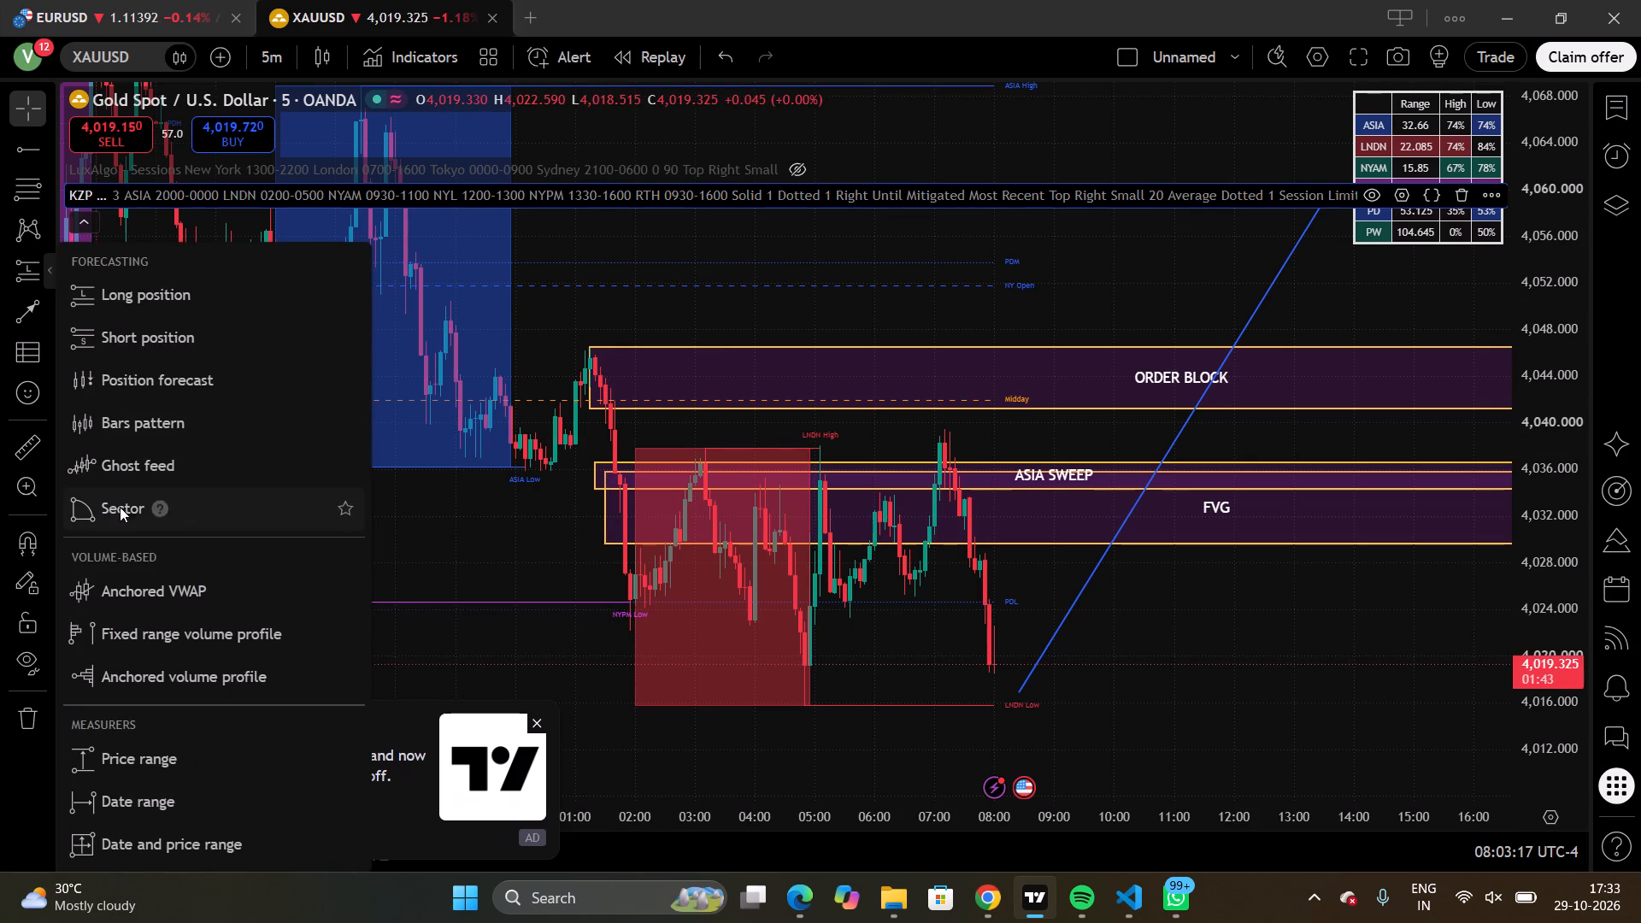
left_click(479, 551)
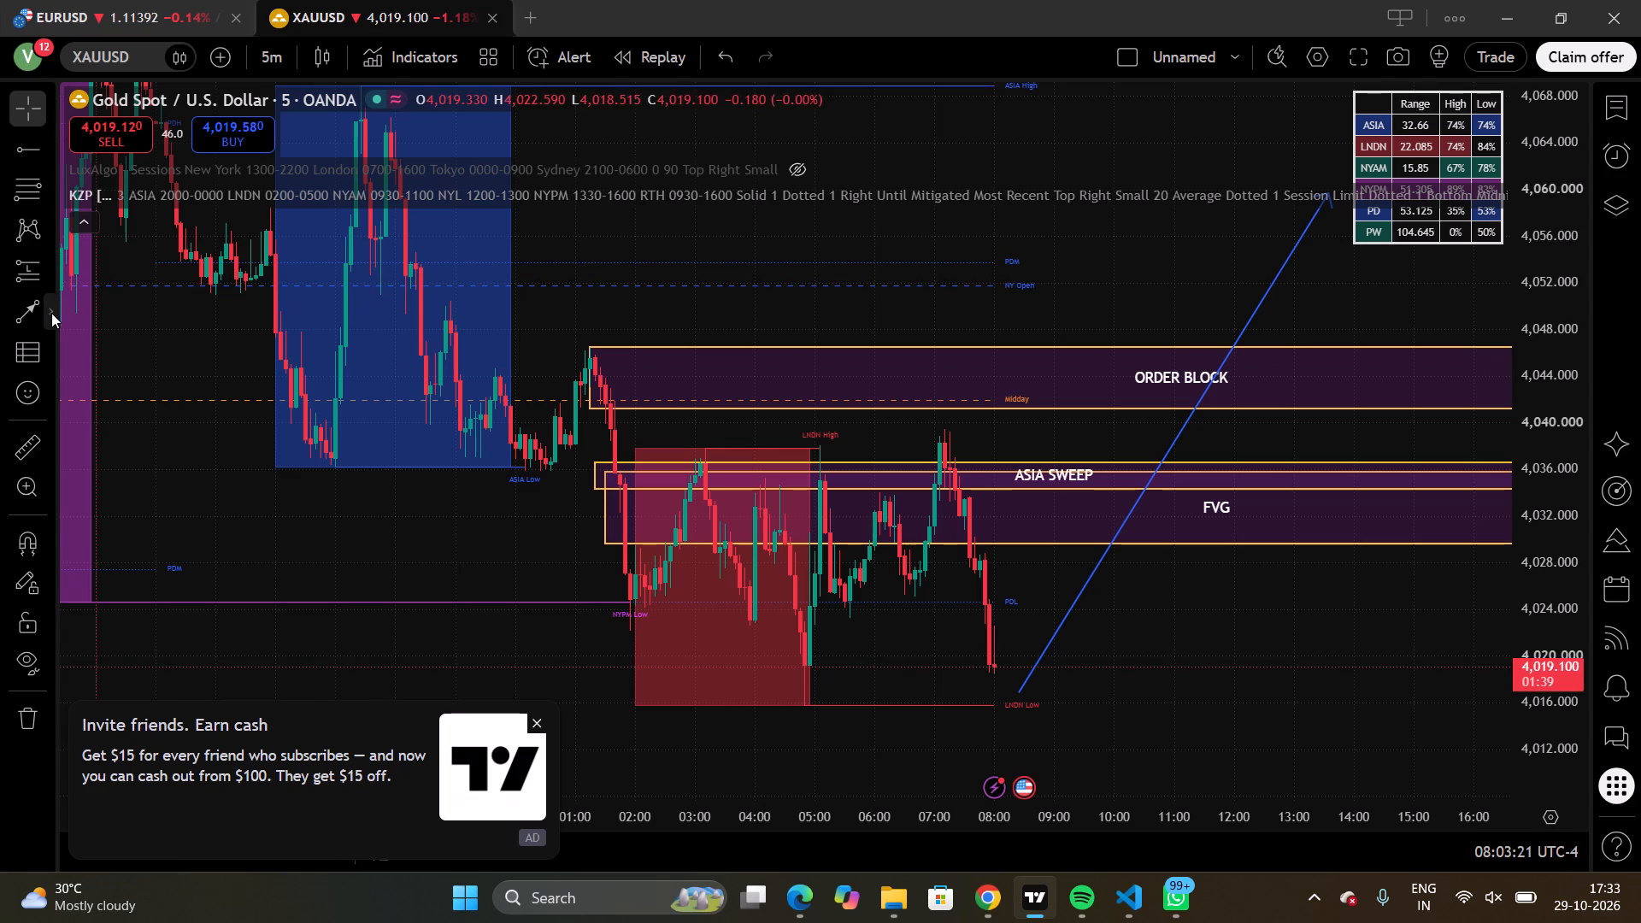
left_click(50, 314)
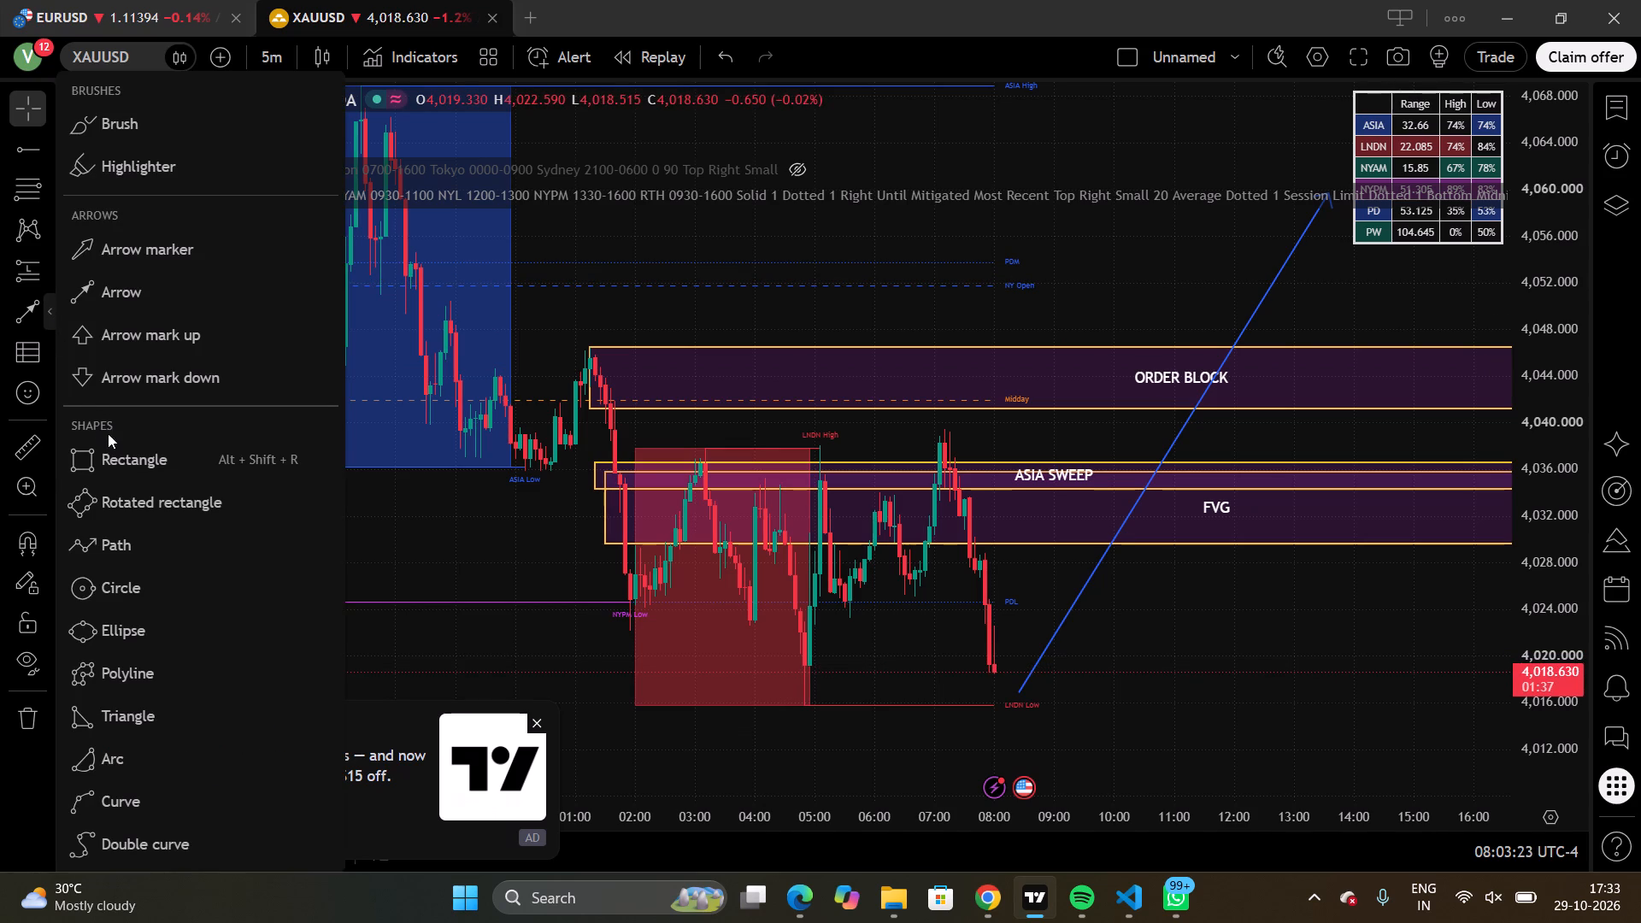
left_click(114, 442)
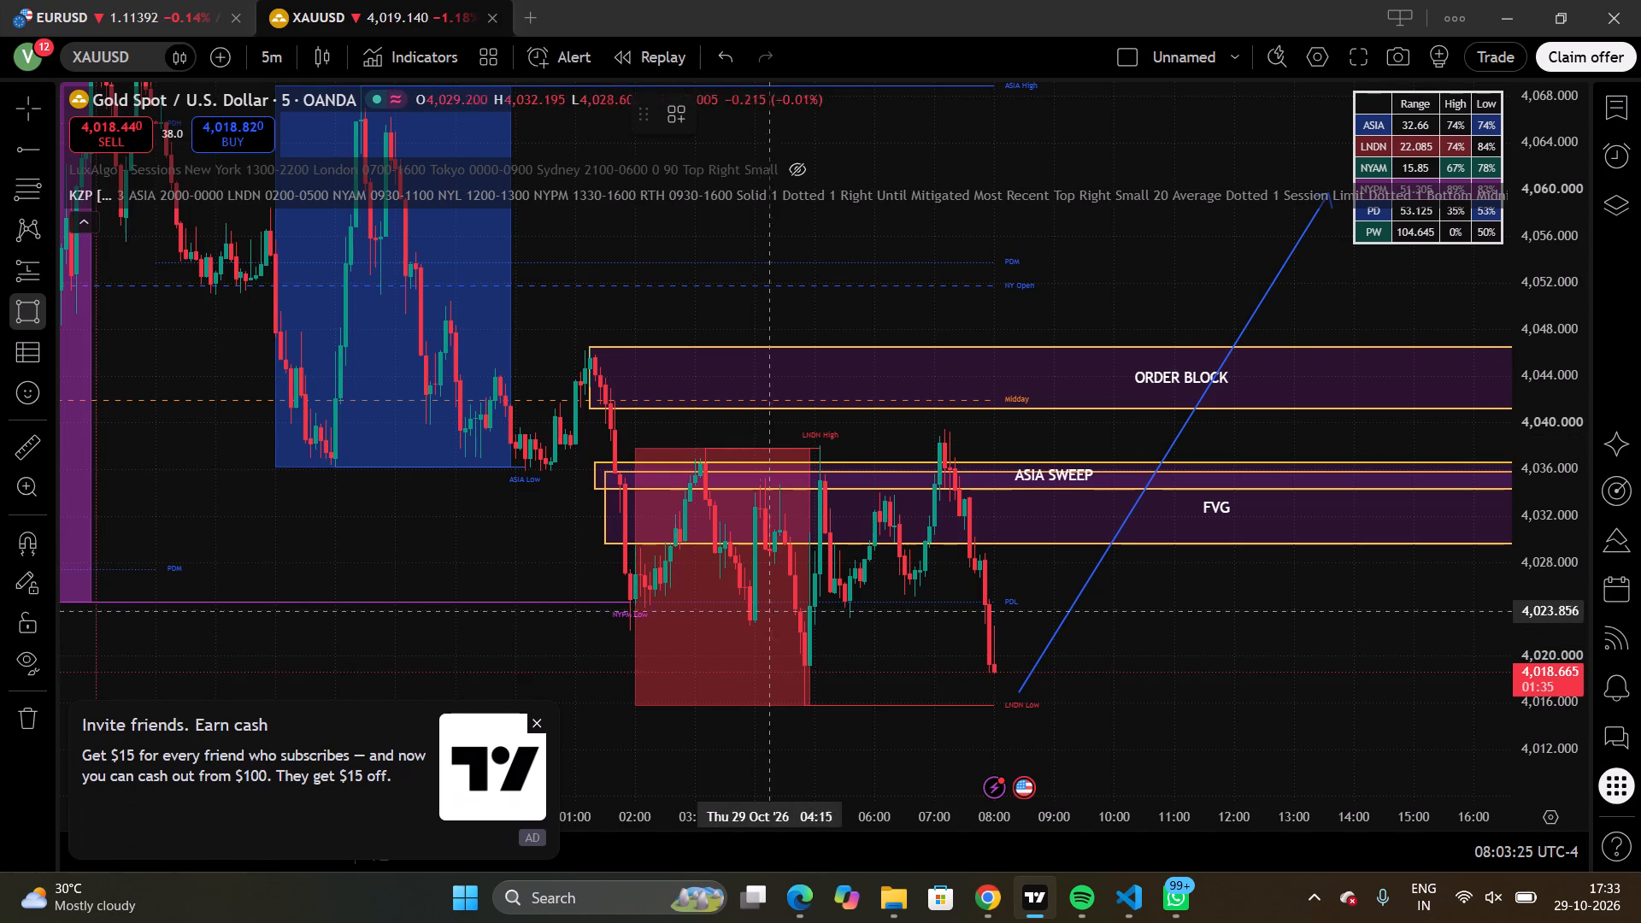
left_click_drag(799, 608, 944, 697)
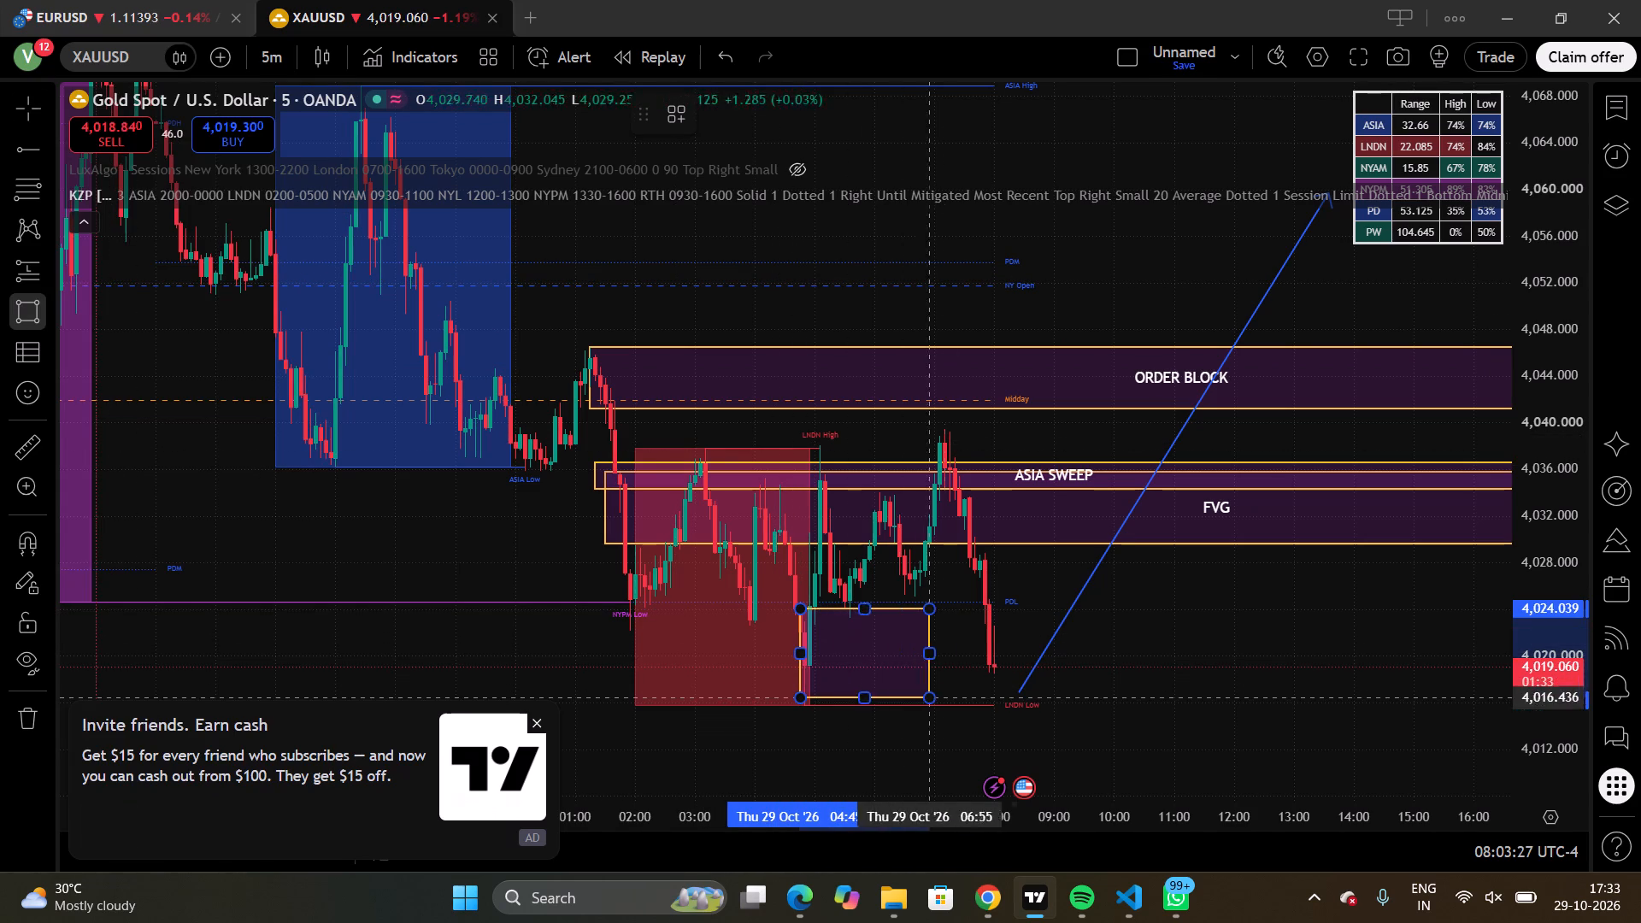
left_click_drag(944, 697, 1301, 661)
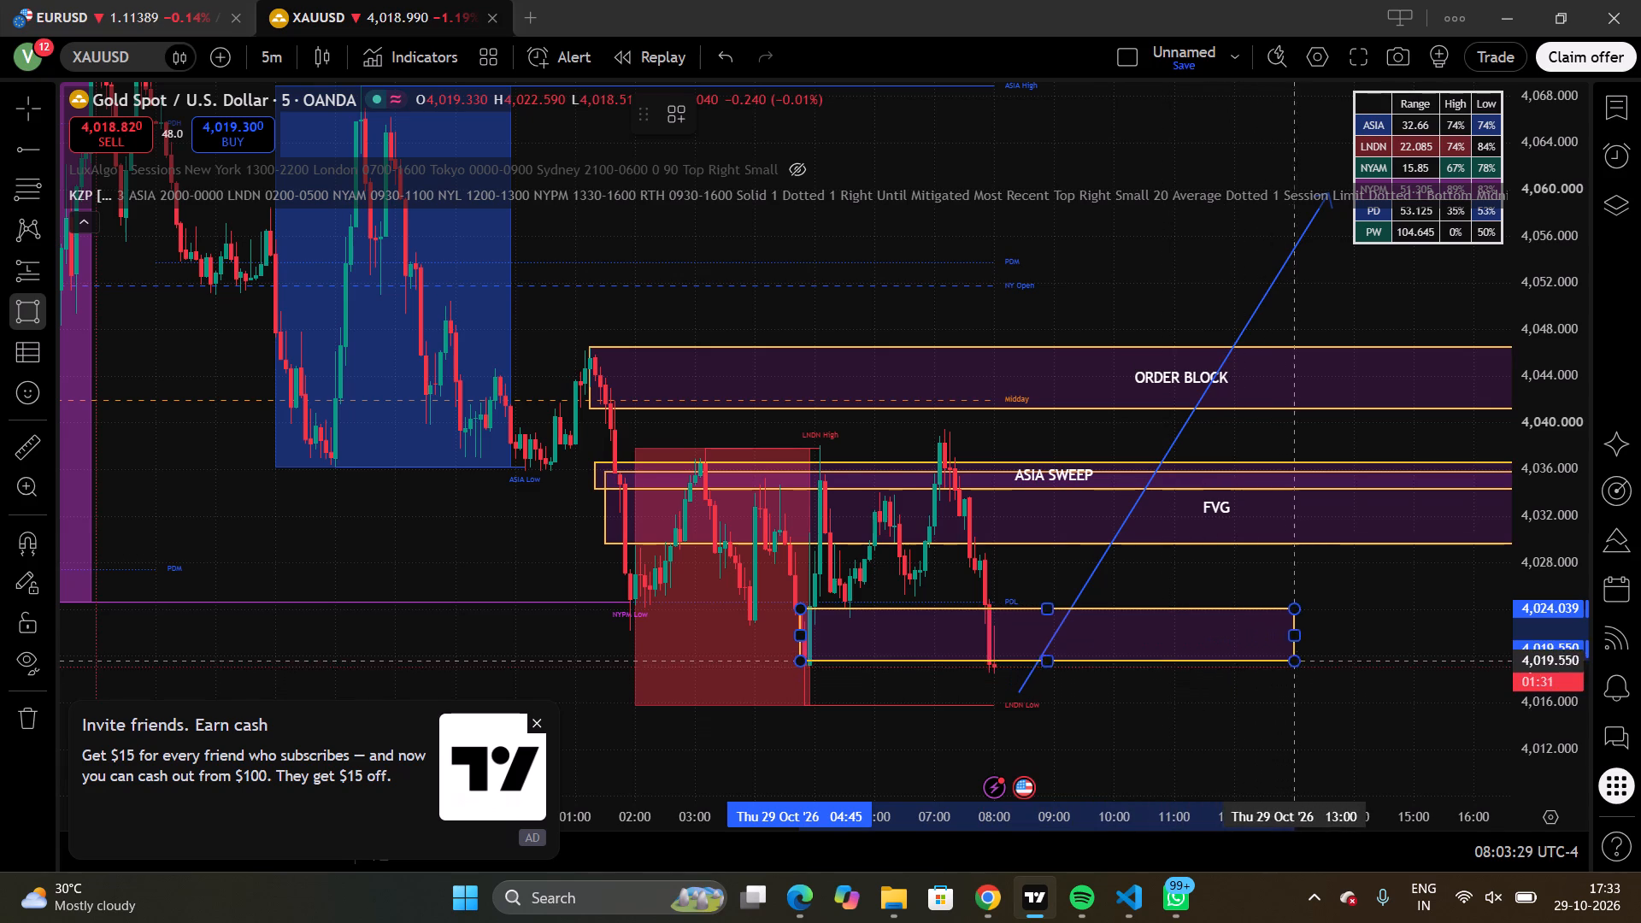
left_click_drag(1301, 661, 1432, 675)
left_click(1432, 675)
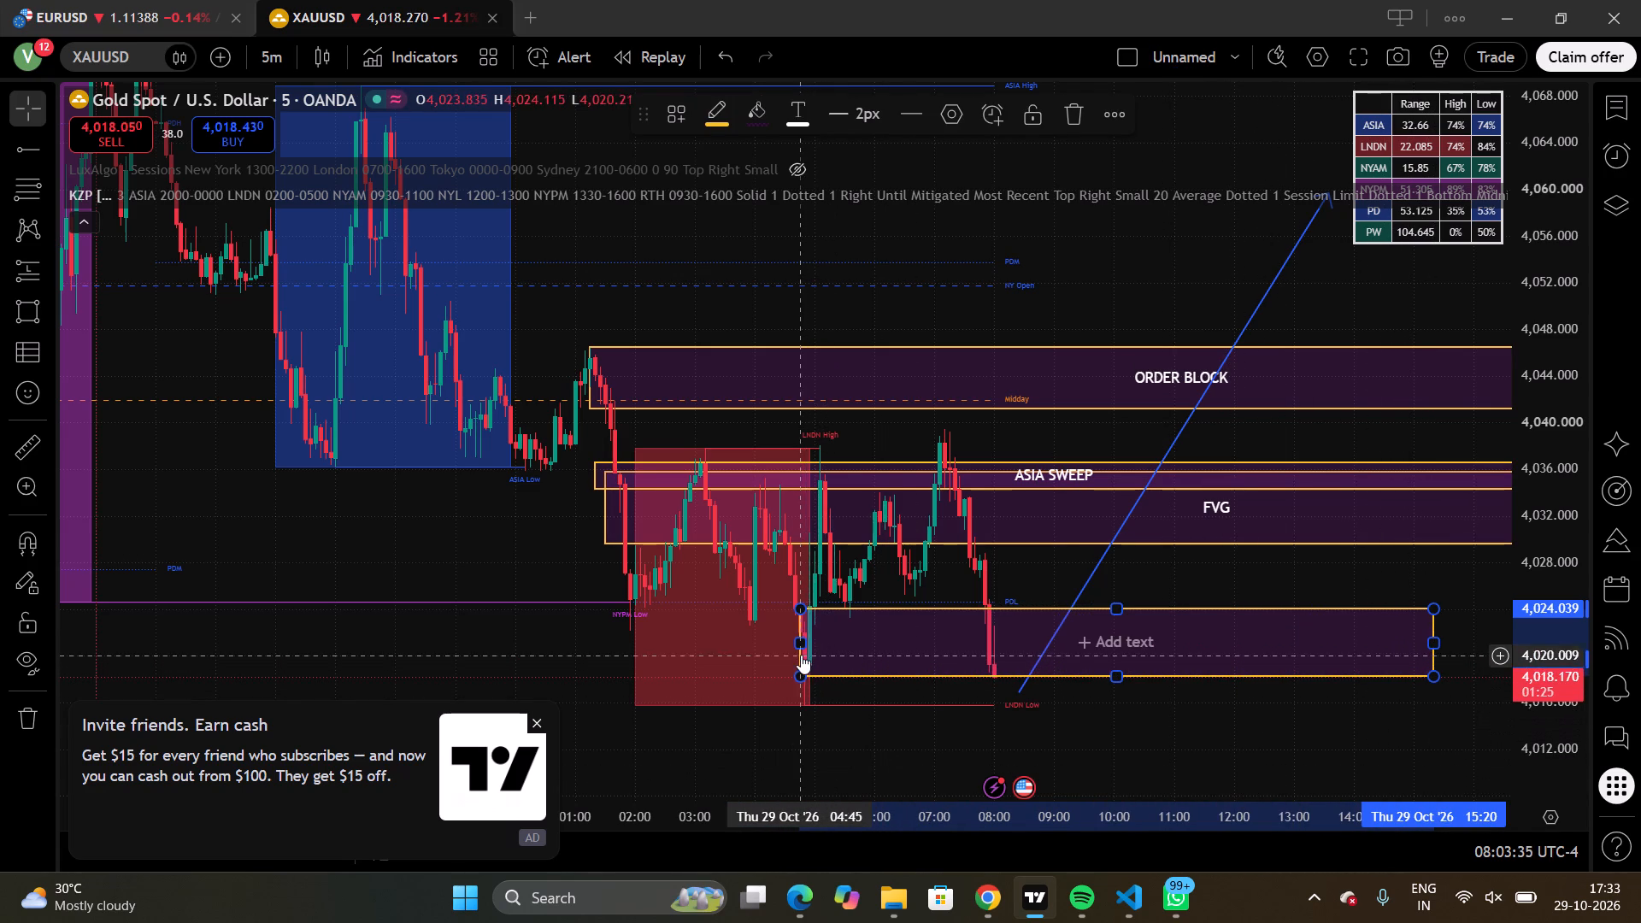
left_click_drag(795, 644, 644, 634)
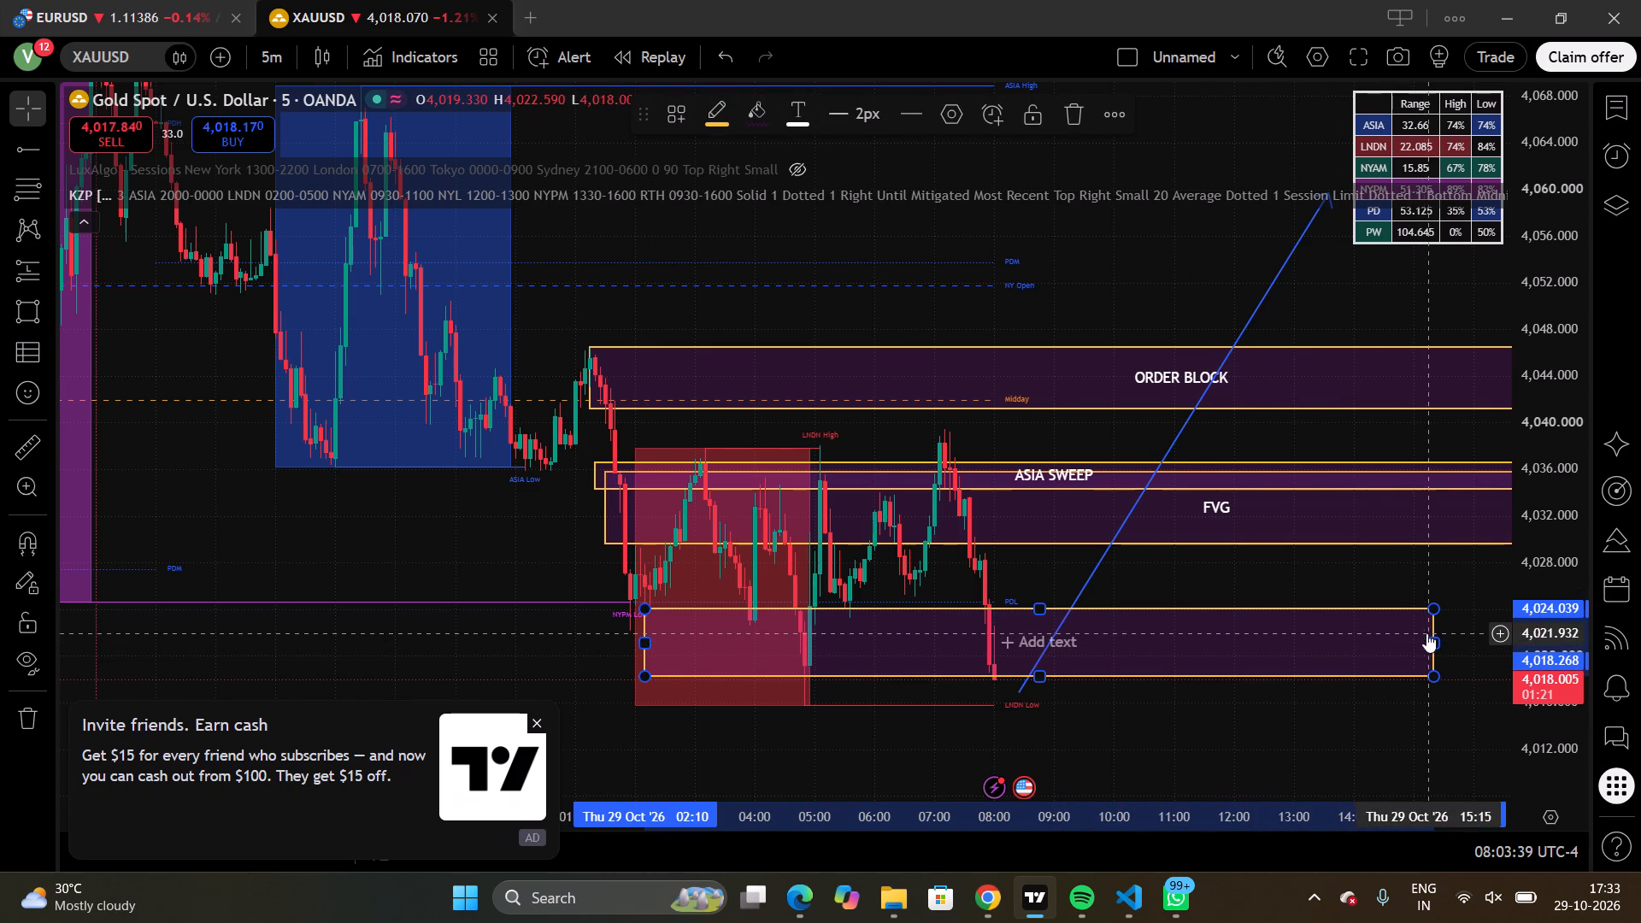
left_click_drag(1432, 636, 1520, 600)
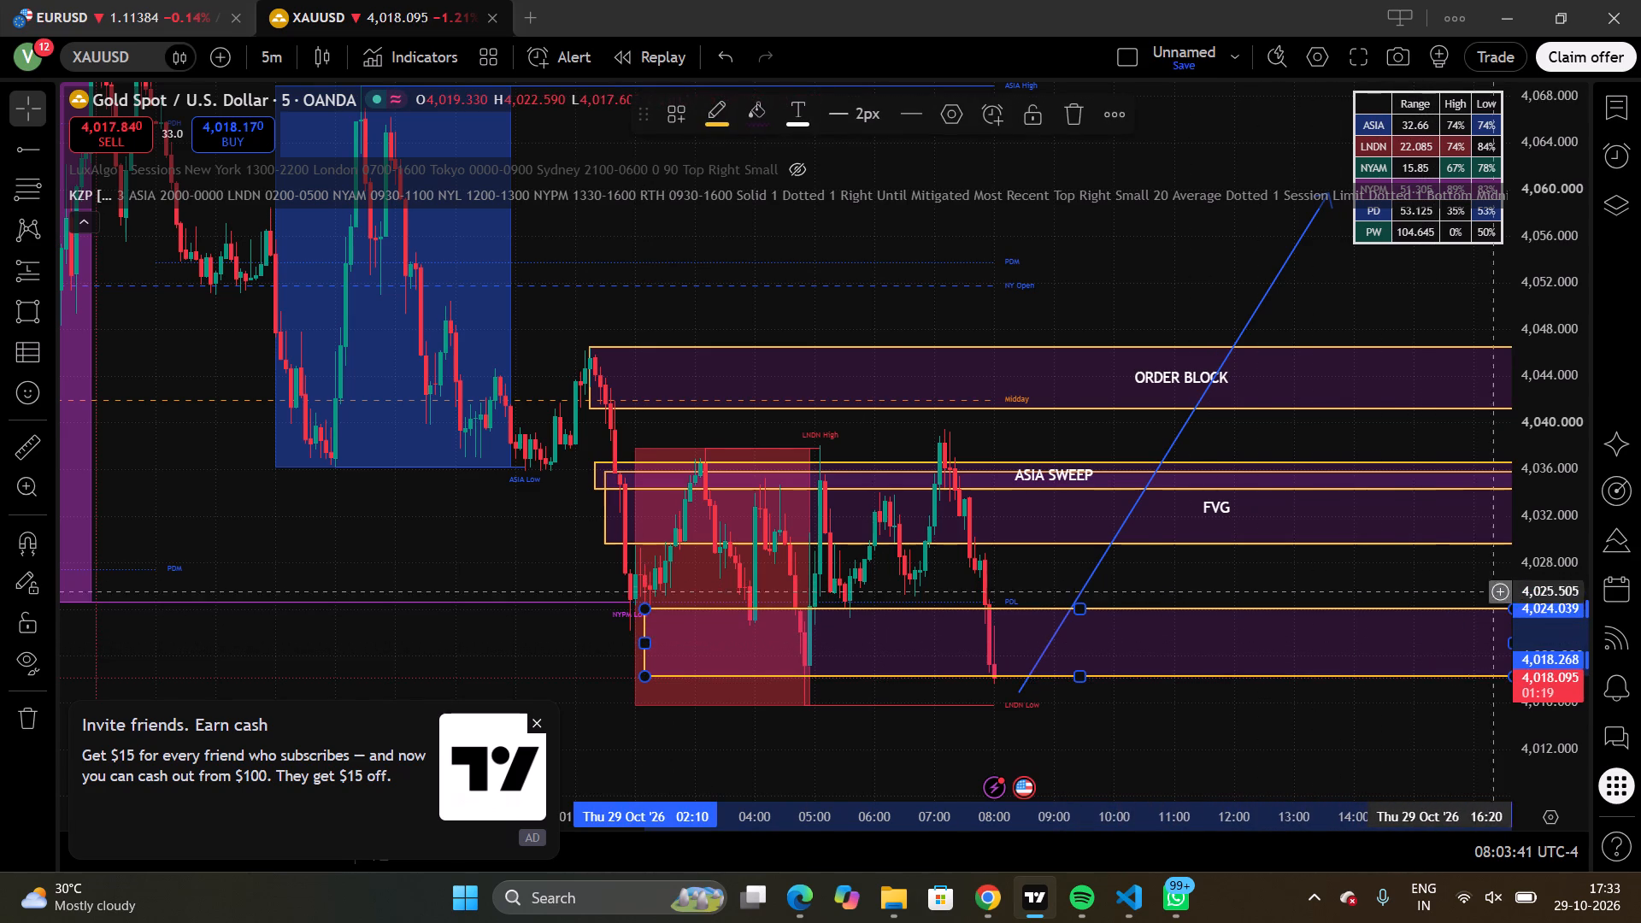
Label the new rectangle below the FVG zone "DEMAND ZONE".
left_click_drag(1393, 561, 1363, 407)
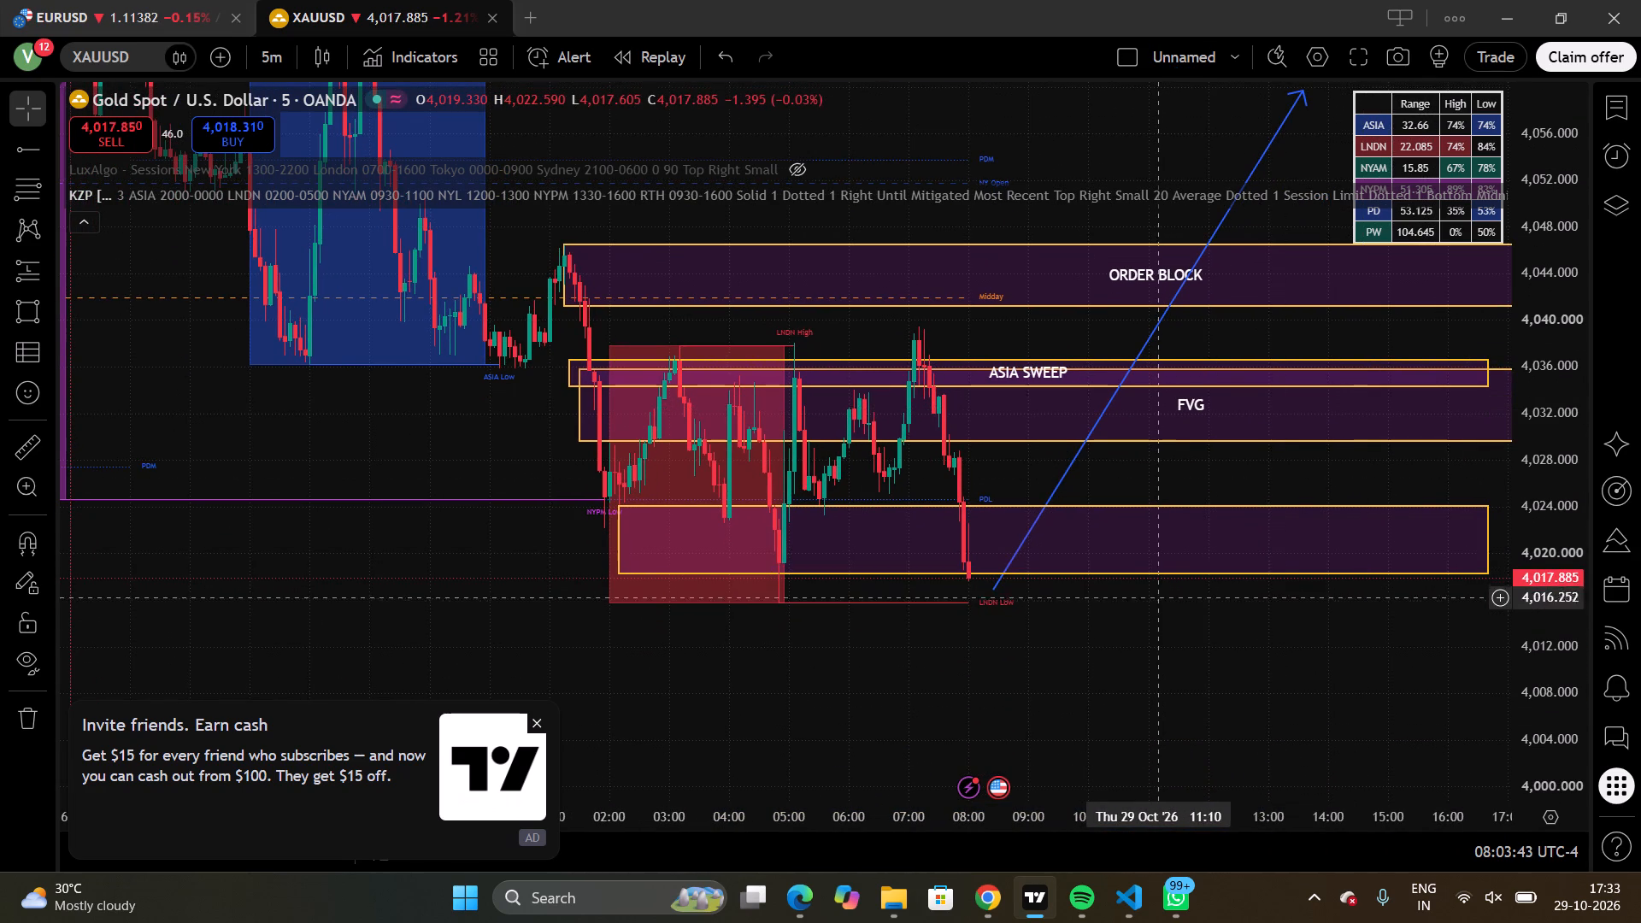
left_click(1121, 579)
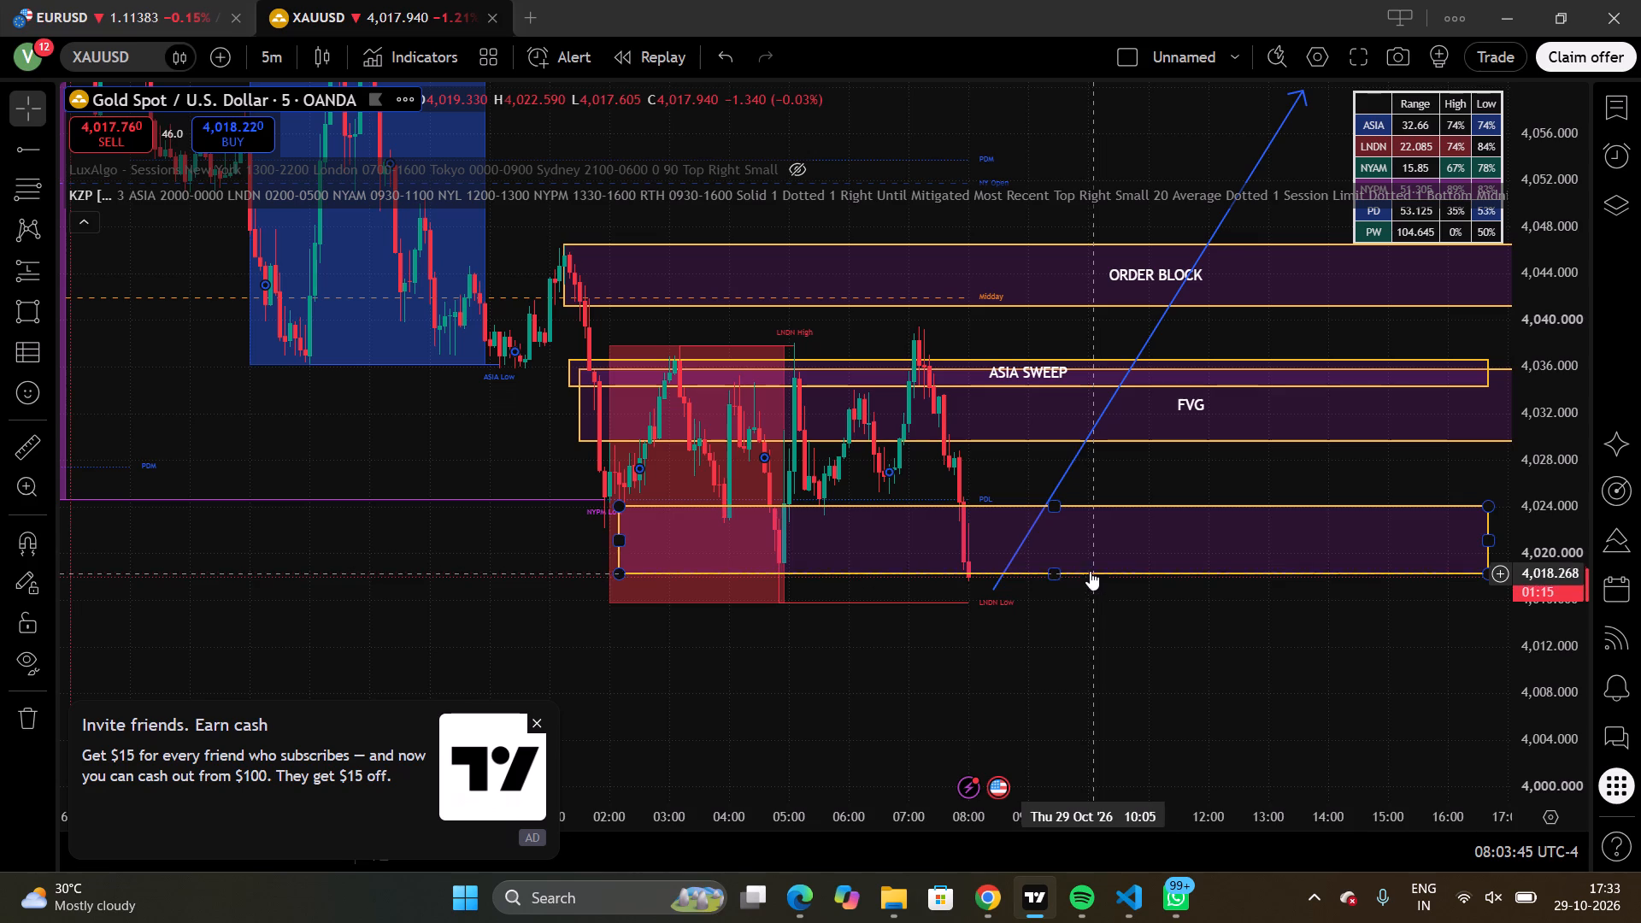
left_click(1071, 573)
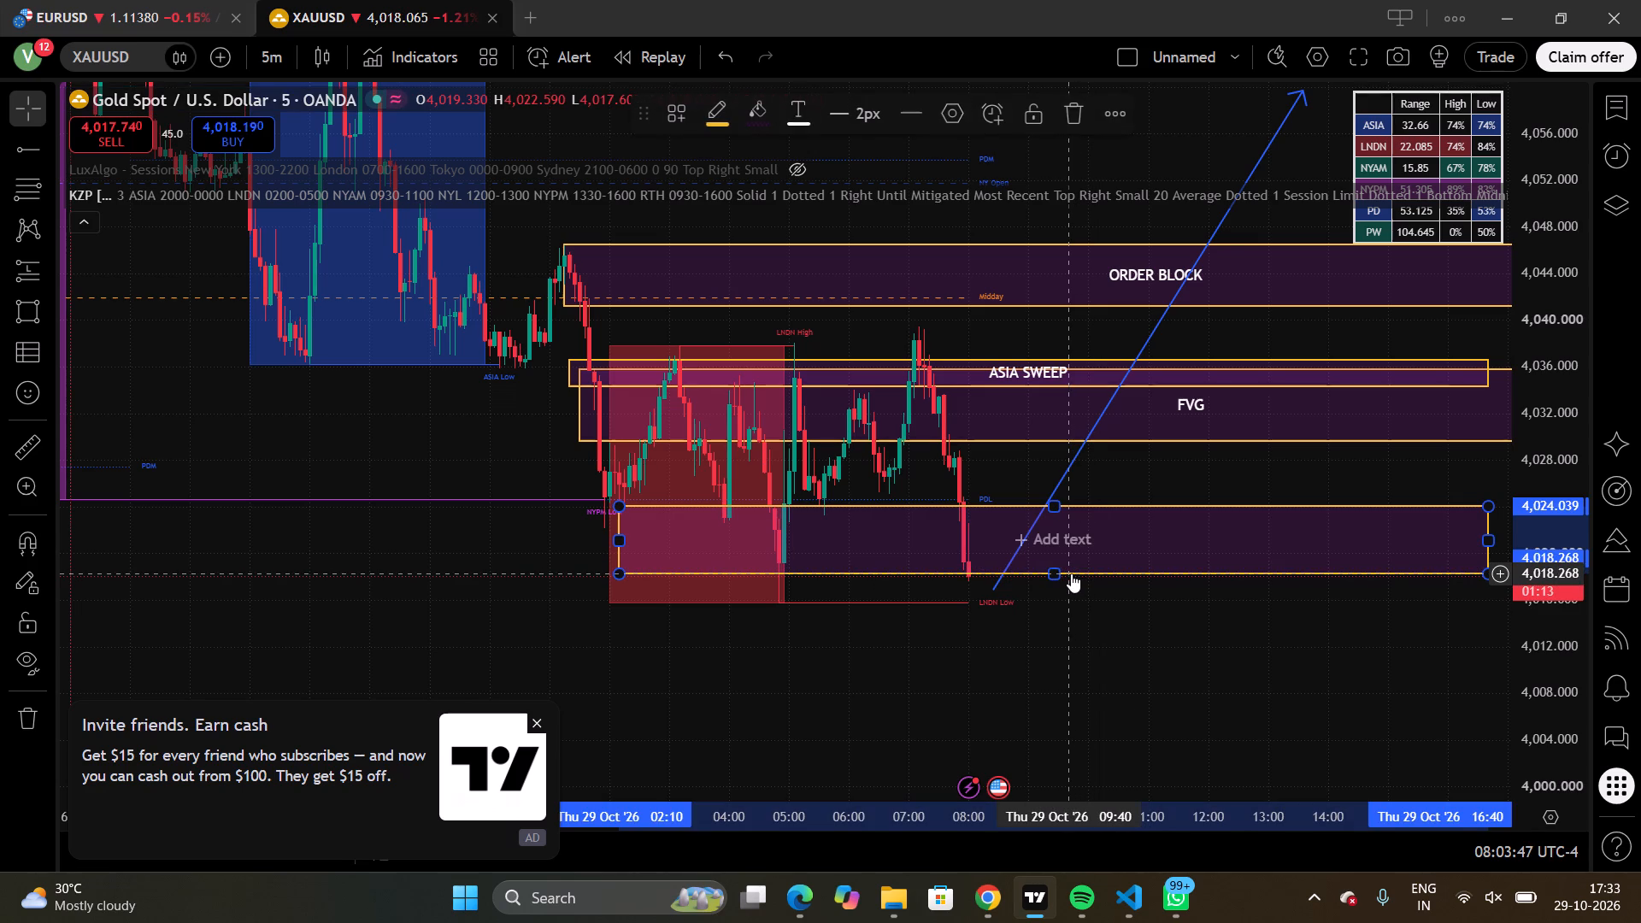
left_click(1044, 543)
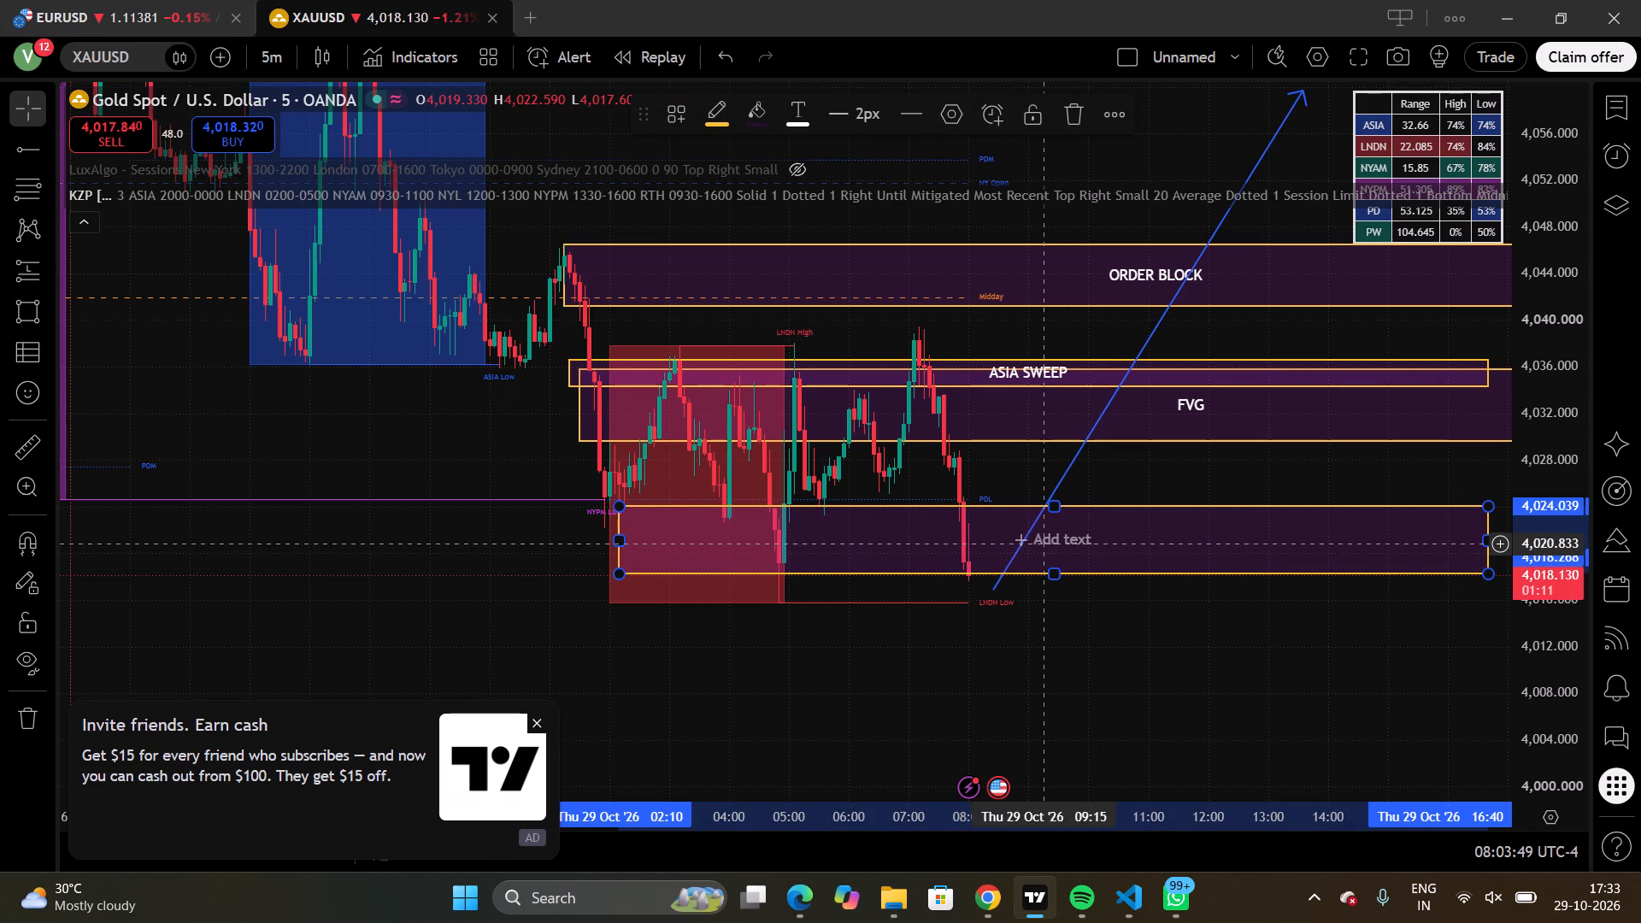
type("DEMAND")
key("space")
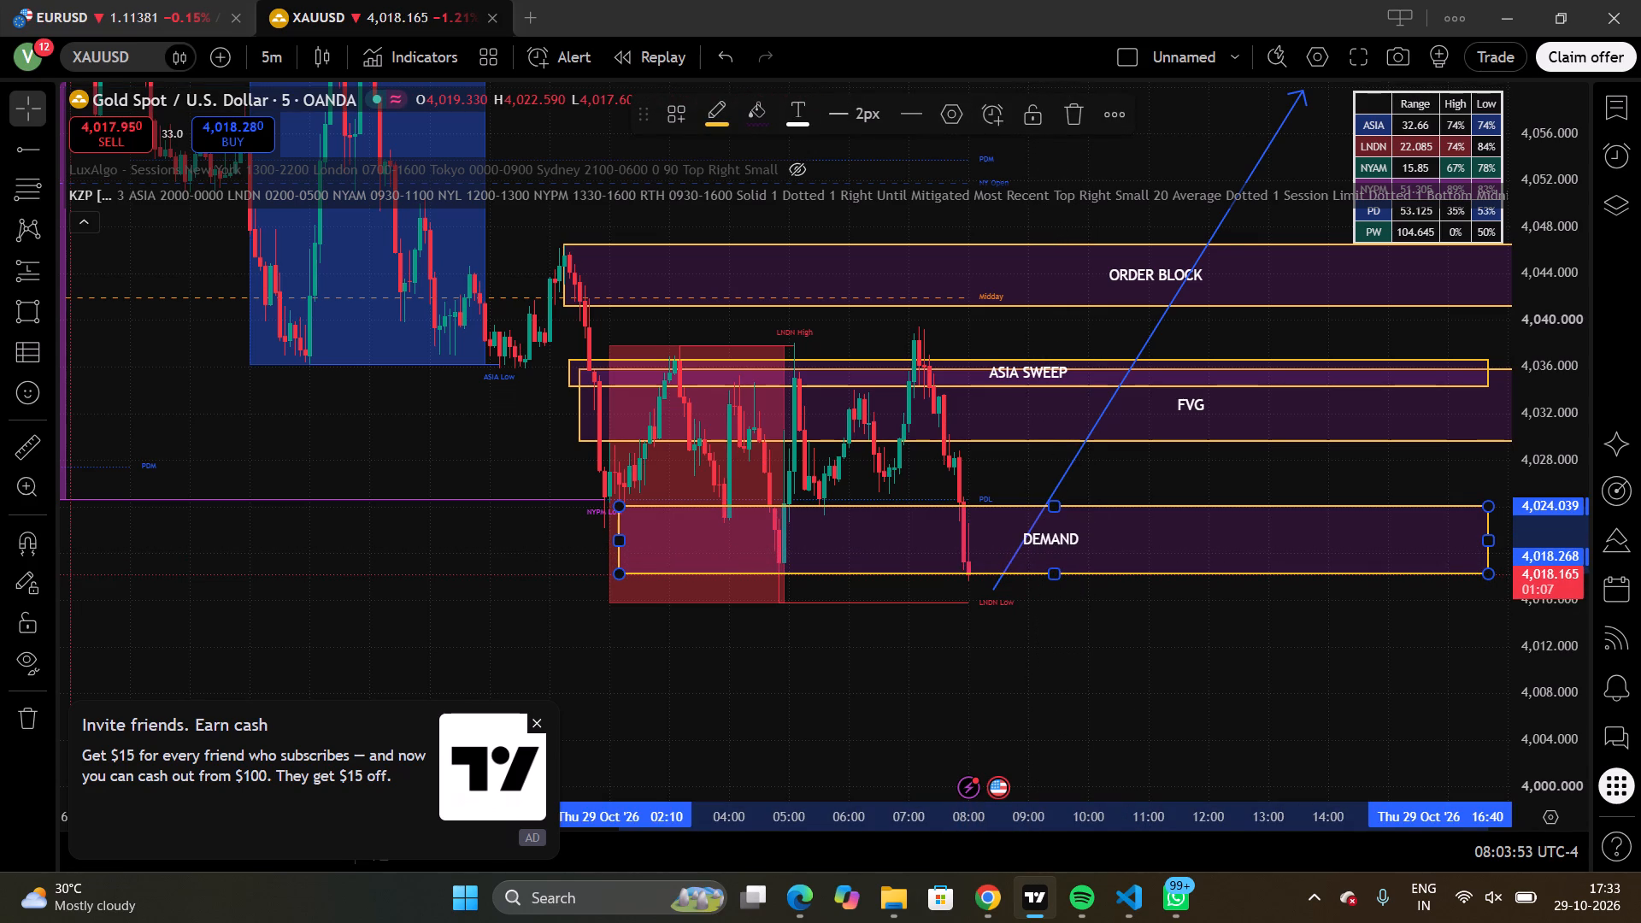
type("ZZONE")
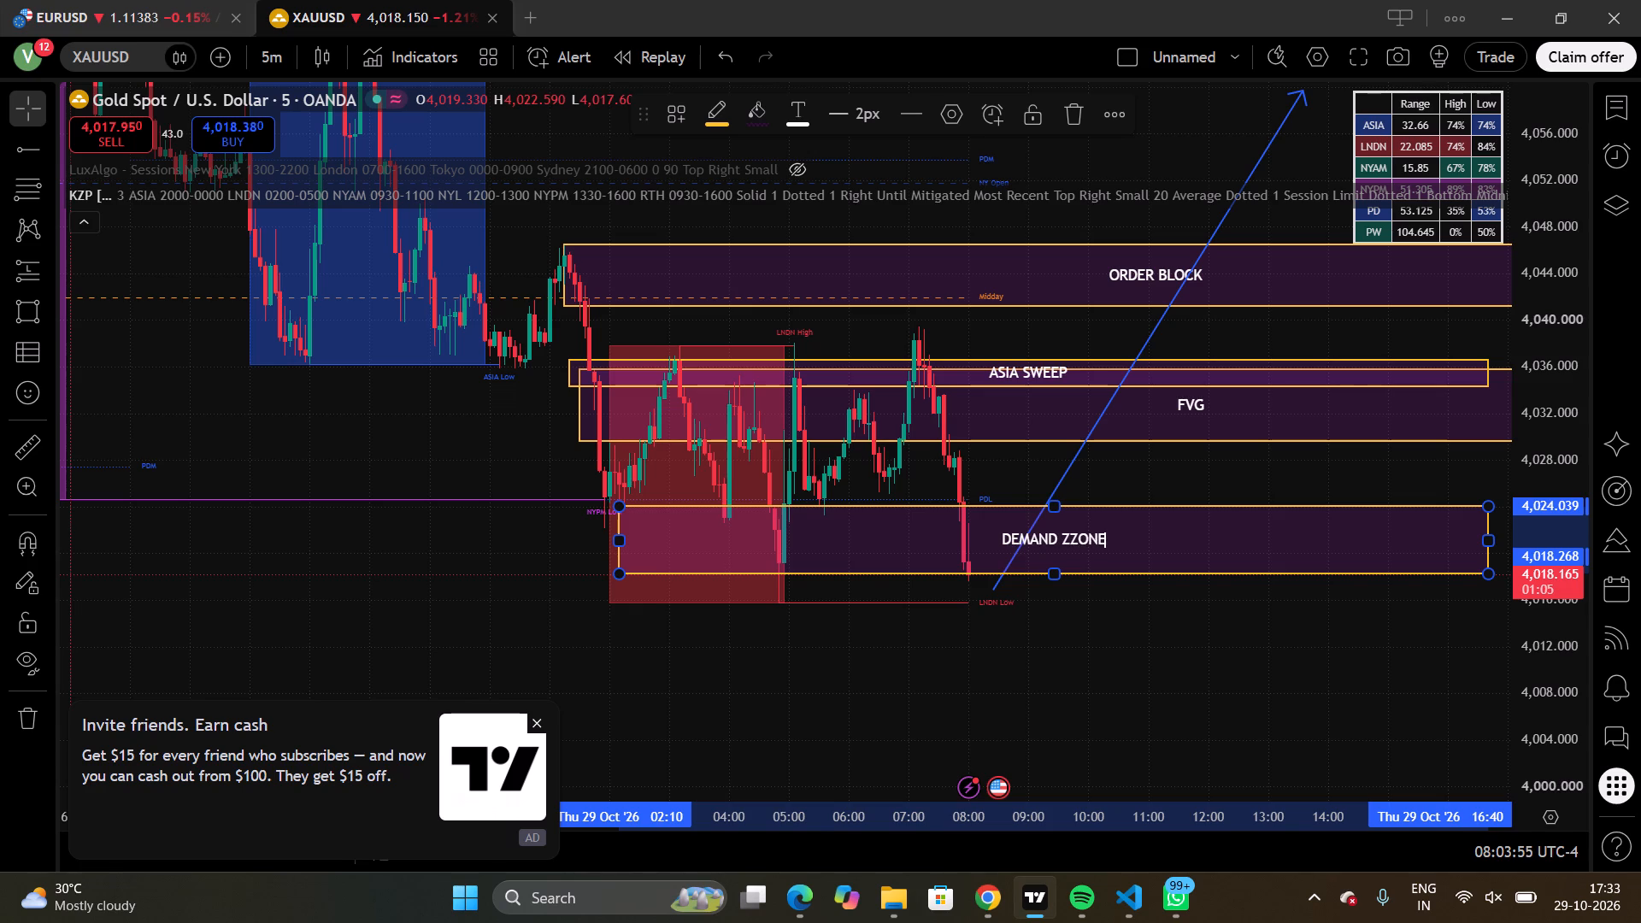
key("BackSpace")
key("BackSpace")
key("BackSpace")
key("BackSpace")
type("ONE")
key("space")
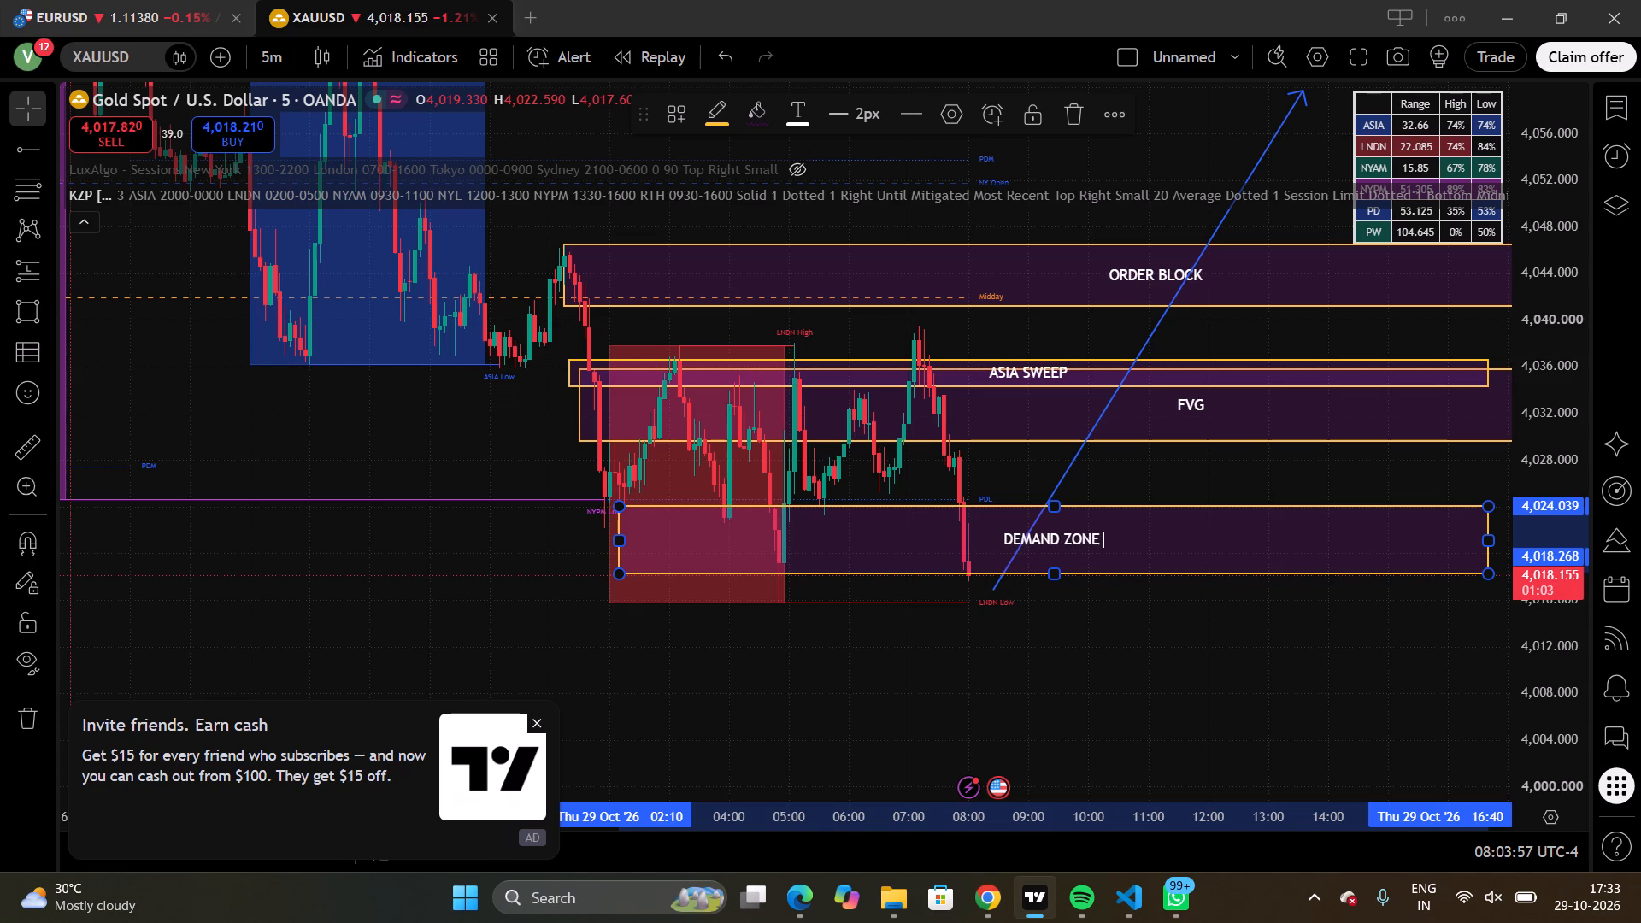